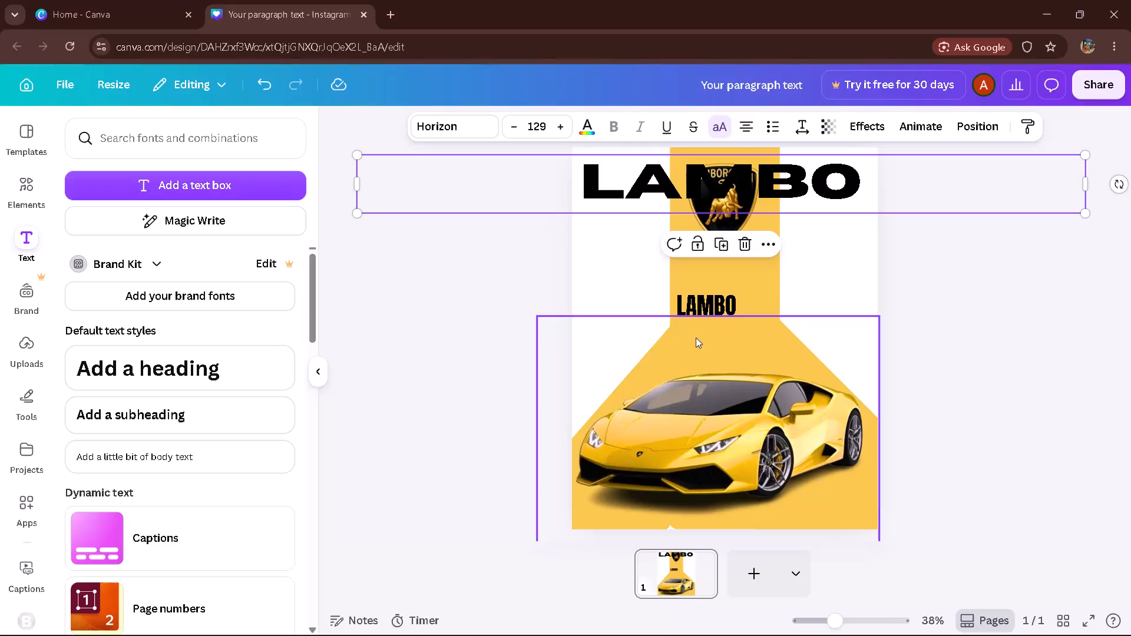
Delete the small LAMBO text above the car.
{"action": "left_click", "coordinate": [685, 312]}
{"action": "key", "text": "Delete"}
Duplicate the large LAMBO heading, placing one row at the page's top edge and the other directly beneath it.
{"action": "left_click", "coordinate": [713, 201]}
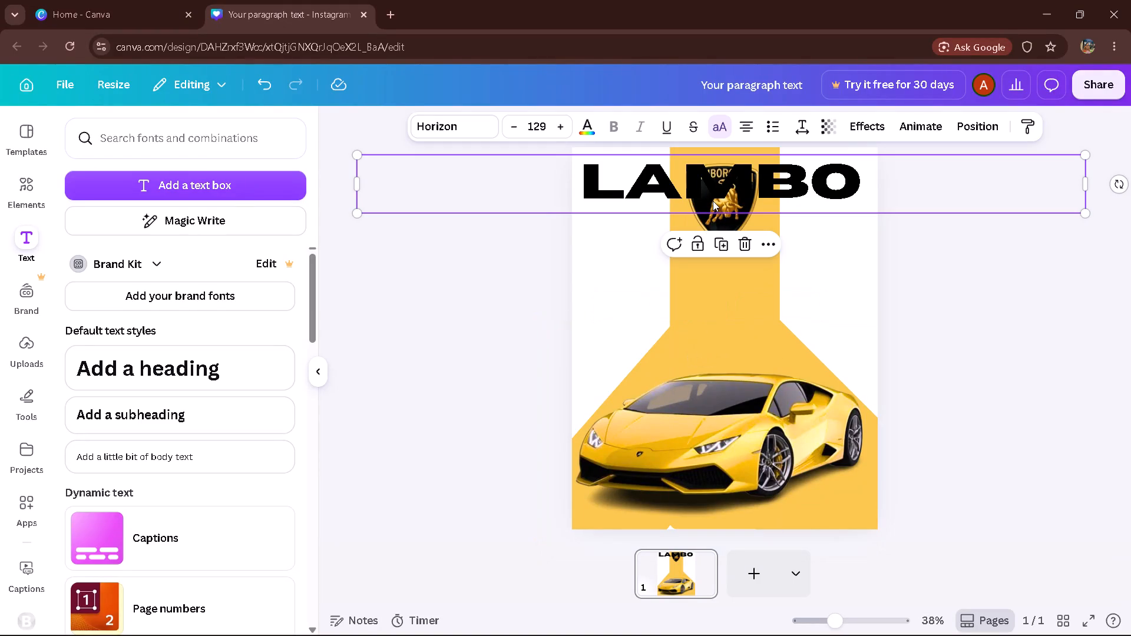
{"action": "key", "text": "ctrl+c"}
{"action": "key", "text": "ctrl+v"}
{"action": "left_click_drag", "start_coordinate": [713, 201], "coordinate": [720, 251]}
{"action": "left_click_drag", "start_coordinate": [720, 251], "coordinate": [713, 237]}
{"action": "left_click_drag", "start_coordinate": [803, 185], "coordinate": [811, 174]}
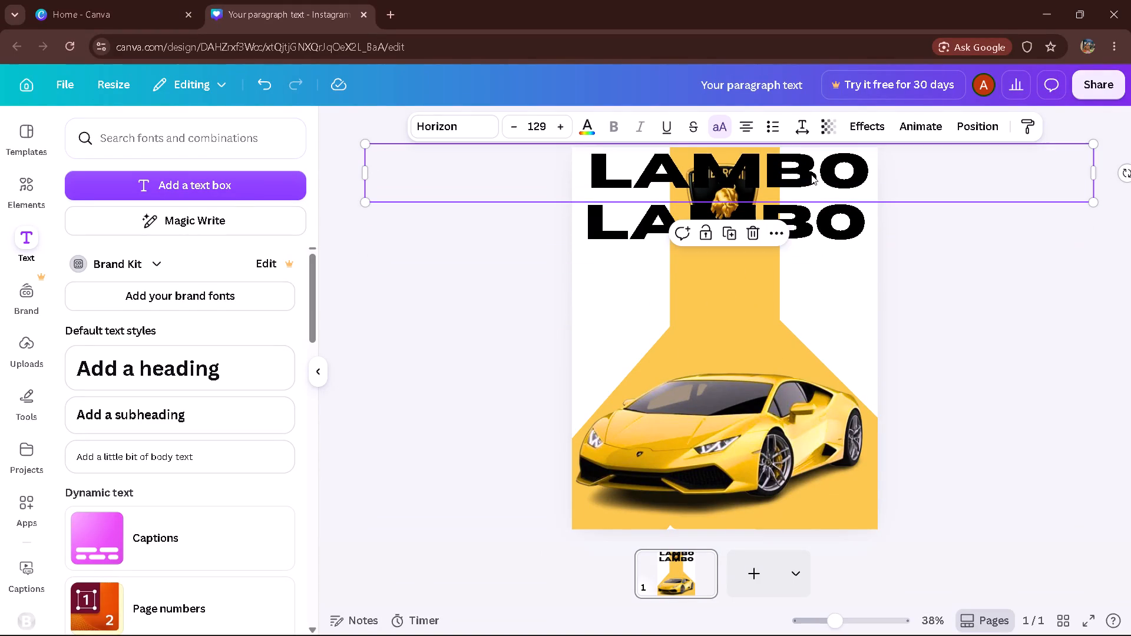
Add a third copy of the large LAMBO text and arrange all three as aligned, tightly stacked rows.
{"action": "key", "text": "ctrl+c"}
{"action": "key", "text": "ctrl+v"}
{"action": "left_click", "coordinate": [754, 196]}
{"action": "left_click_drag", "start_coordinate": [749, 218], "coordinate": [708, 368]}
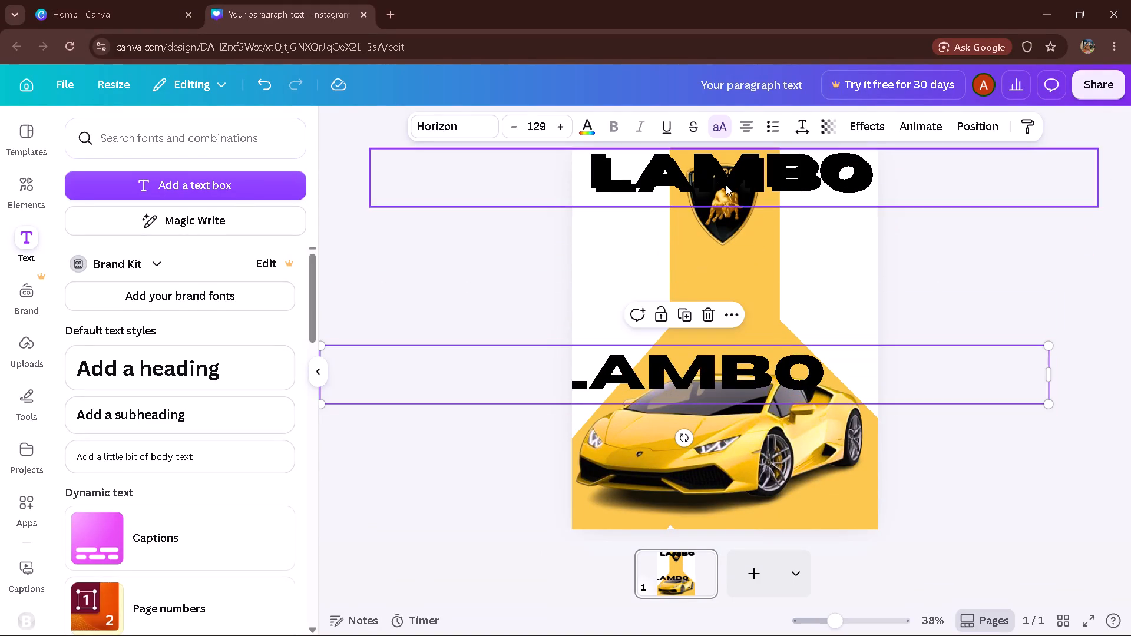
{"action": "left_click_drag", "start_coordinate": [726, 185], "coordinate": [726, 234]}
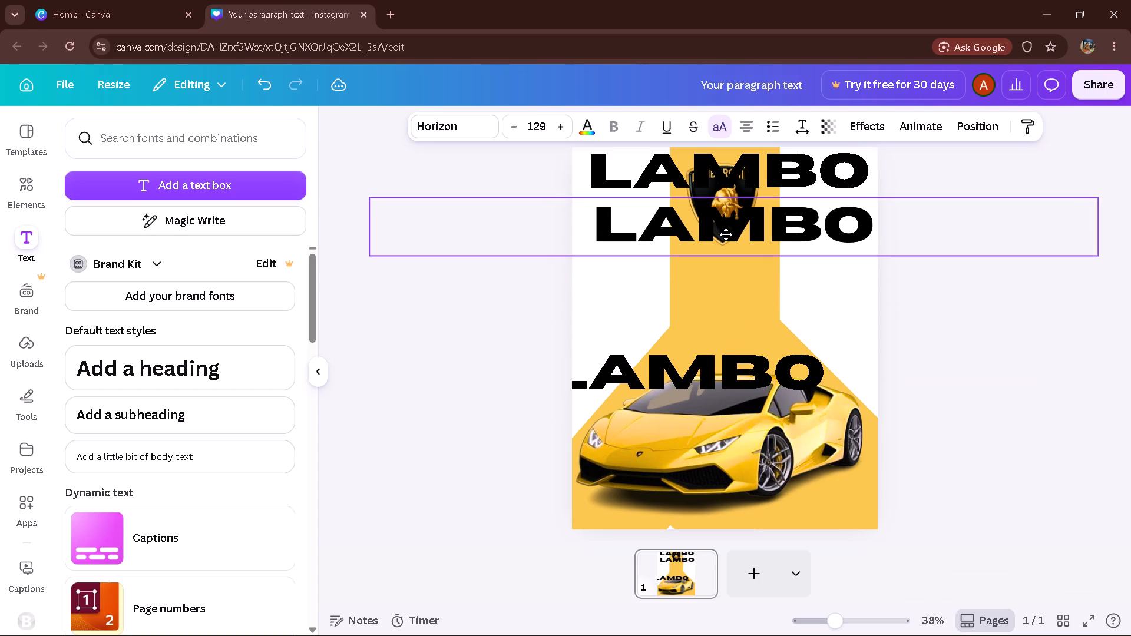
{"action": "left_click_drag", "start_coordinate": [726, 234], "coordinate": [726, 226]}
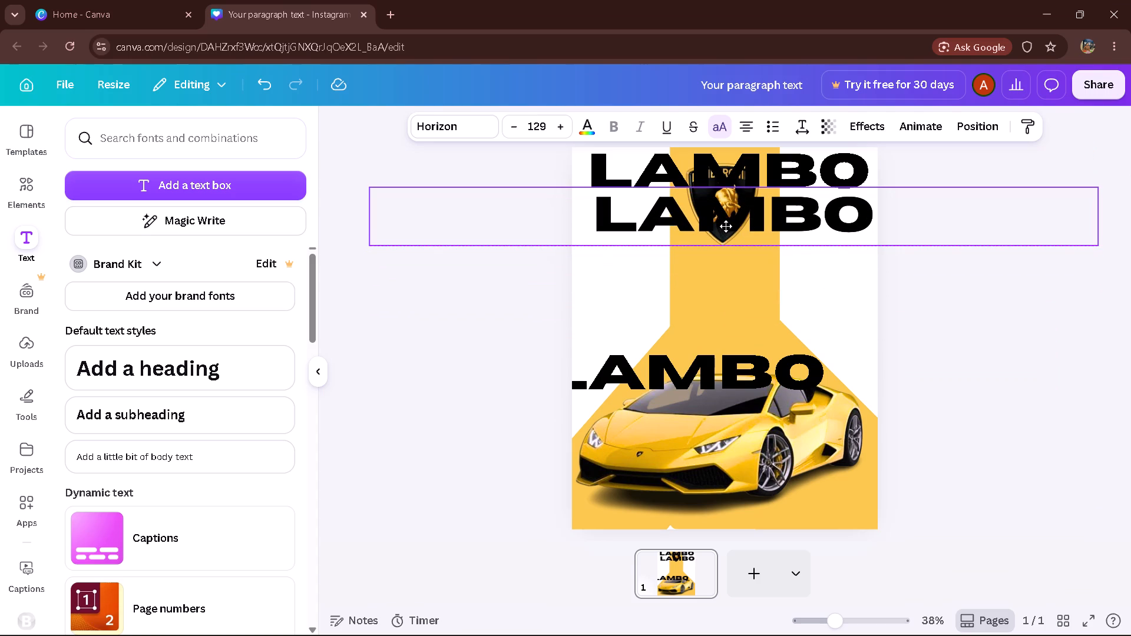
{"action": "left_click_drag", "start_coordinate": [726, 226], "coordinate": [724, 226]}
{"action": "left_click_drag", "start_coordinate": [716, 370], "coordinate": [729, 260]}
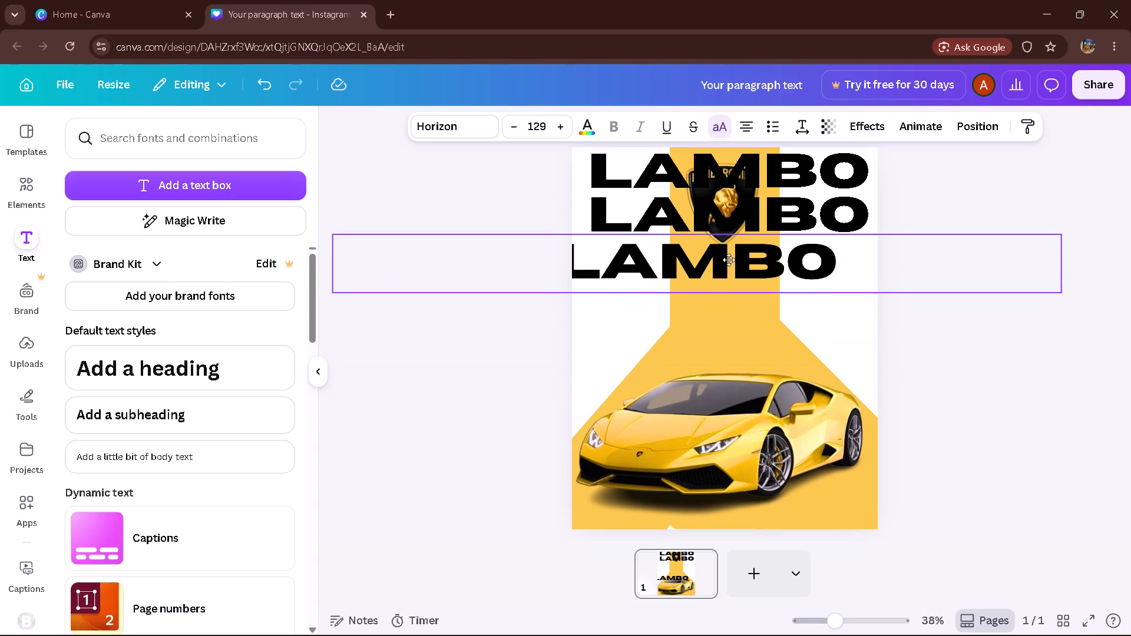
{"action": "left_click_drag", "start_coordinate": [729, 260], "coordinate": [762, 257]}
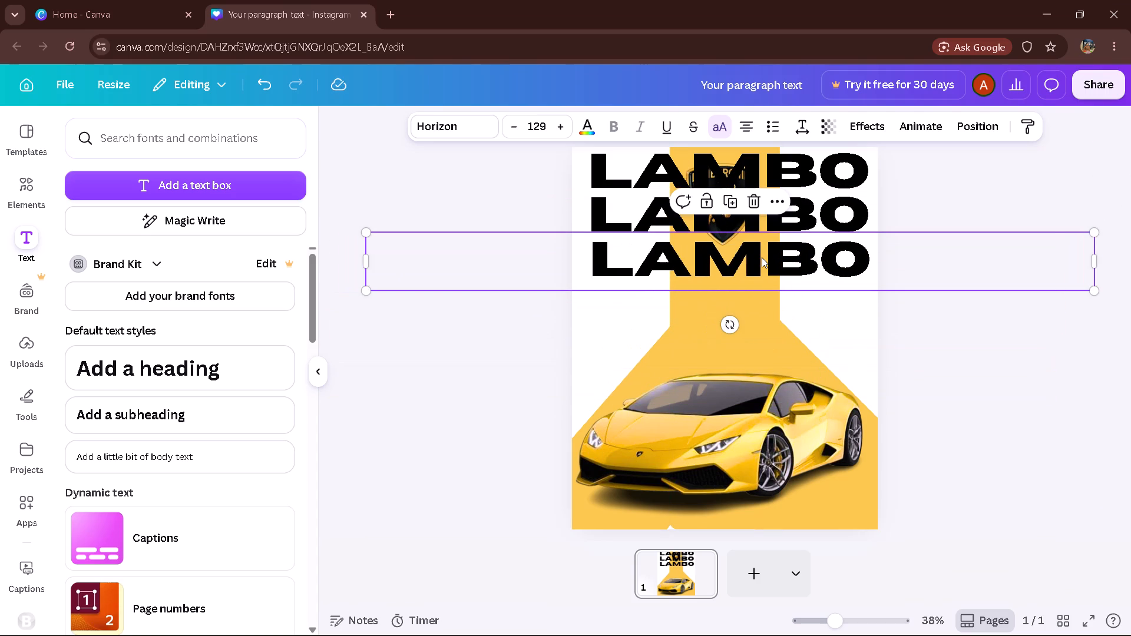
Duplicate the LAMBO text twice more and stack the copies as fourth and fifth rows below the third.
{"action": "key", "text": "ctrl+c"}
{"action": "key", "text": "ctrl+v"}
{"action": "left_click_drag", "start_coordinate": [762, 257], "coordinate": [758, 296]}
{"action": "key", "text": "ctrl+c"}
{"action": "key", "text": "ctrl+v"}
{"action": "left_click_drag", "start_coordinate": [758, 296], "coordinate": [755, 326]}
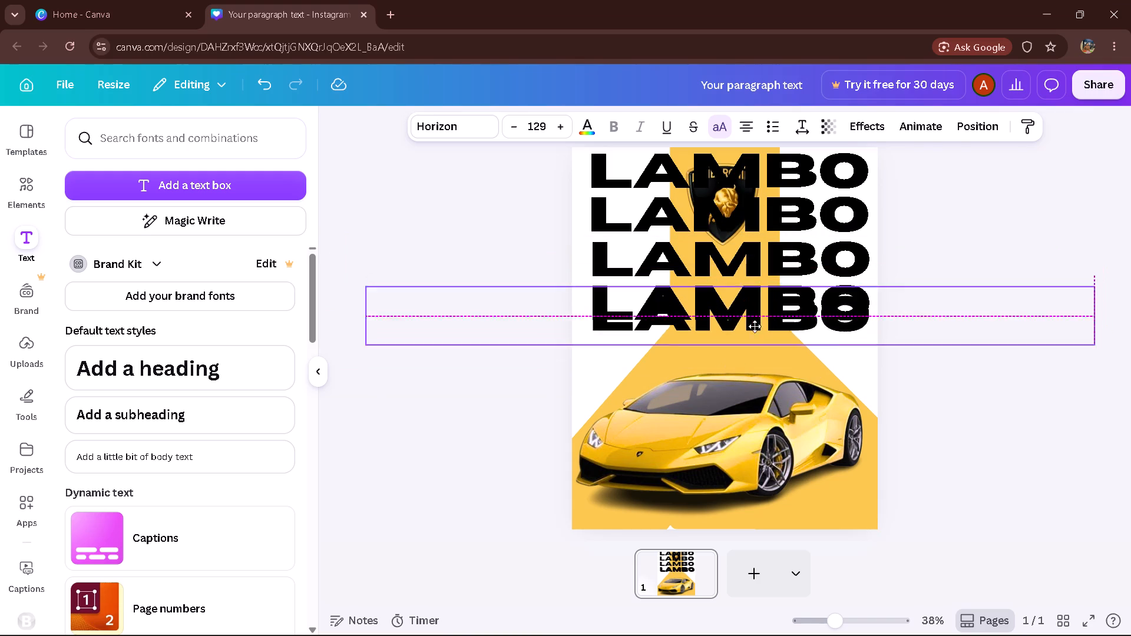
Place the copied LAMBO text as a fifth row below the fourth, aligned with the rows above.
{"action": "left_click_drag", "start_coordinate": [755, 326], "coordinate": [757, 337]}
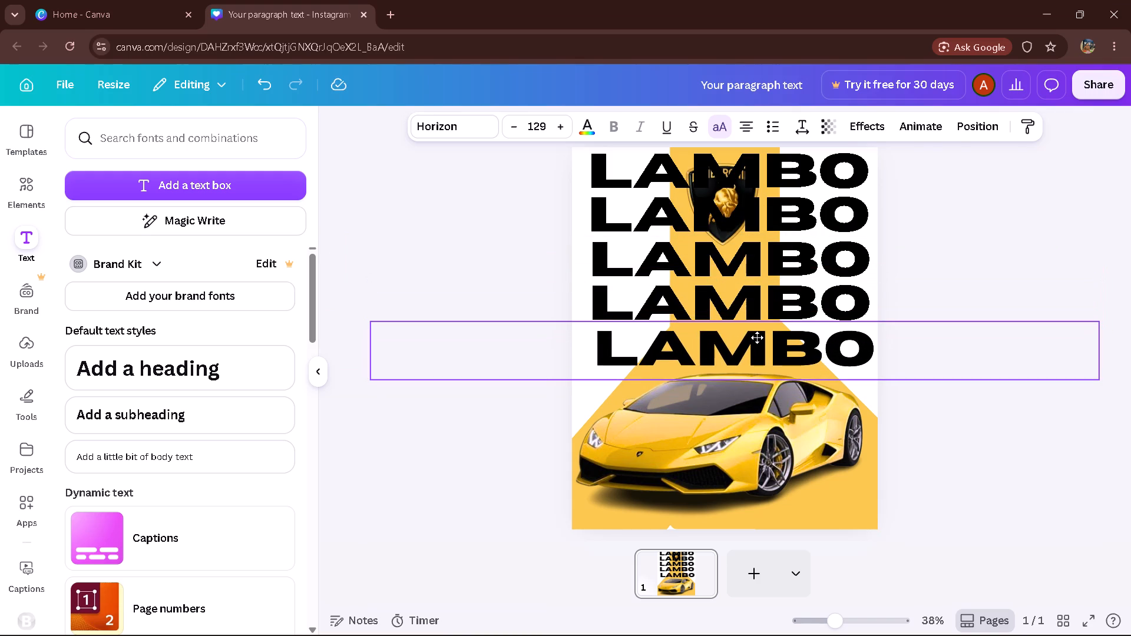
{"action": "left_click_drag", "start_coordinate": [757, 337], "coordinate": [755, 339]}
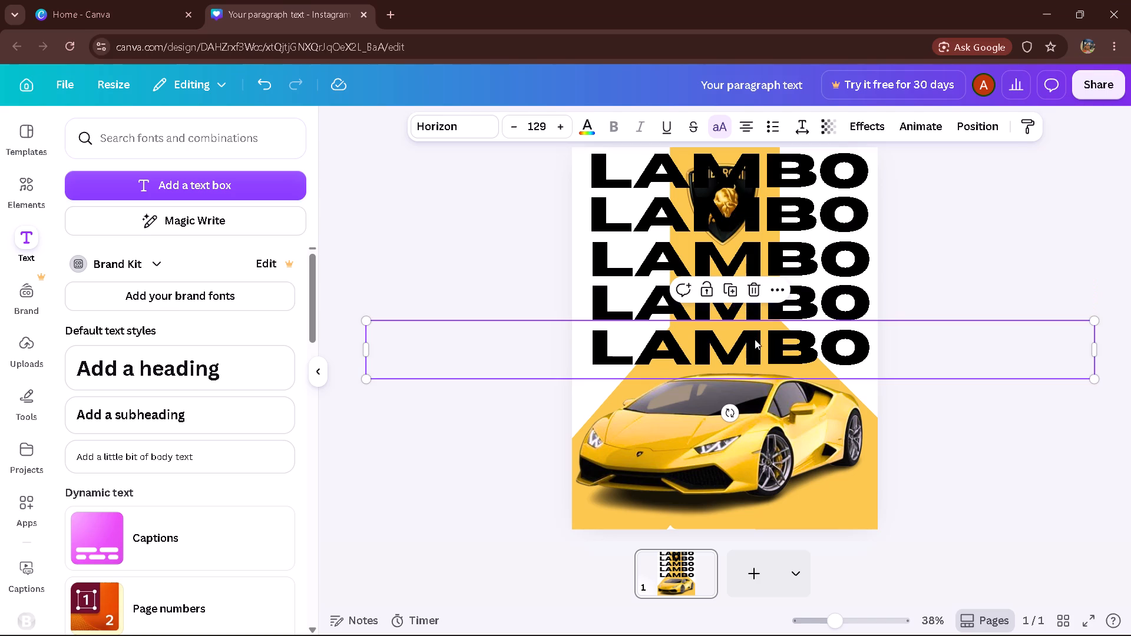
Duplicate the fifth LAMBO row and place the copy beneath it as an evenly spaced, aligned sixth row.
{"action": "key", "text": "ctrl+c"}
{"action": "key", "text": "ctrl+v"}
{"action": "left_click_drag", "start_coordinate": [755, 339], "coordinate": [752, 378]}
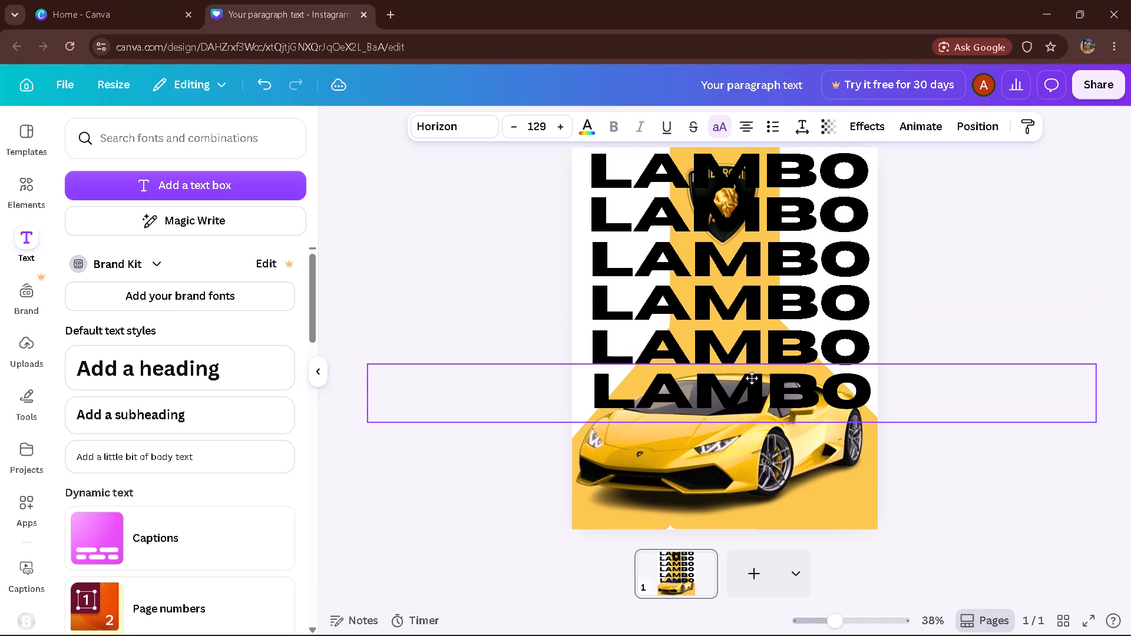
{"action": "left_click_drag", "start_coordinate": [752, 378], "coordinate": [749, 378]}
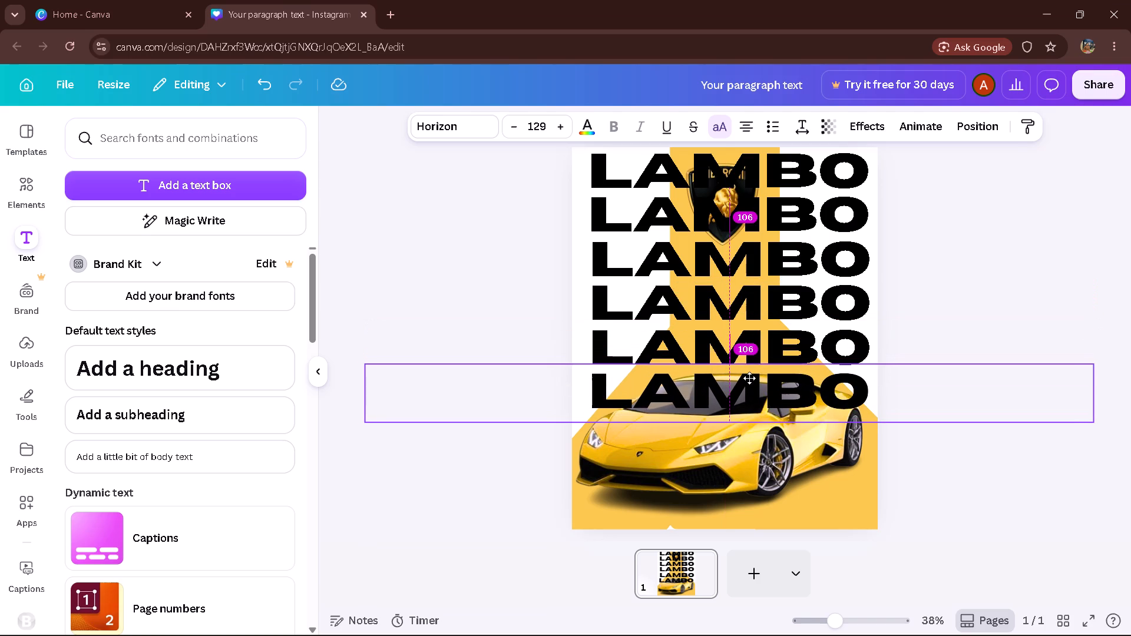
{"action": "left_click_drag", "start_coordinate": [749, 378], "coordinate": [755, 373]}
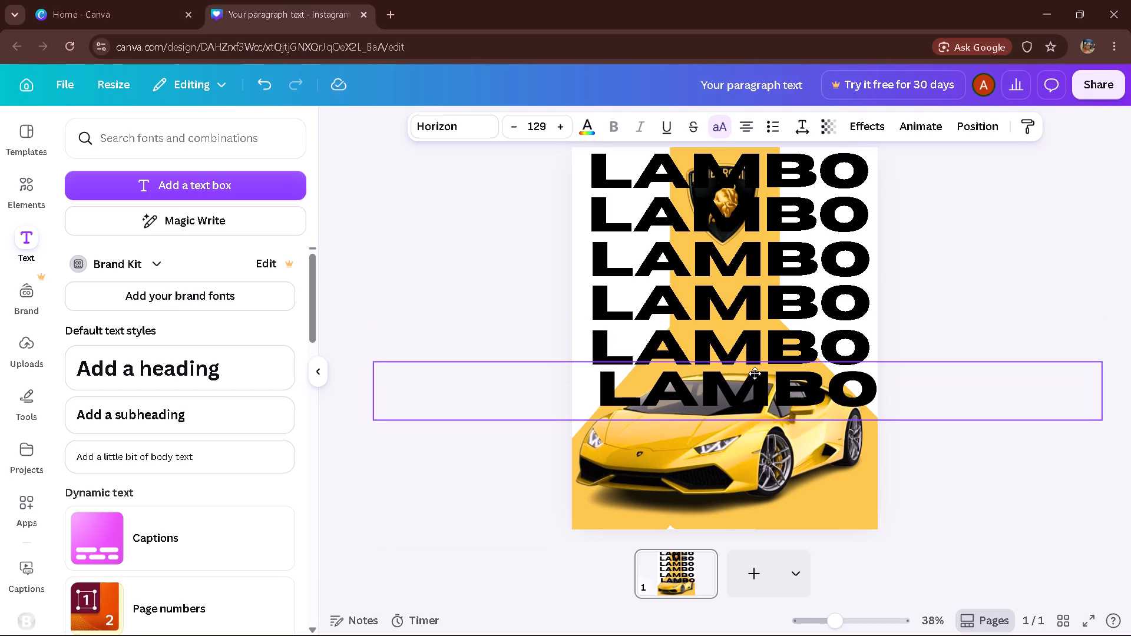
{"action": "left_click_drag", "start_coordinate": [755, 373], "coordinate": [752, 380]}
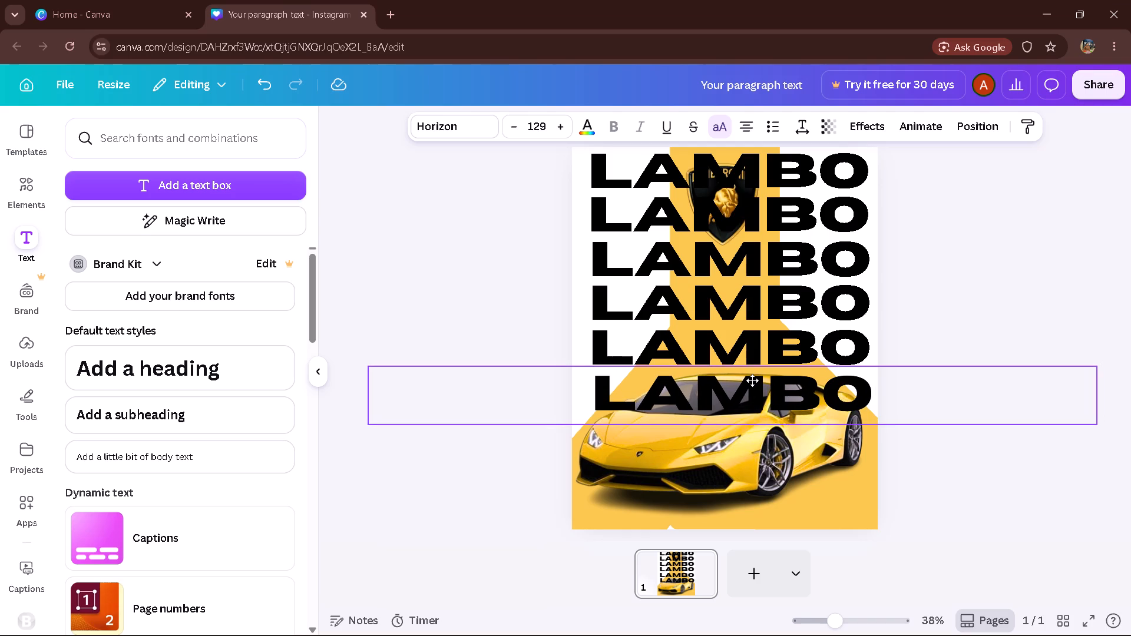
{"action": "left_click_drag", "start_coordinate": [752, 380], "coordinate": [749, 379]}
Add two more LAMBO copies as the seventh and eighth rows over the car, matching the existing alignment and spacing.
{"action": "key", "text": "ctrl+c"}
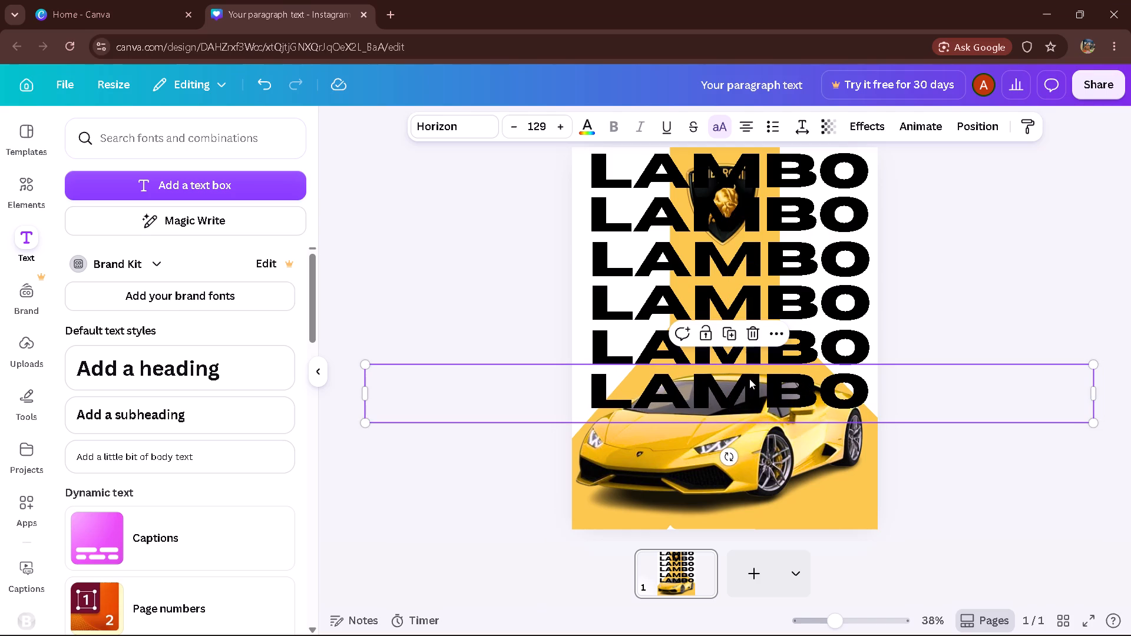
{"action": "key", "text": "ctrl+v"}
{"action": "left_click_drag", "start_coordinate": [749, 379], "coordinate": [744, 416]}
{"action": "key", "text": "ctrl+c"}
{"action": "key", "text": "ctrl+v"}
{"action": "left_click_drag", "start_coordinate": [744, 416], "coordinate": [746, 442]}
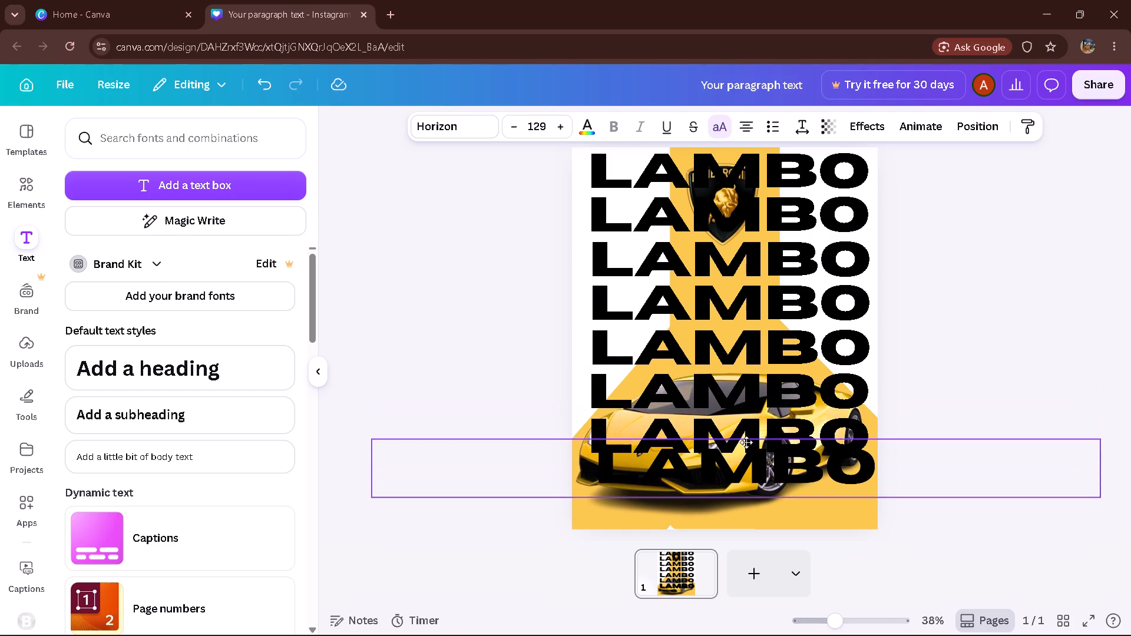
{"action": "left_click_drag", "start_coordinate": [746, 442], "coordinate": [739, 453]}
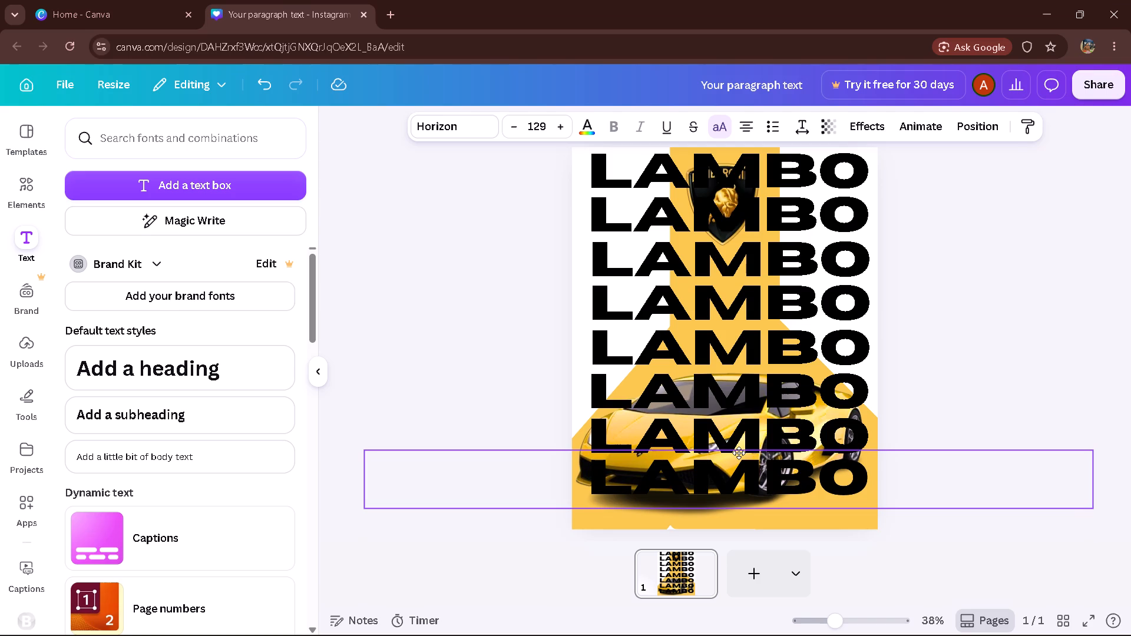
{"action": "left_click_drag", "start_coordinate": [739, 453], "coordinate": [741, 455]}
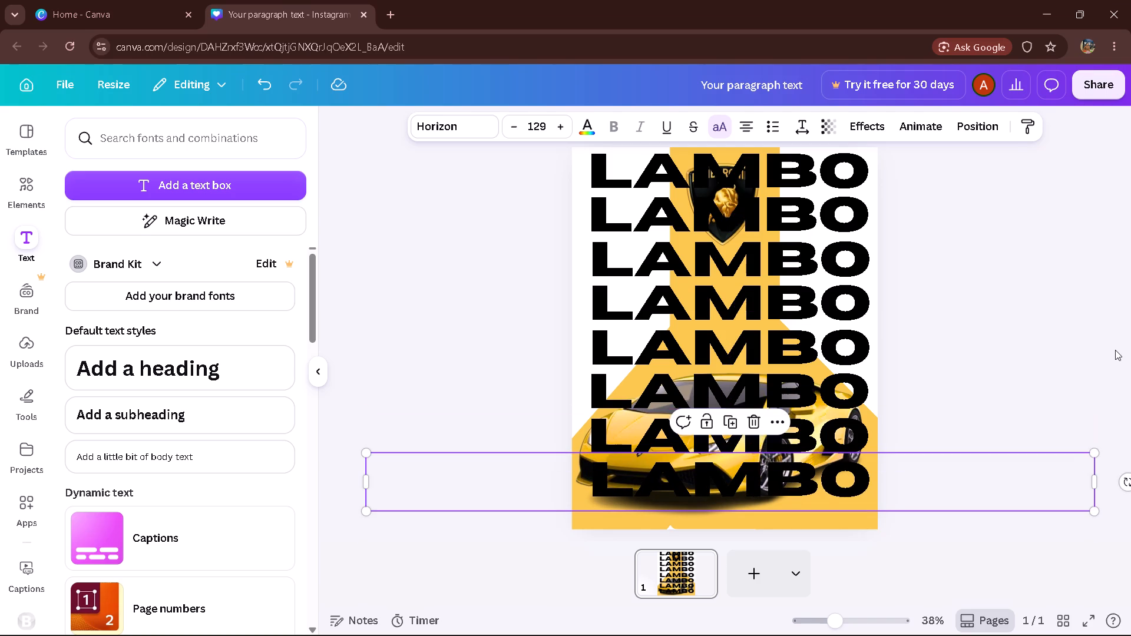
{"action": "double_click", "coordinate": [1115, 350]}
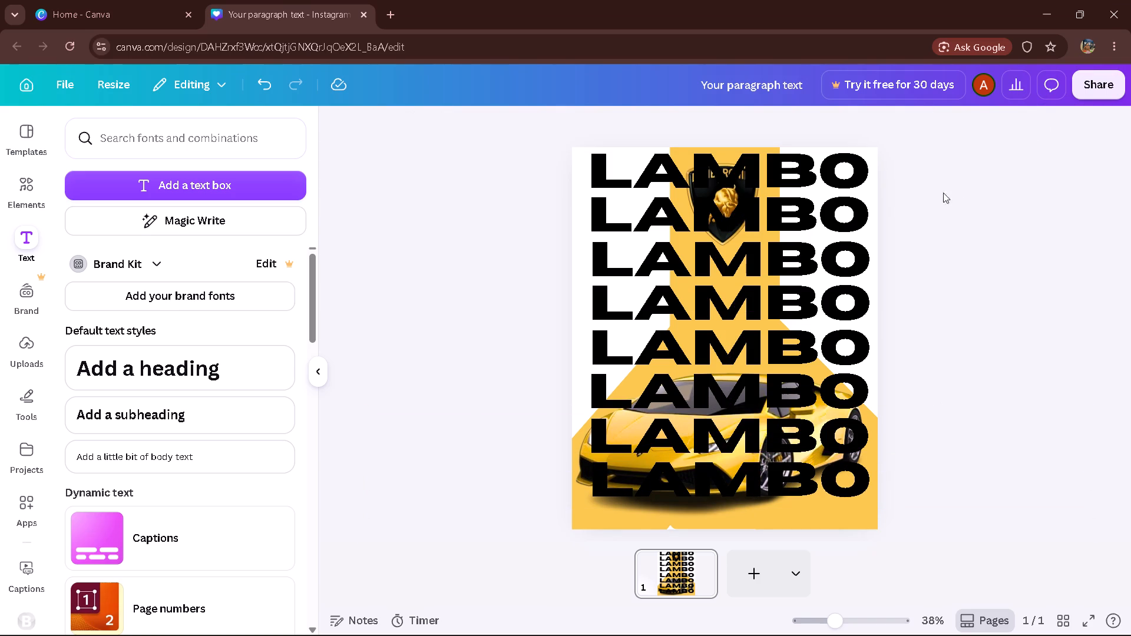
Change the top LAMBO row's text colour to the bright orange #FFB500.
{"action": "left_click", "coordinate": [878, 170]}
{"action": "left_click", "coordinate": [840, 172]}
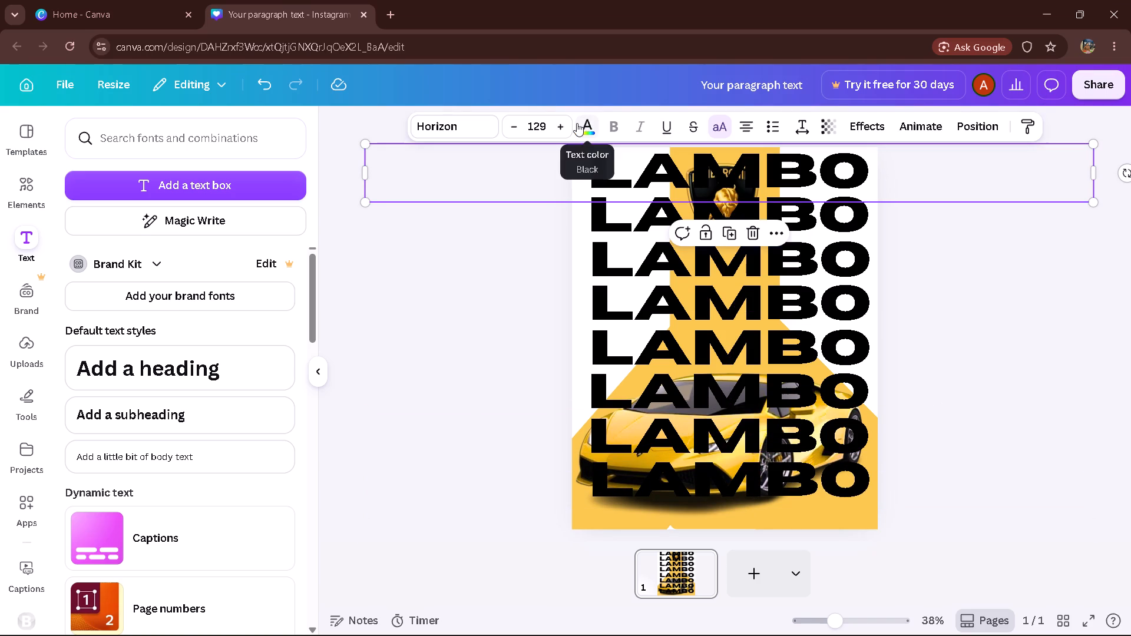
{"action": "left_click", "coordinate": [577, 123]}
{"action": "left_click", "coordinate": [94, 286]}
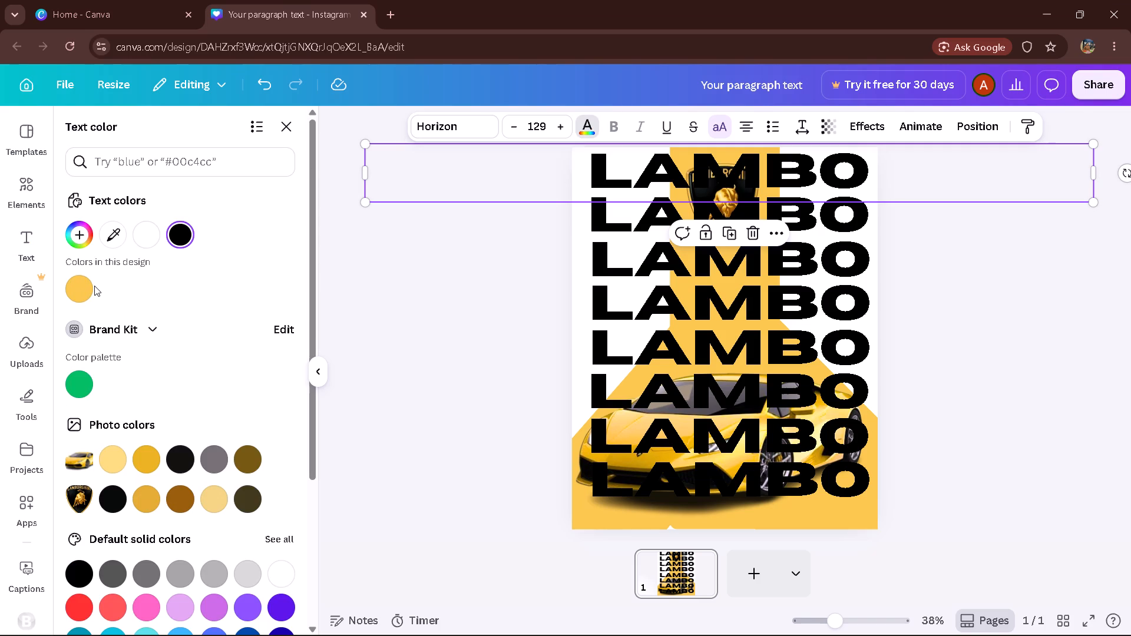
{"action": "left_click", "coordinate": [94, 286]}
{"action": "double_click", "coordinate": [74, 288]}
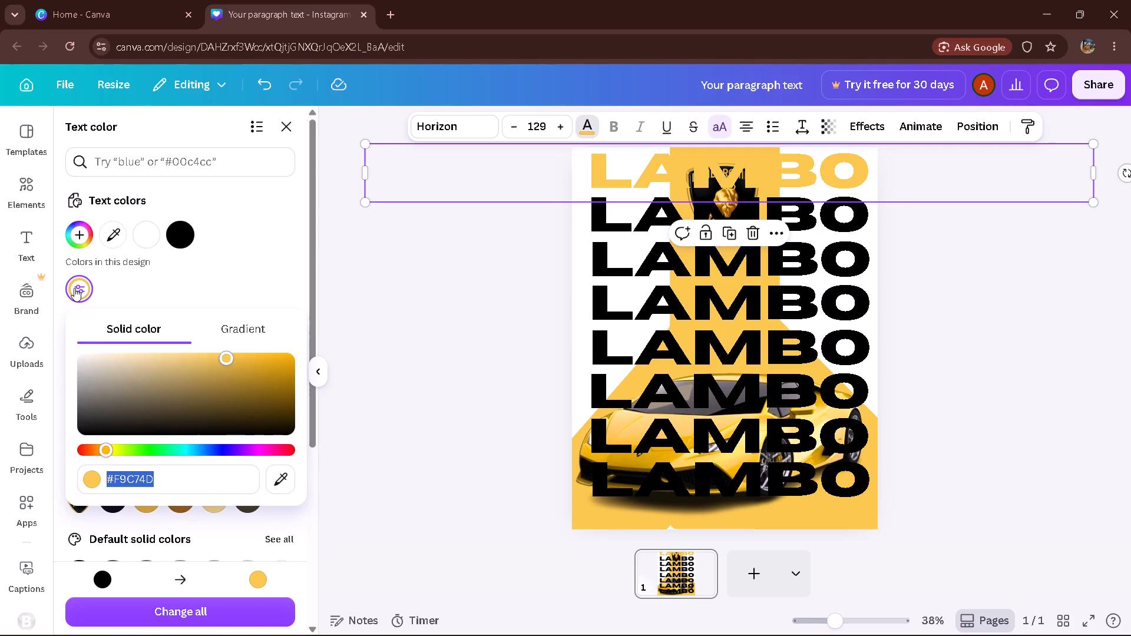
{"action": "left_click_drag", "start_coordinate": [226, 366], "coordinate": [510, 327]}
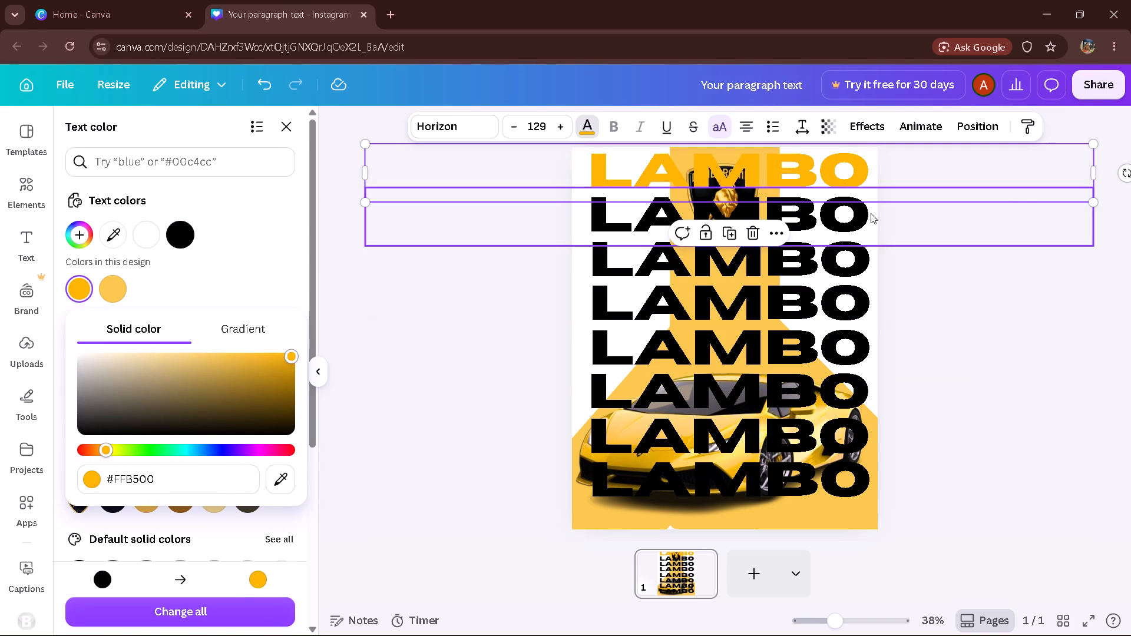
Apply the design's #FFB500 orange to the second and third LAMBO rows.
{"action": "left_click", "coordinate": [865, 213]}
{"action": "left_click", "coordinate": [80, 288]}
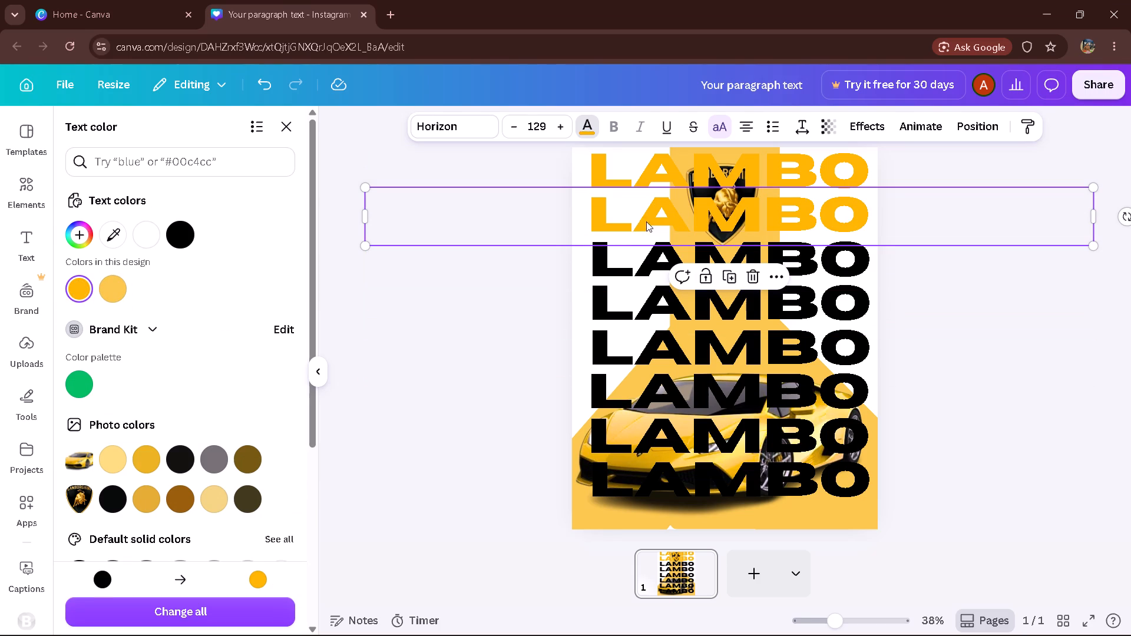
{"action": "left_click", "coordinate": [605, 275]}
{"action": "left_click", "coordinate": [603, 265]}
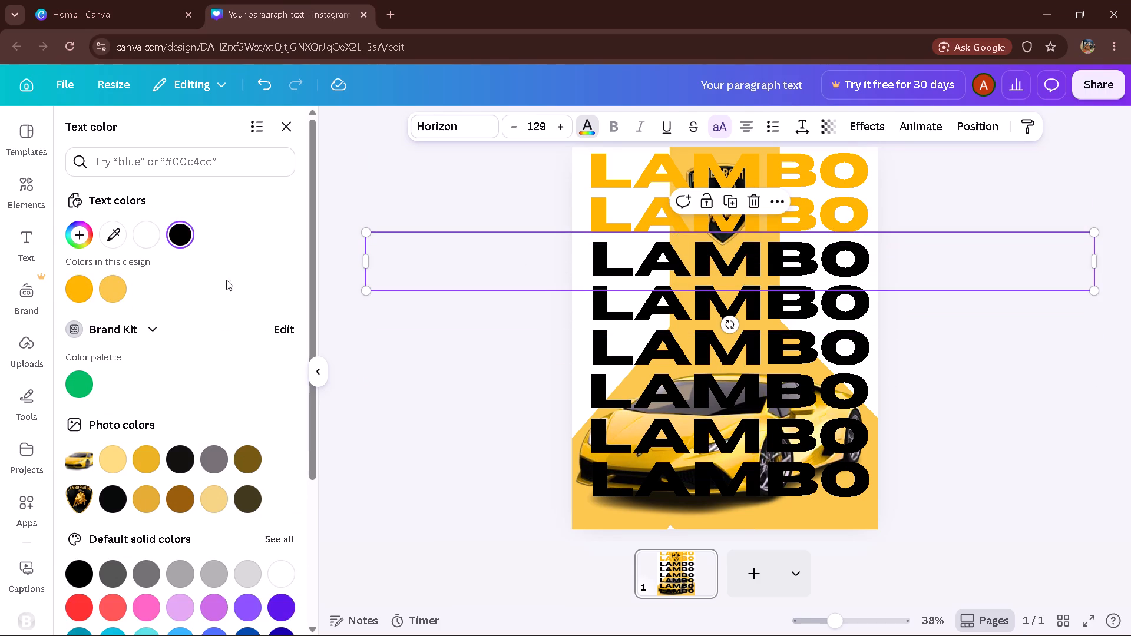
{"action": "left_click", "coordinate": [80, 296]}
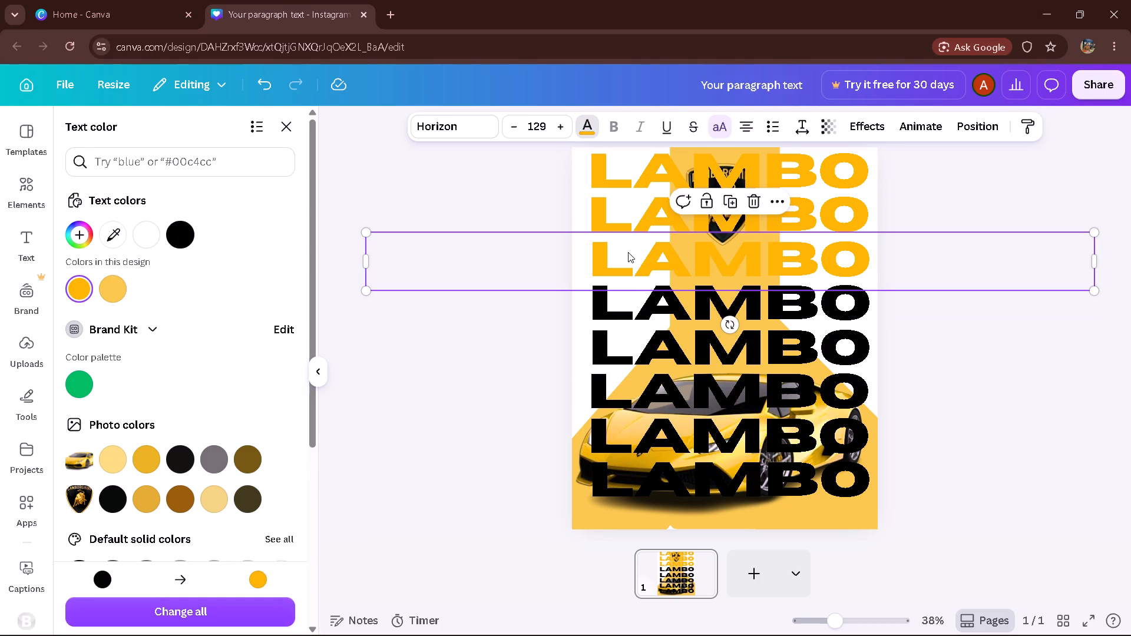
Adjust the third LAMBO row's text colour to a slightly darker, fully saturated orange.
{"action": "left_click", "coordinate": [628, 252]}
{"action": "double_click", "coordinate": [85, 283]}
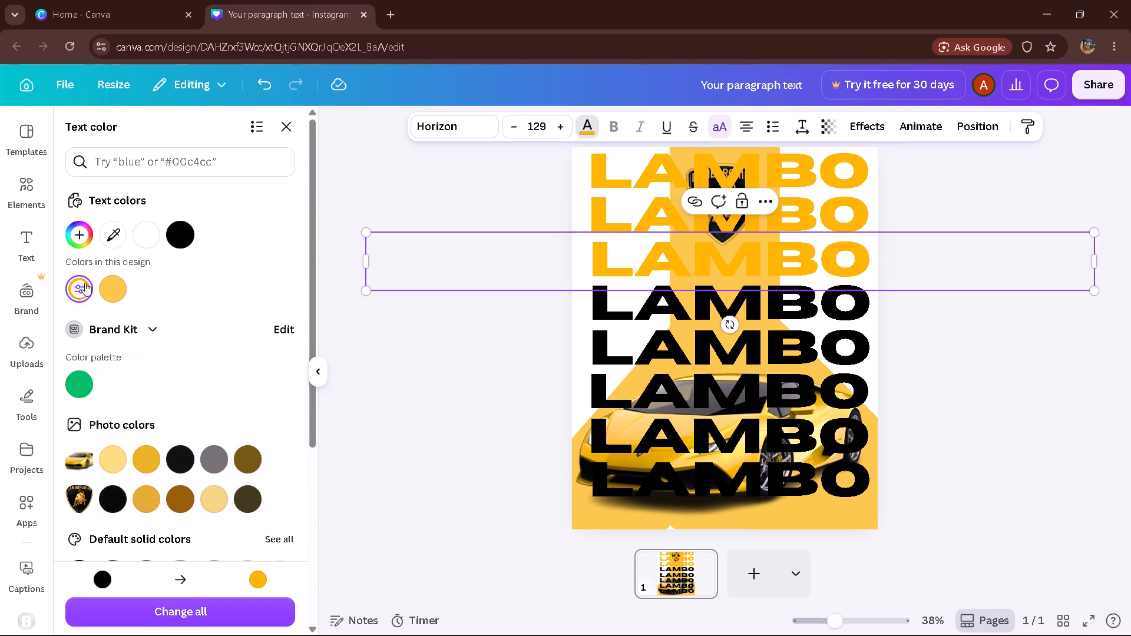
{"action": "left_click", "coordinate": [85, 283]}
{"action": "left_click_drag", "start_coordinate": [291, 360], "coordinate": [226, 380]}
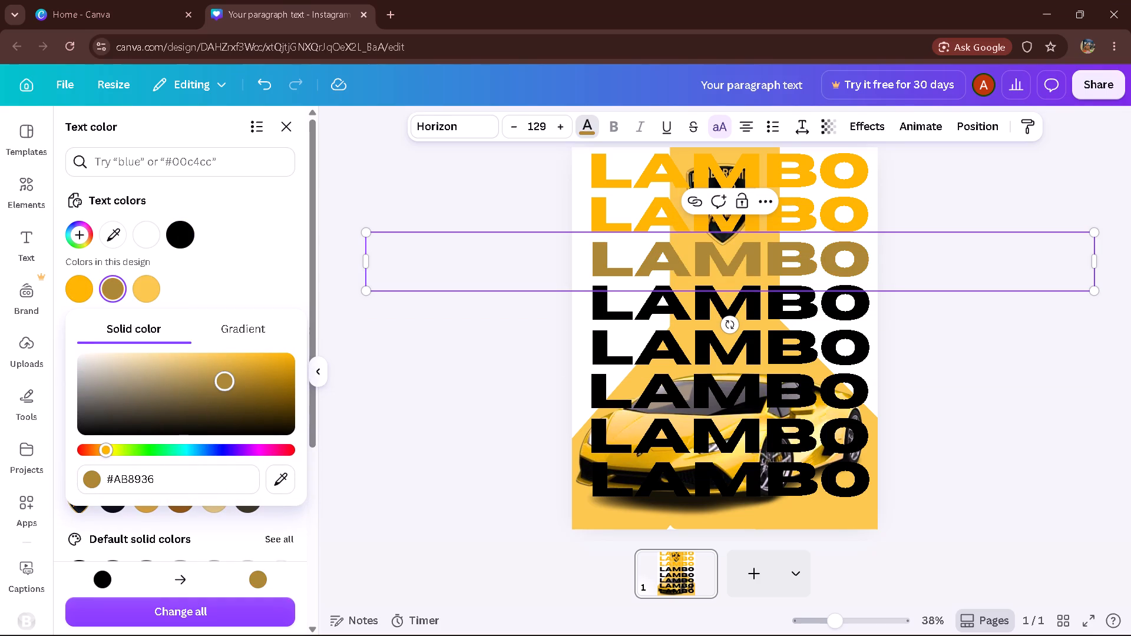
{"action": "left_click_drag", "start_coordinate": [226, 380], "coordinate": [329, 375]}
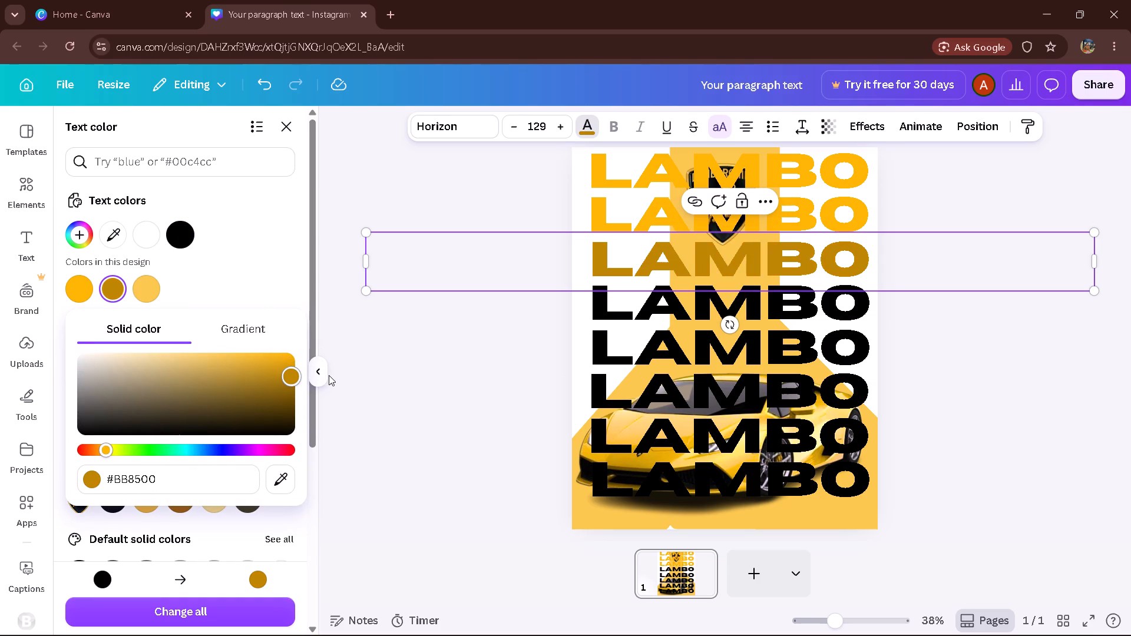
{"action": "left_click_drag", "start_coordinate": [329, 375], "coordinate": [325, 363]}
Apply the third row's darker orange to the second and first LAMBO rows.
{"action": "left_click", "coordinate": [657, 216]}
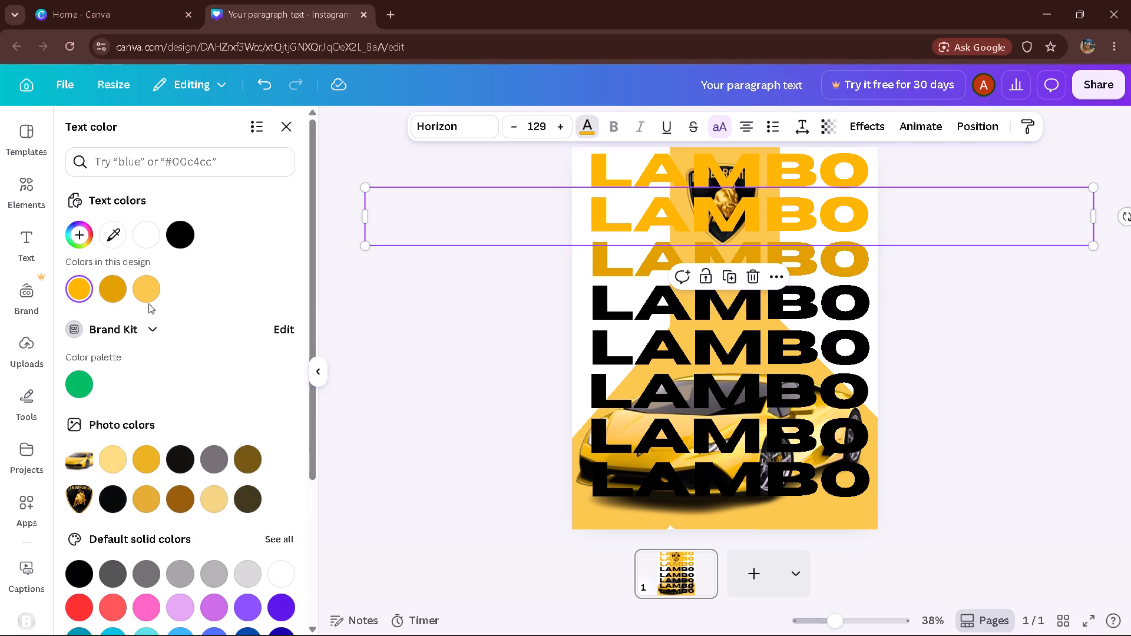
{"action": "left_click", "coordinate": [118, 296]}
{"action": "left_click", "coordinate": [654, 177]}
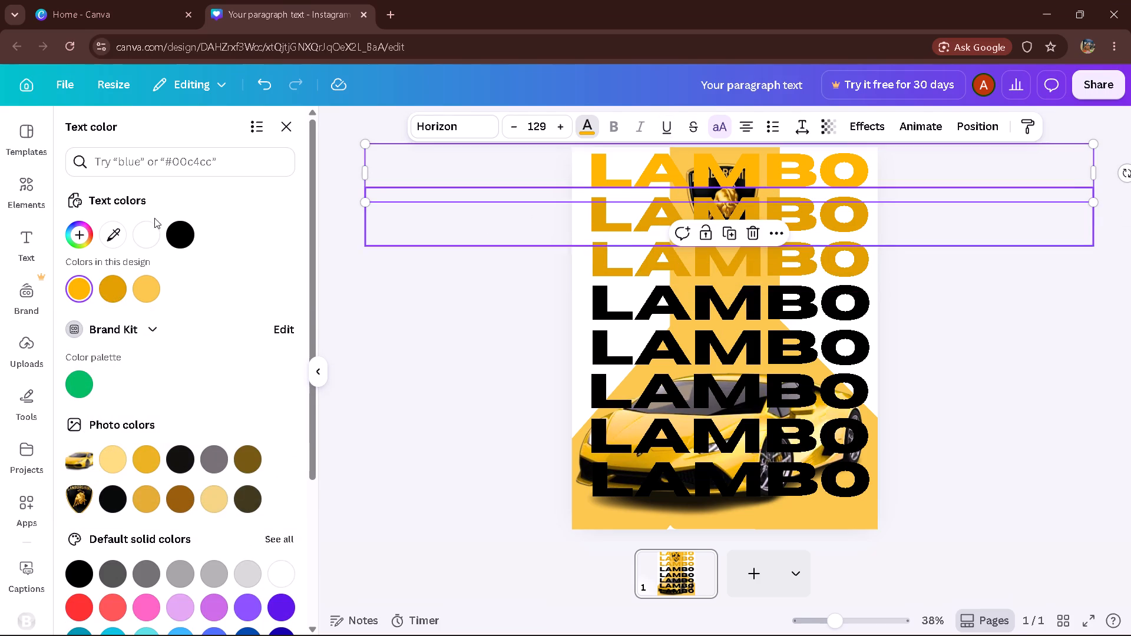
{"action": "left_click", "coordinate": [113, 285]}
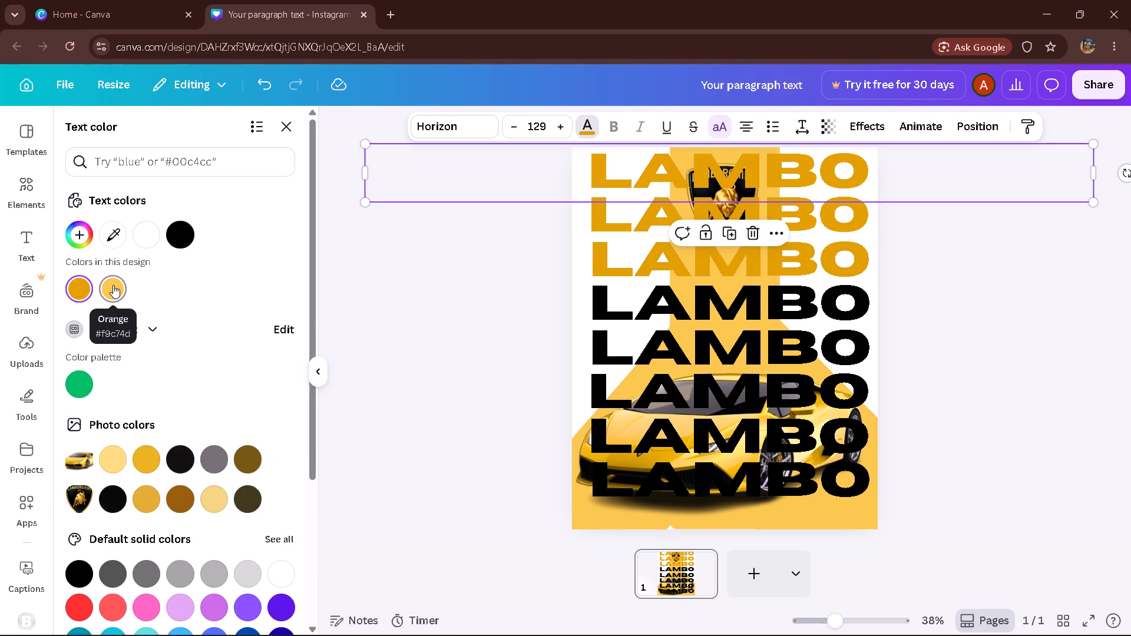
Recolour the fourth through eighth LAMBO rows with the same darker orange from the design's colours.
{"action": "left_click", "coordinate": [641, 309]}
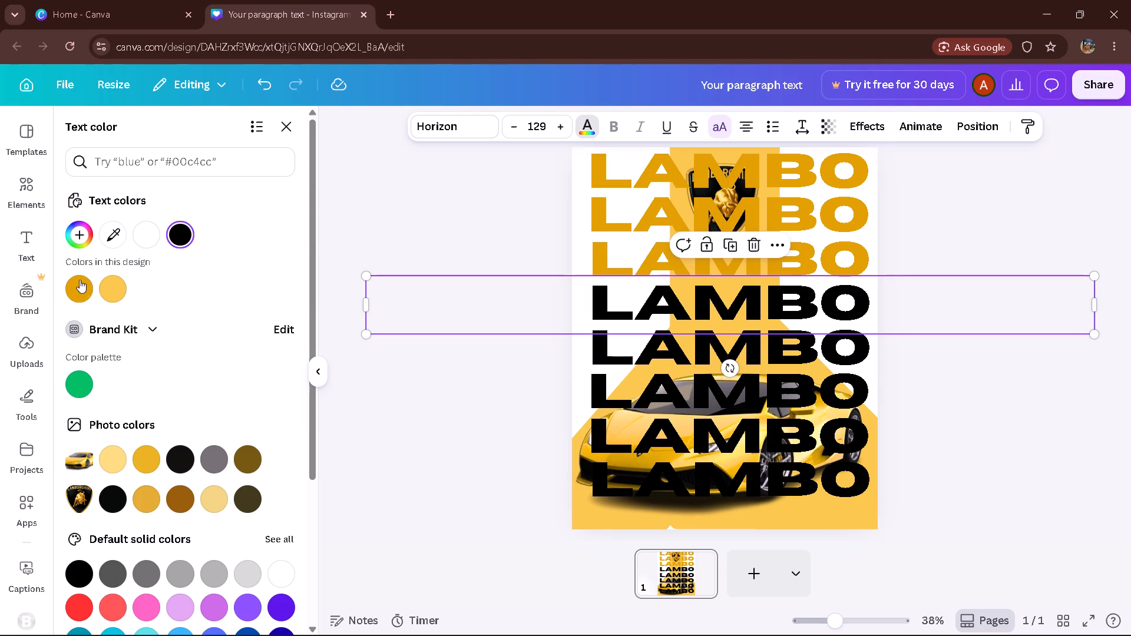
{"action": "left_click", "coordinate": [77, 285]}
{"action": "left_click", "coordinate": [659, 353]}
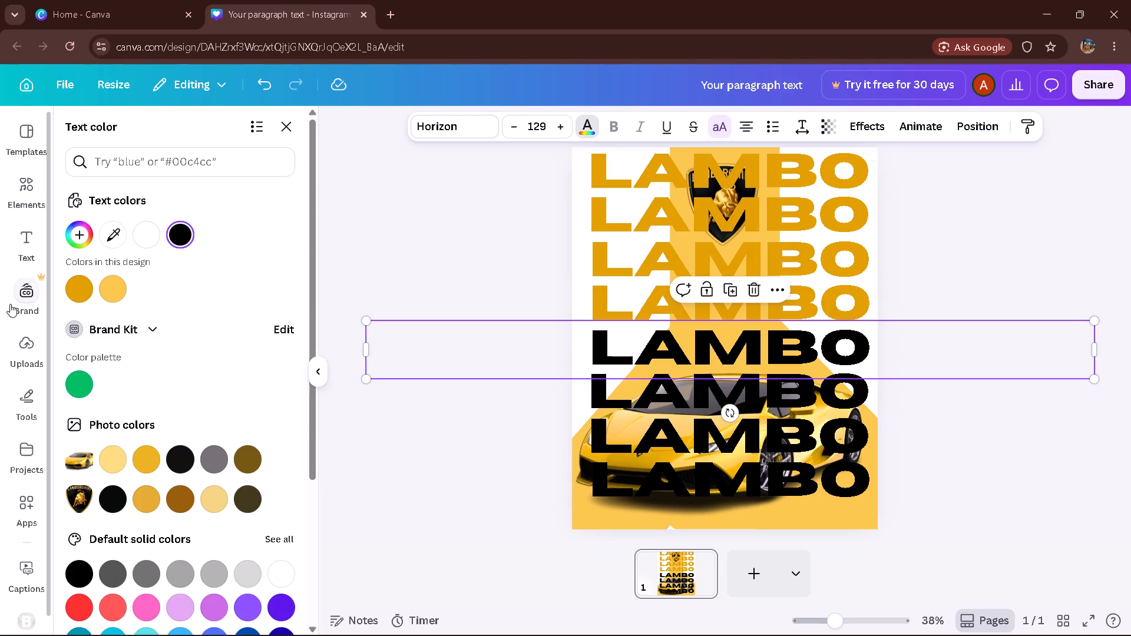
{"action": "left_click", "coordinate": [81, 283]}
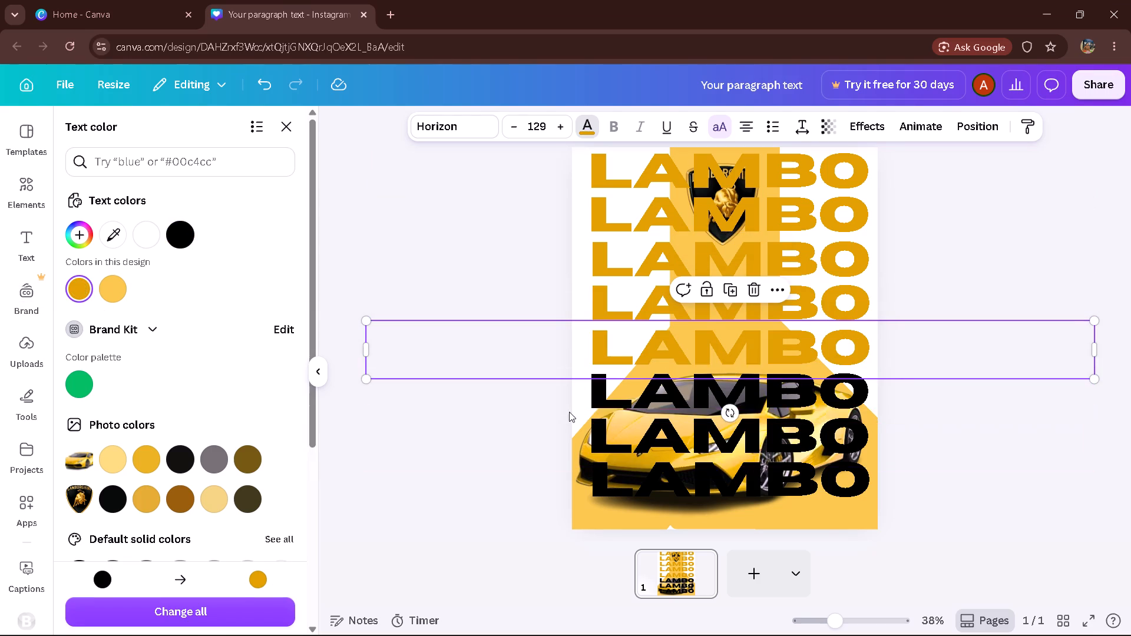
{"action": "left_click", "coordinate": [602, 394]}
{"action": "left_click", "coordinate": [74, 290]}
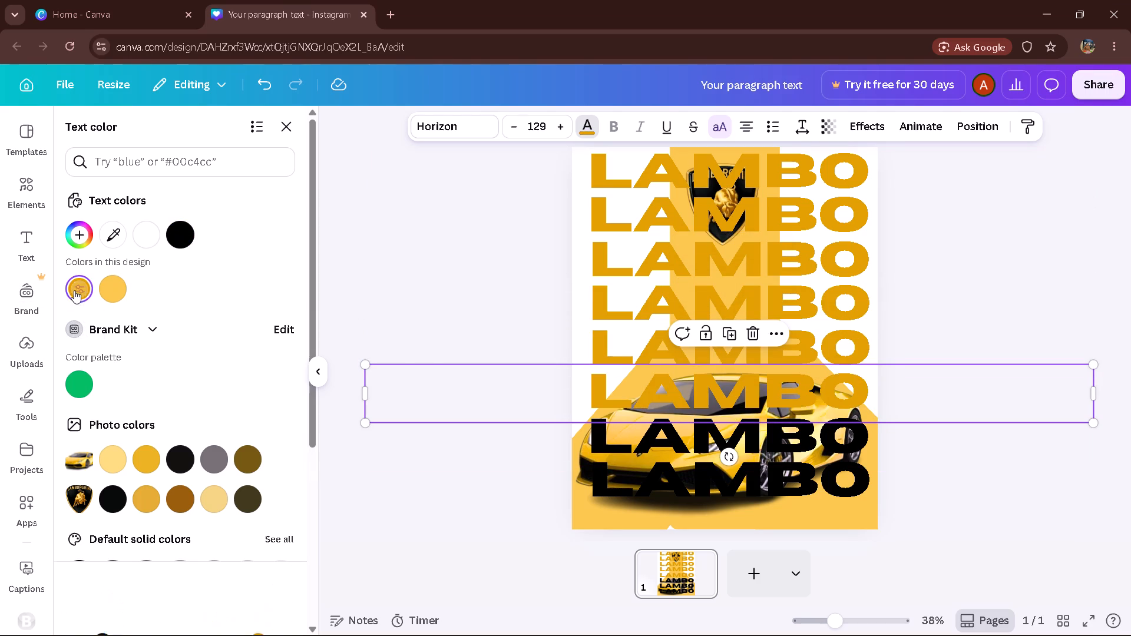
{"action": "left_click", "coordinate": [629, 442]}
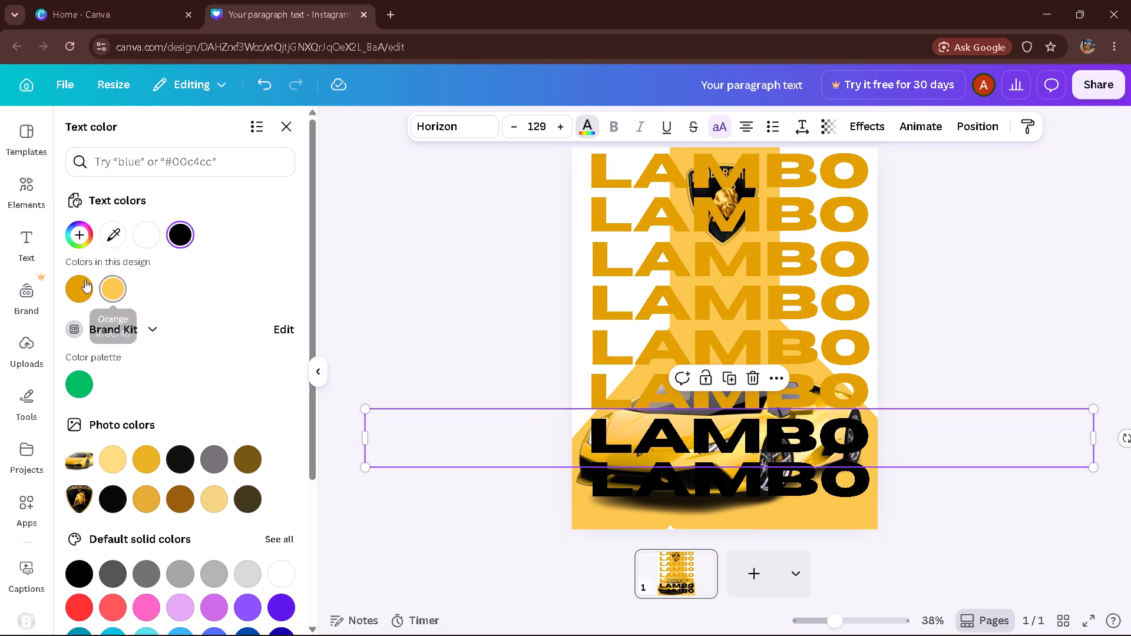
{"action": "left_click", "coordinate": [80, 283]}
{"action": "left_click", "coordinate": [654, 486]}
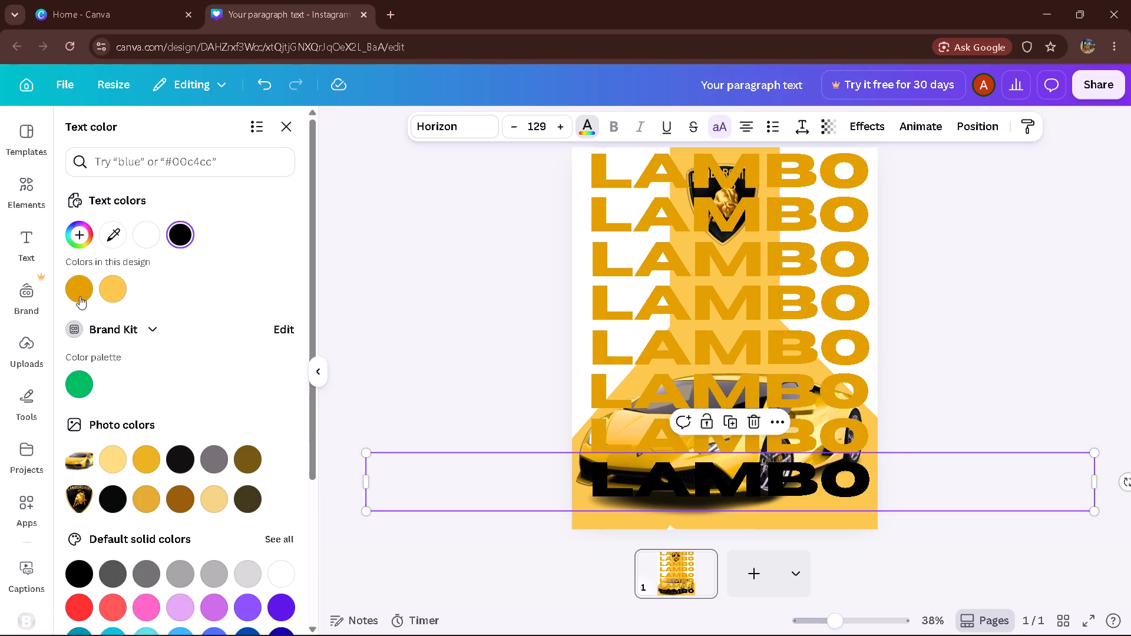
{"action": "left_click", "coordinate": [80, 296]}
{"action": "triple_click", "coordinate": [979, 216]}
{"action": "left_click", "coordinate": [979, 216]}
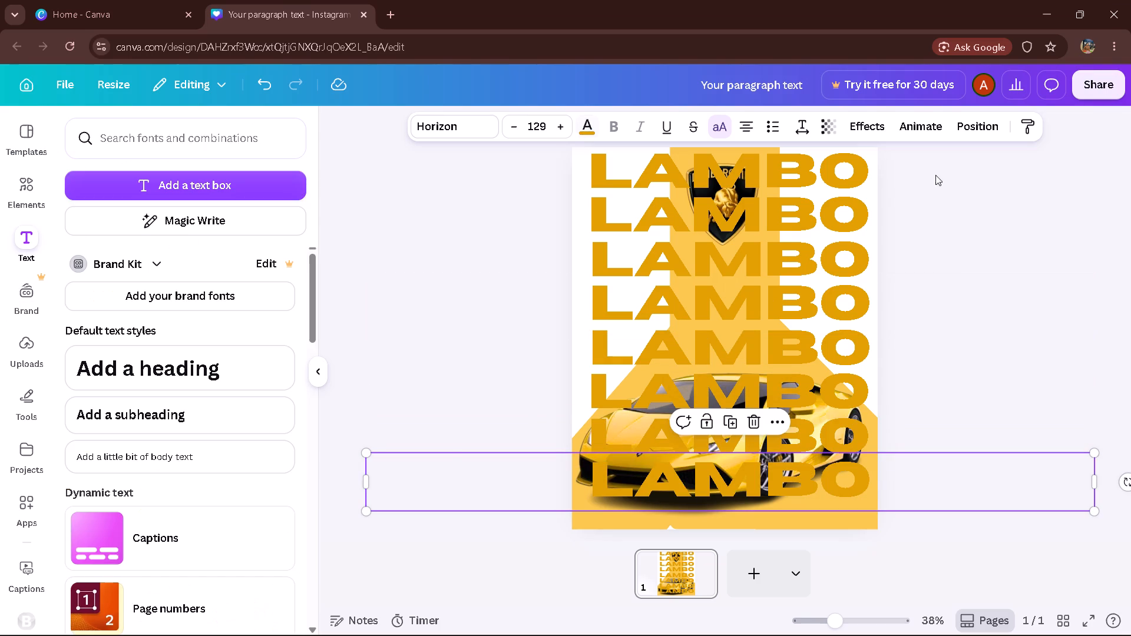
Move the top LAMBO row's layer directly beneath the vertical yellow strip, behind the Lamborghini logo and car.
{"action": "left_click", "coordinate": [820, 177]}
{"action": "left_click", "coordinate": [984, 128]}
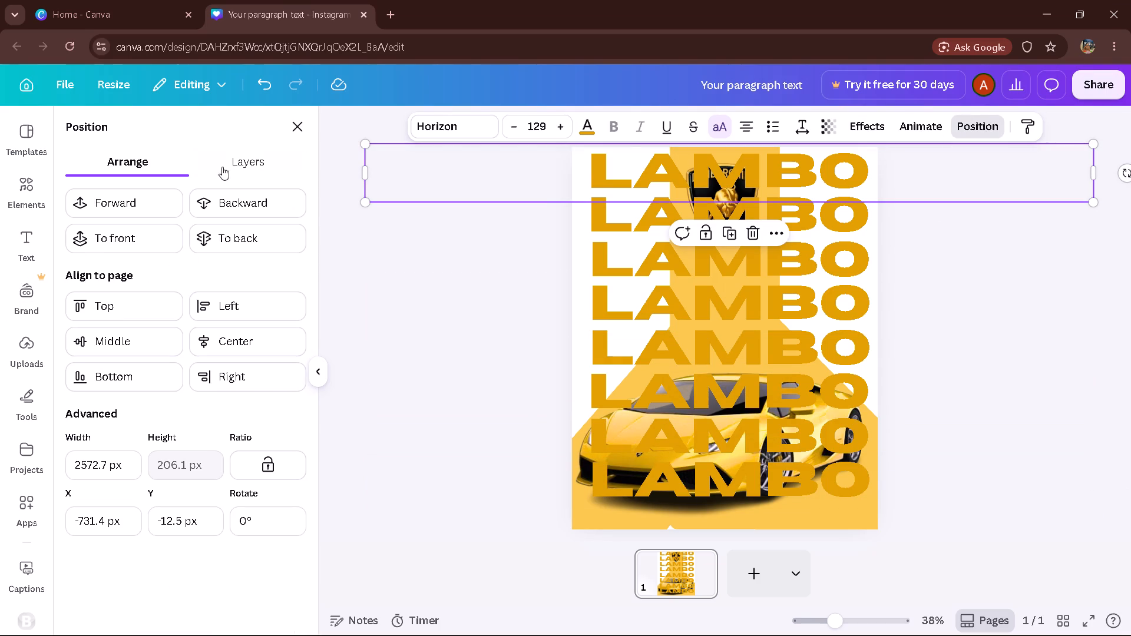
{"action": "left_click", "coordinate": [242, 172]}
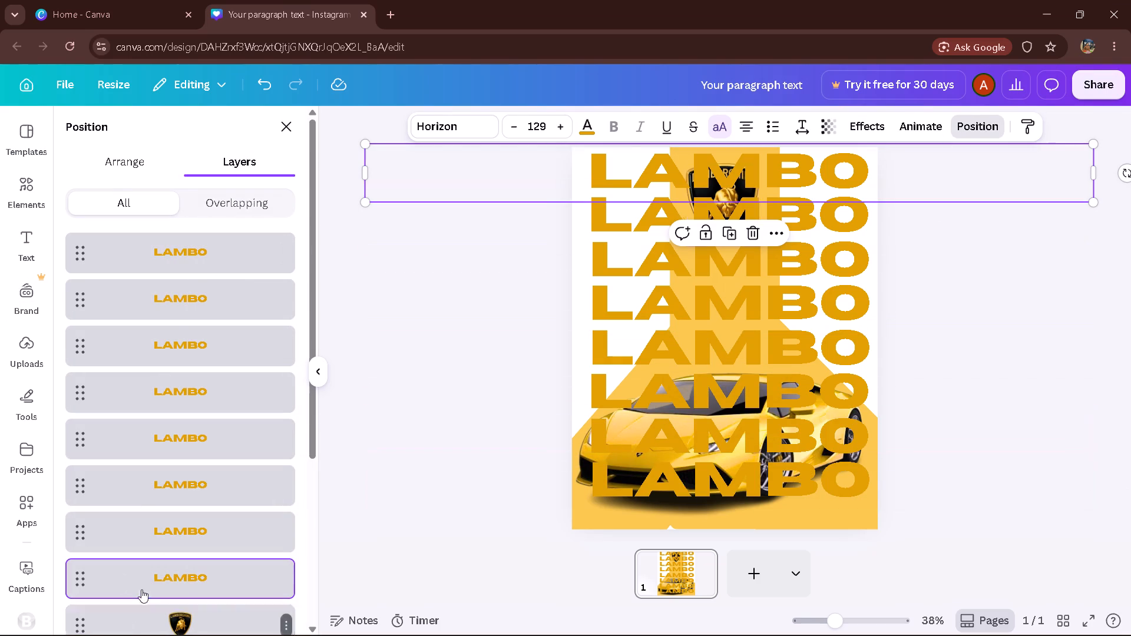
{"action": "left_click_drag", "start_coordinate": [144, 582], "coordinate": [167, 476]}
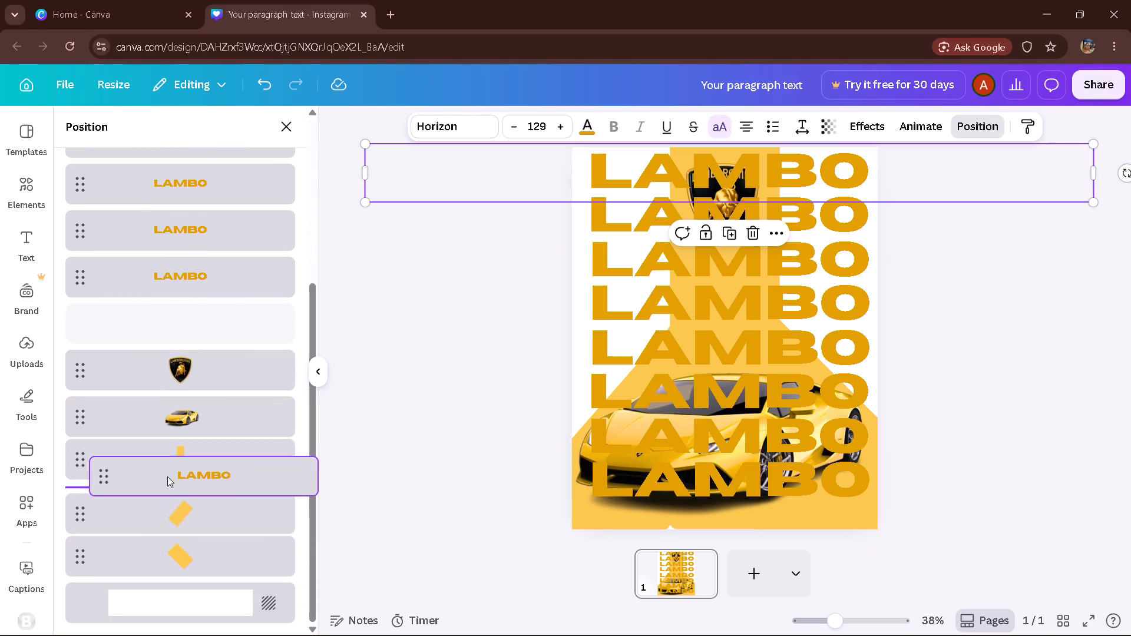
{"action": "left_click_drag", "start_coordinate": [167, 463], "coordinate": [167, 456]}
{"action": "left_click", "coordinate": [167, 456]}
{"action": "double_click", "coordinate": [167, 456]}
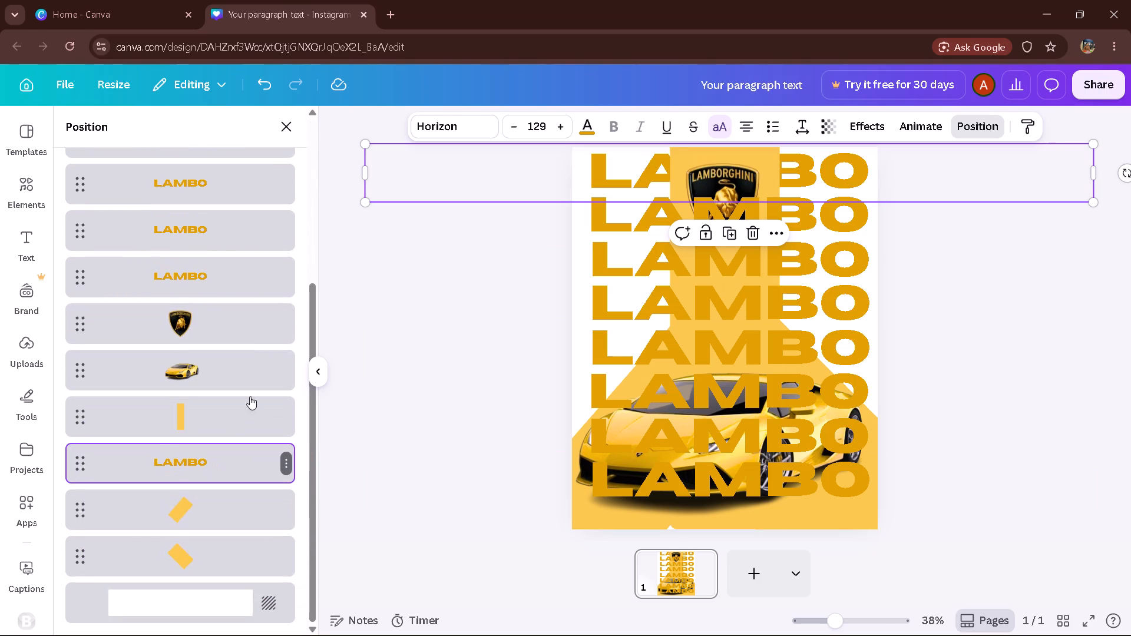
Move the second through fifth LAMBO rows' layers beneath the vertical yellow strip, behind the Lamborghini logo and car.
{"action": "left_click_drag", "start_coordinate": [250, 283], "coordinate": [217, 442]}
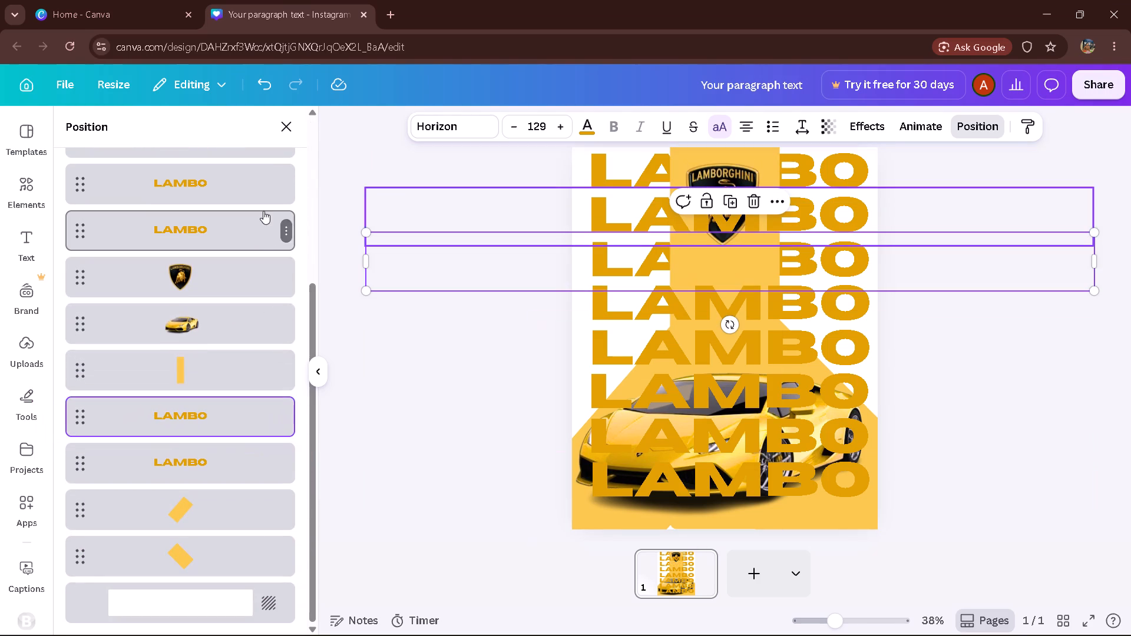
{"action": "left_click_drag", "start_coordinate": [263, 211], "coordinate": [224, 404]}
{"action": "left_click_drag", "start_coordinate": [257, 175], "coordinate": [222, 414]}
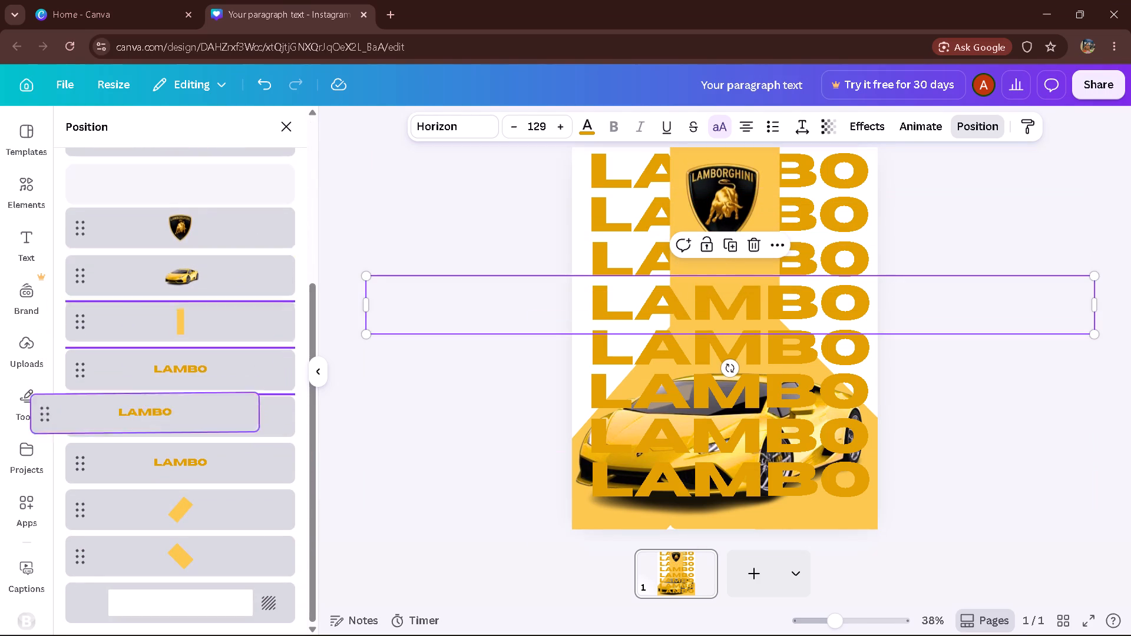
{"action": "left_click_drag", "start_coordinate": [222, 414], "coordinate": [222, 416]}
{"action": "left_click_drag", "start_coordinate": [216, 157], "coordinate": [181, 429]}
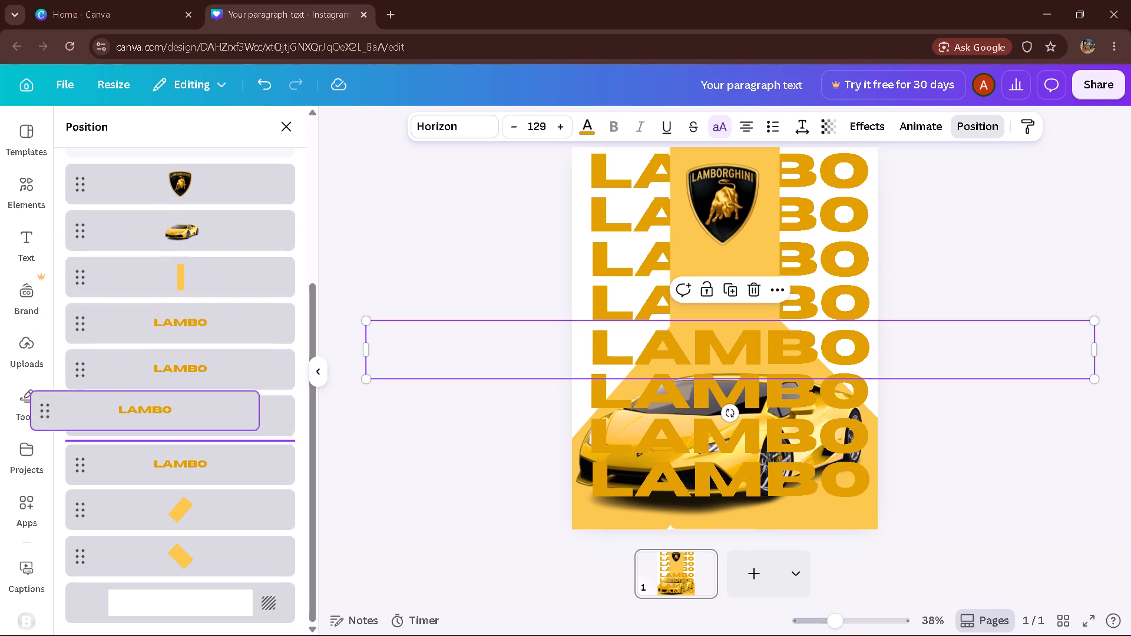
{"action": "left_click_drag", "start_coordinate": [181, 429], "coordinate": [176, 430]}
Move the sixth, seventh and eighth LAMBO rows' layers beneath the vertical yellow strip, behind the logo and car.
{"action": "left_click_drag", "start_coordinate": [309, 339], "coordinate": [301, 188]}
{"action": "left_click_drag", "start_coordinate": [232, 255], "coordinate": [165, 455]}
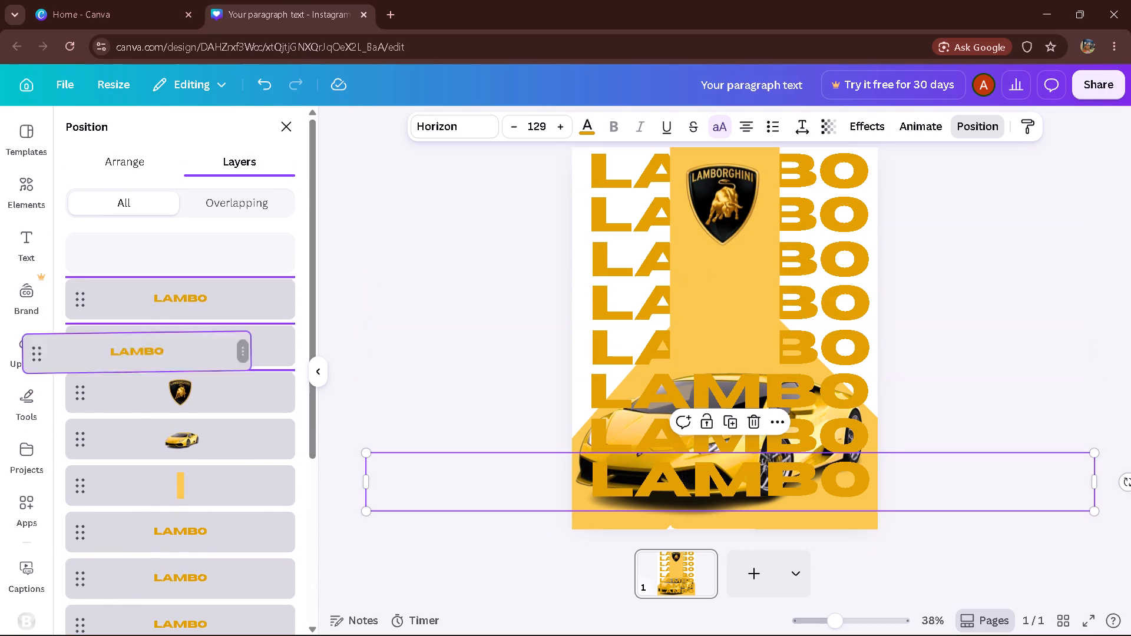
{"action": "left_click_drag", "start_coordinate": [165, 455], "coordinate": [157, 564]}
{"action": "left_click_drag", "start_coordinate": [206, 312], "coordinate": [196, 471]}
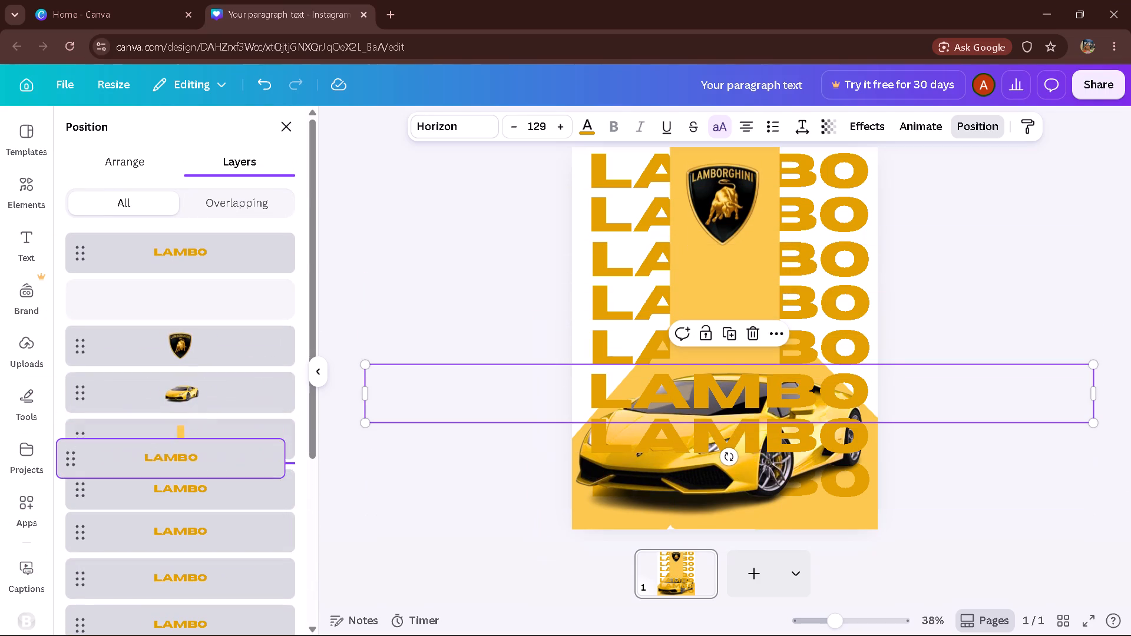
{"action": "left_click_drag", "start_coordinate": [211, 239], "coordinate": [188, 440]}
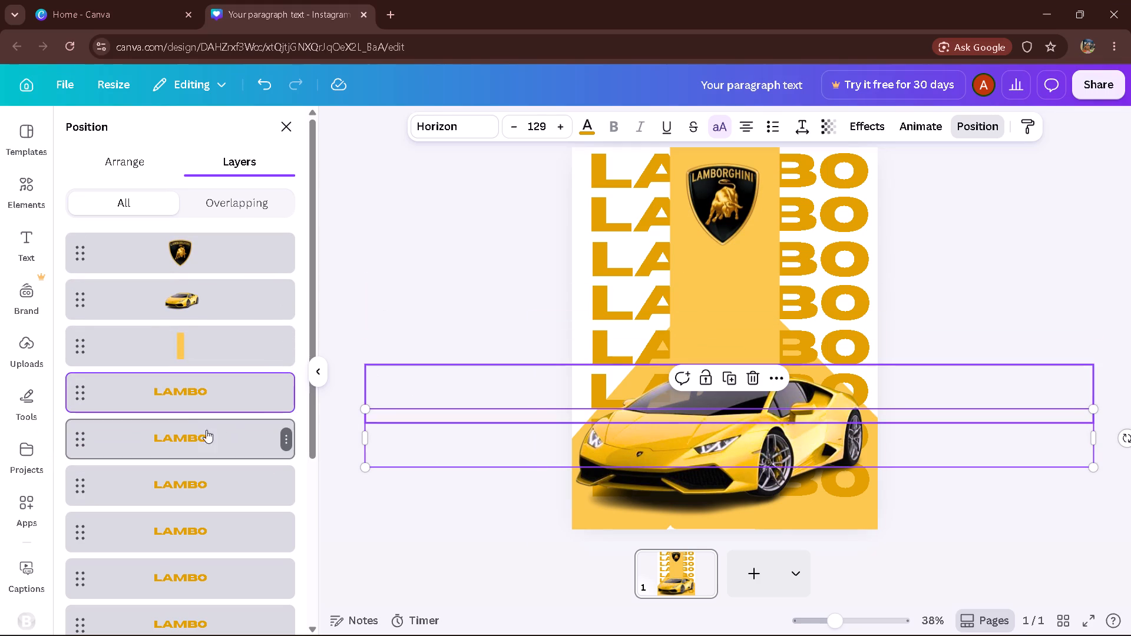
Send the seventh and eighth LAMBO rows' layers below both diagonal yellow shapes, just above the page background.
{"action": "left_click_drag", "start_coordinate": [193, 399], "coordinate": [188, 567]}
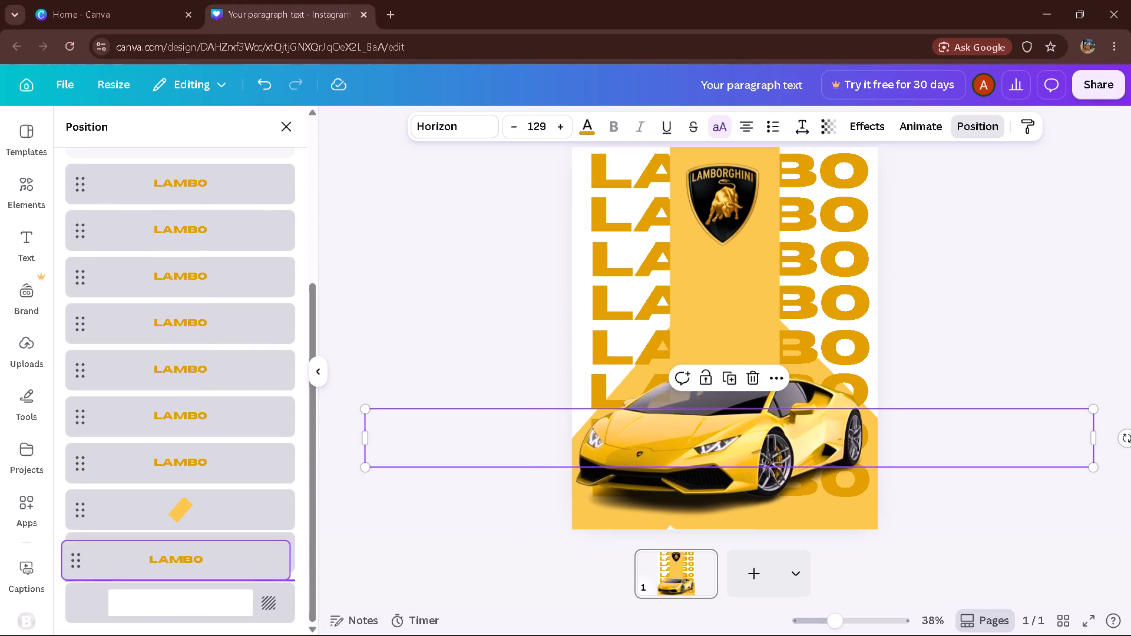
{"action": "left_click_drag", "start_coordinate": [188, 567], "coordinate": [185, 589]}
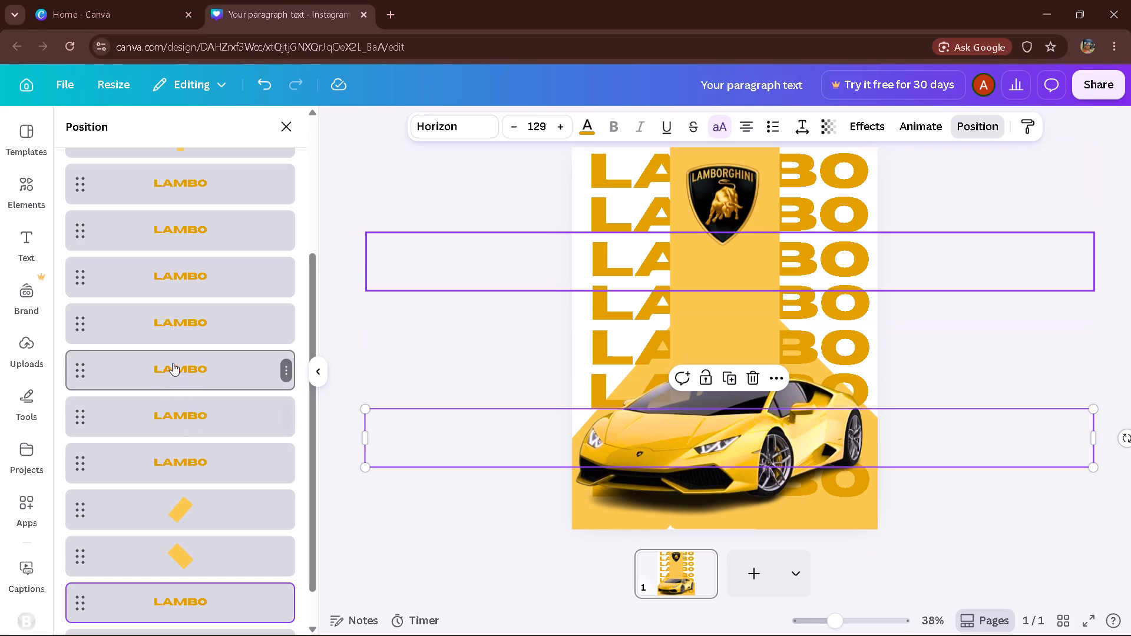
{"action": "left_click", "coordinate": [170, 265]}
{"action": "left_click_drag", "start_coordinate": [170, 265], "coordinate": [142, 378]}
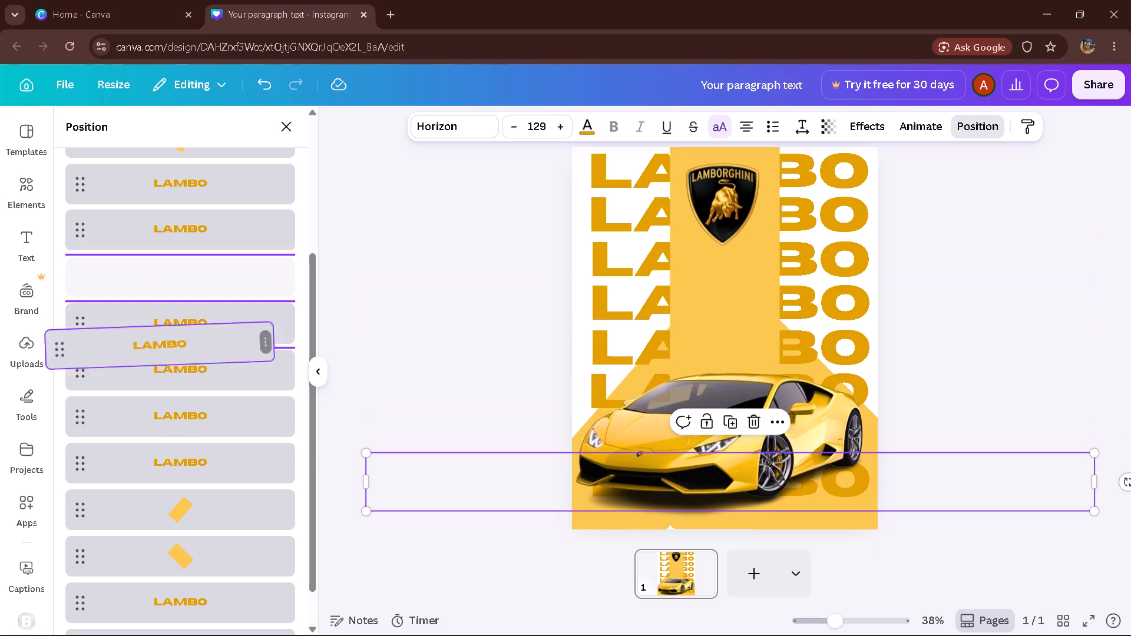
{"action": "left_click_drag", "start_coordinate": [142, 378], "coordinate": [142, 561]}
{"action": "triple_click", "coordinate": [1030, 370]}
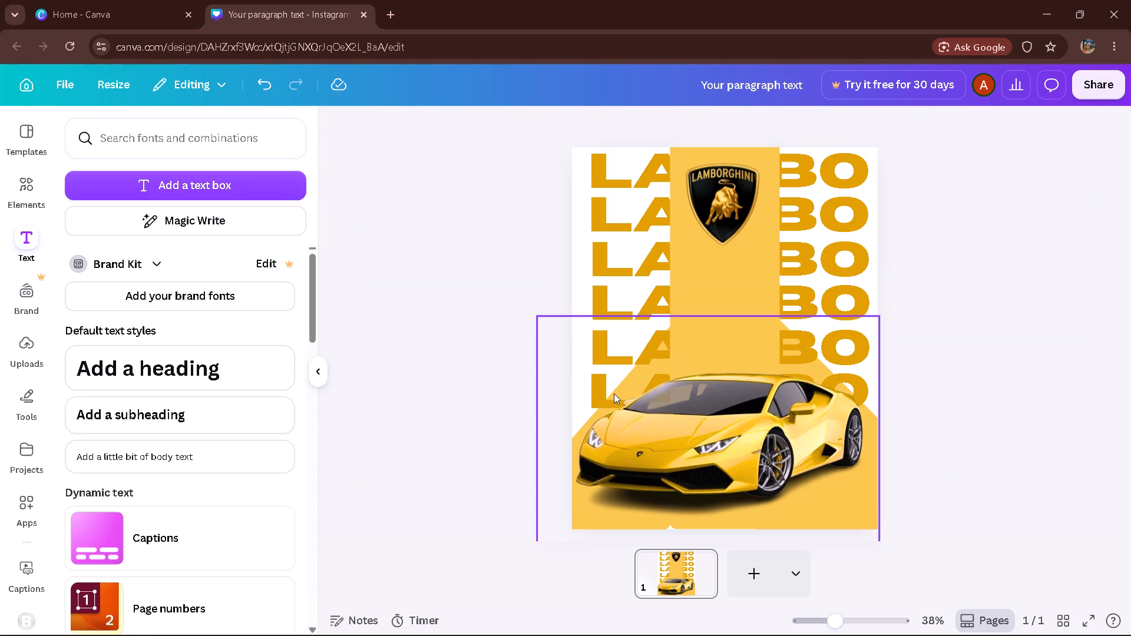
Send the sixth LAMBO row's layer below both diagonal yellow shapes, among the other lowered text rows.
{"action": "left_click", "coordinate": [886, 213]}
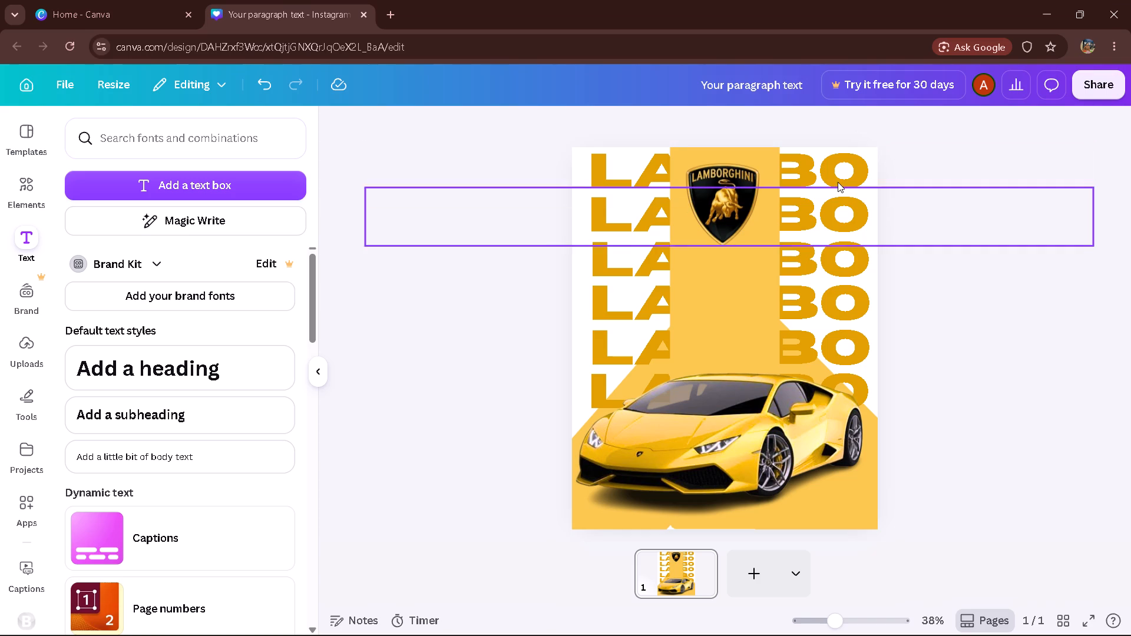
{"action": "left_click", "coordinate": [838, 182]}
{"action": "double_click", "coordinate": [956, 126]}
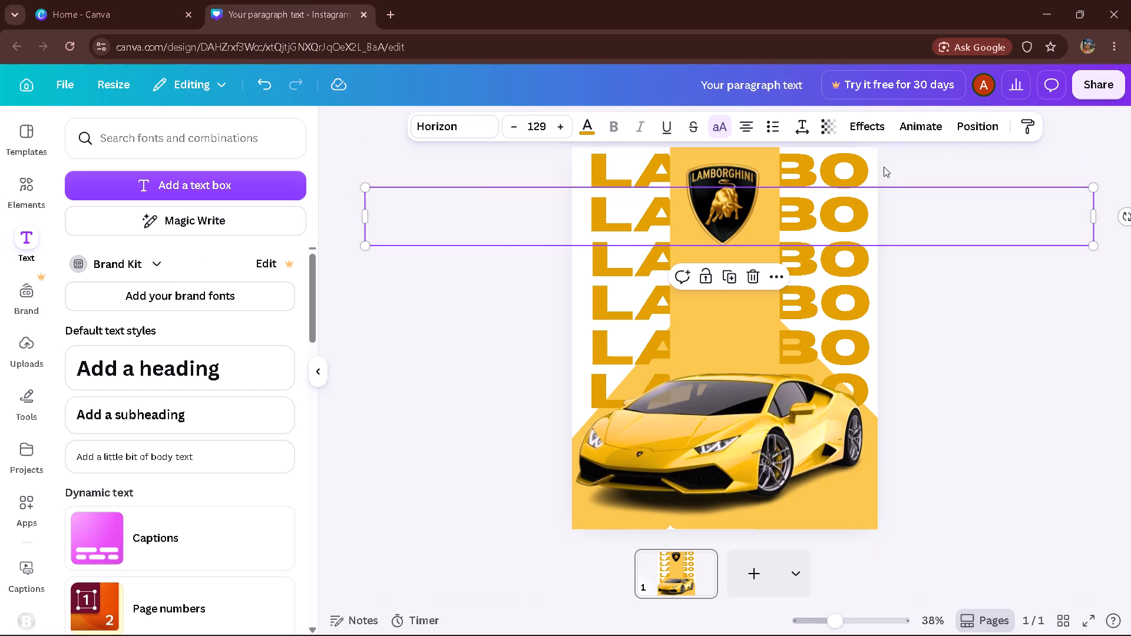
{"action": "left_click", "coordinate": [964, 135]}
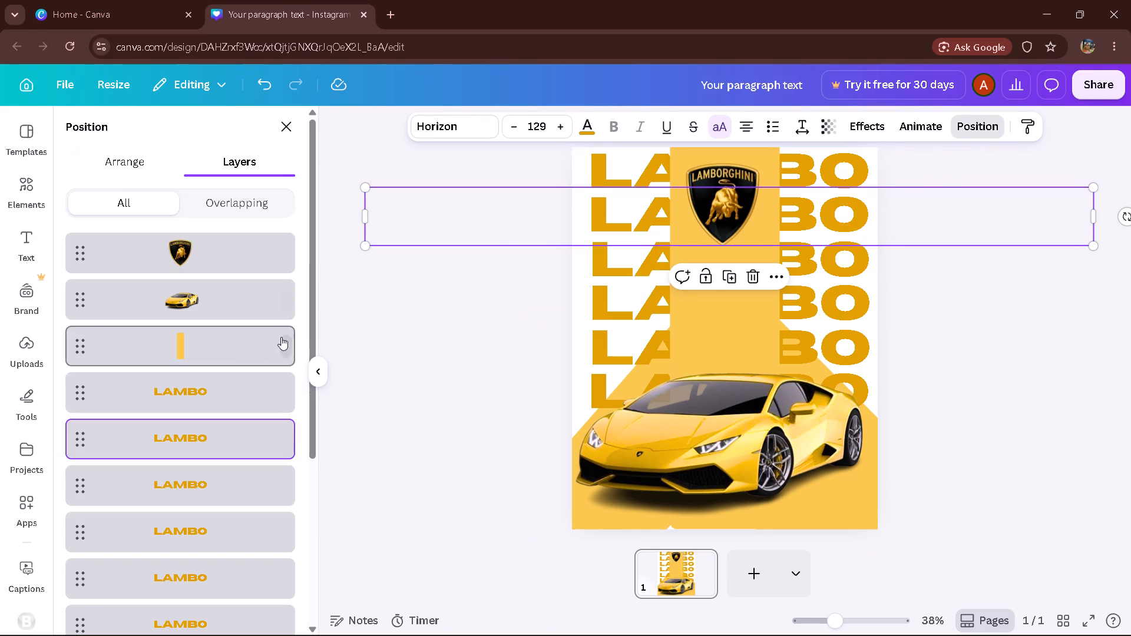
{"action": "left_click_drag", "start_coordinate": [317, 329], "coordinate": [312, 365]}
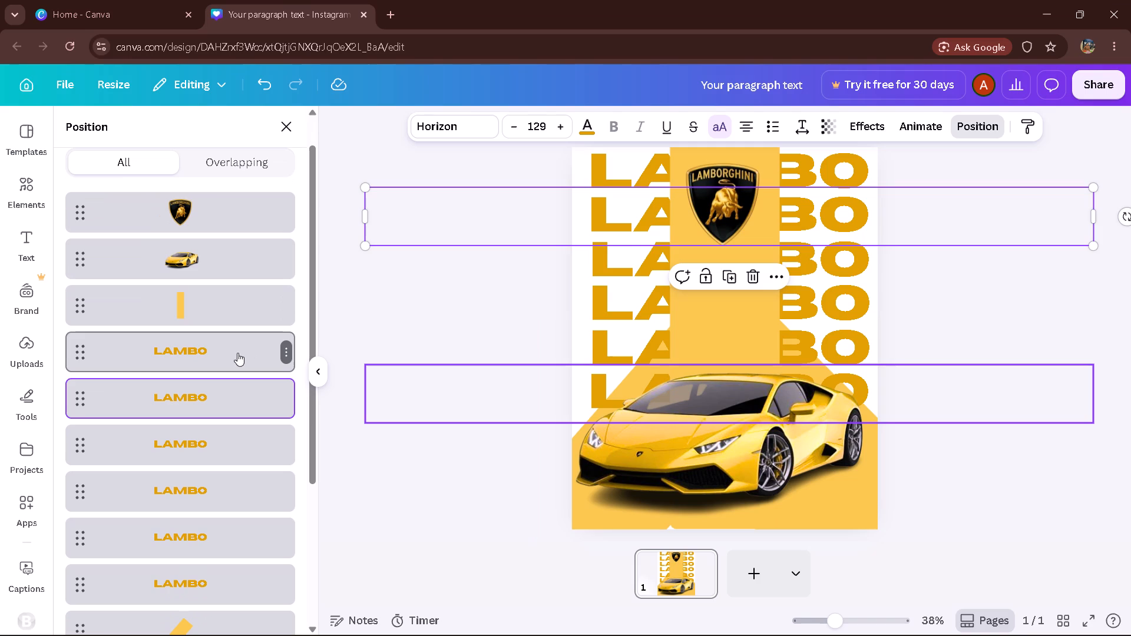
{"action": "left_click", "coordinate": [237, 353]}
{"action": "left_click_drag", "start_coordinate": [154, 345], "coordinate": [160, 357]}
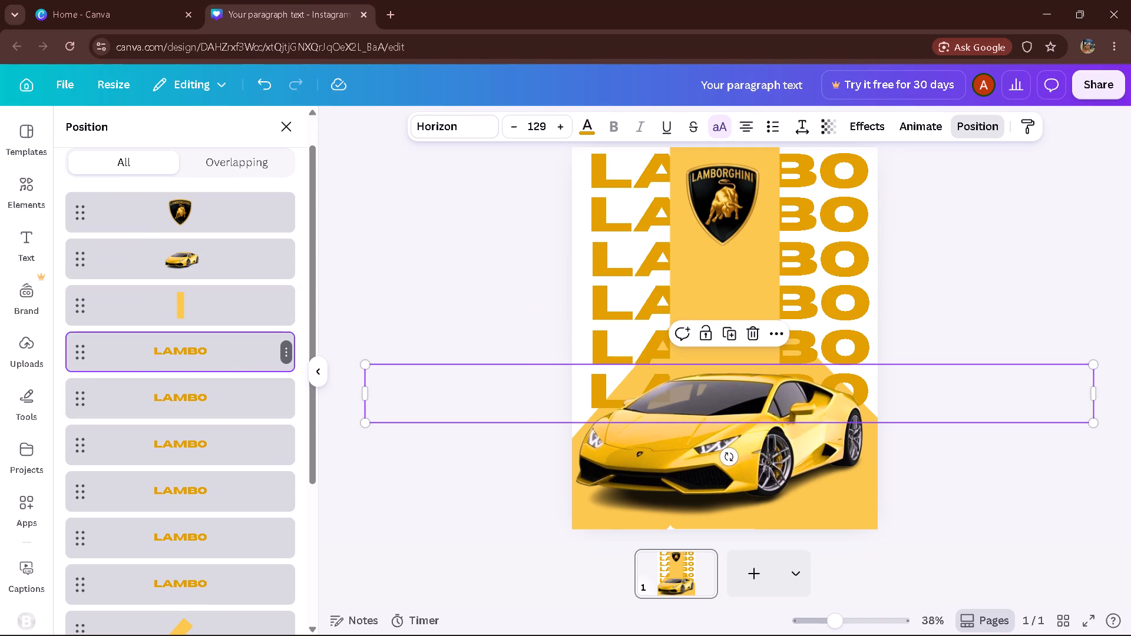
{"action": "left_click_drag", "start_coordinate": [160, 357], "coordinate": [164, 543]}
{"action": "left_click", "coordinate": [164, 543]}
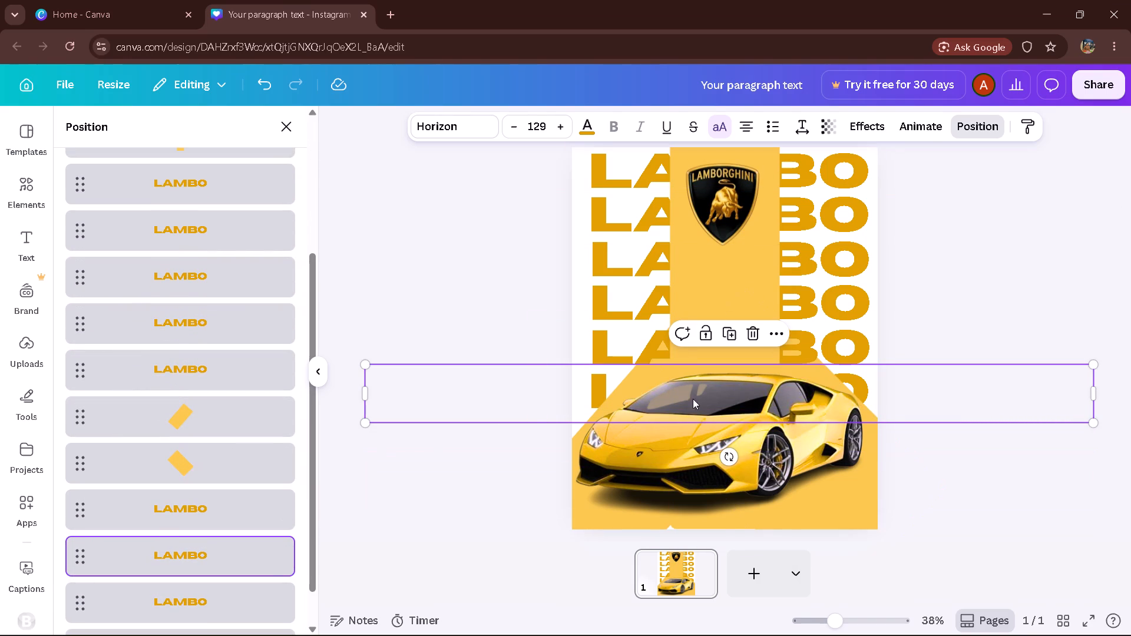
{"action": "triple_click", "coordinate": [1020, 280]}
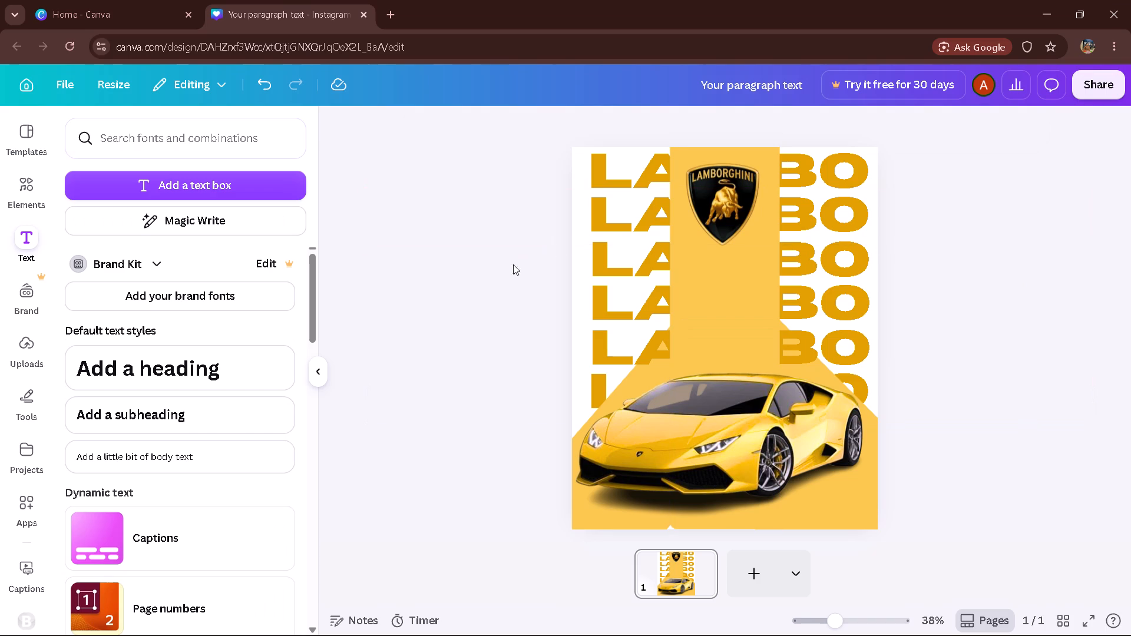
Search the elements for "shape" and add the black rounded rectangle to the poster.
{"action": "left_click", "coordinate": [41, 187]}
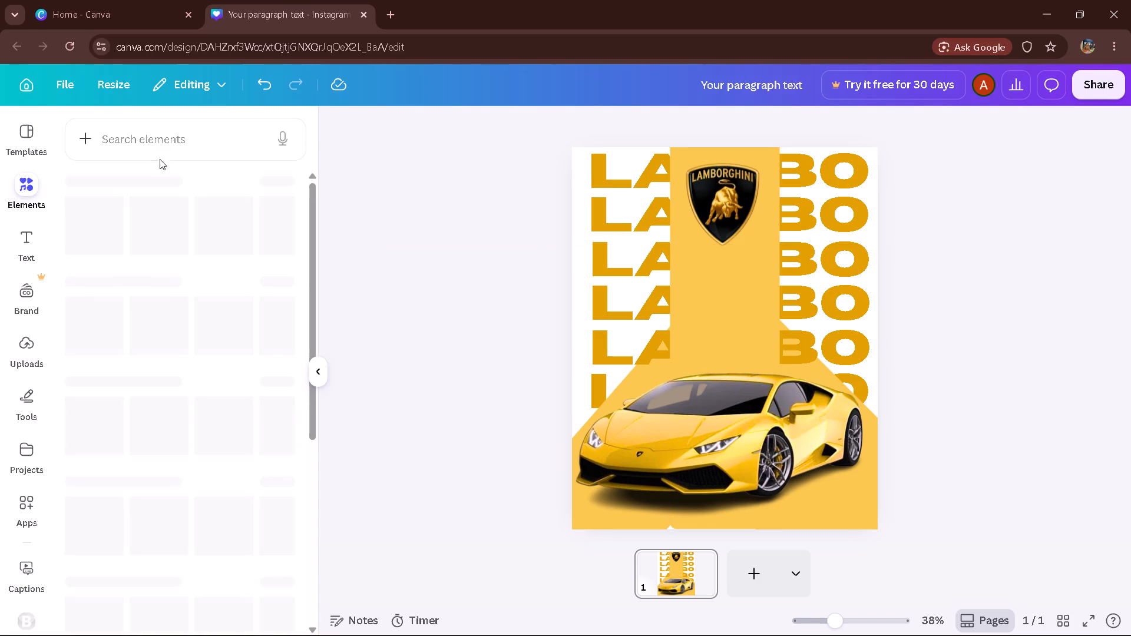
{"action": "left_click", "coordinate": [188, 141]}
{"action": "key", "text": "b"}
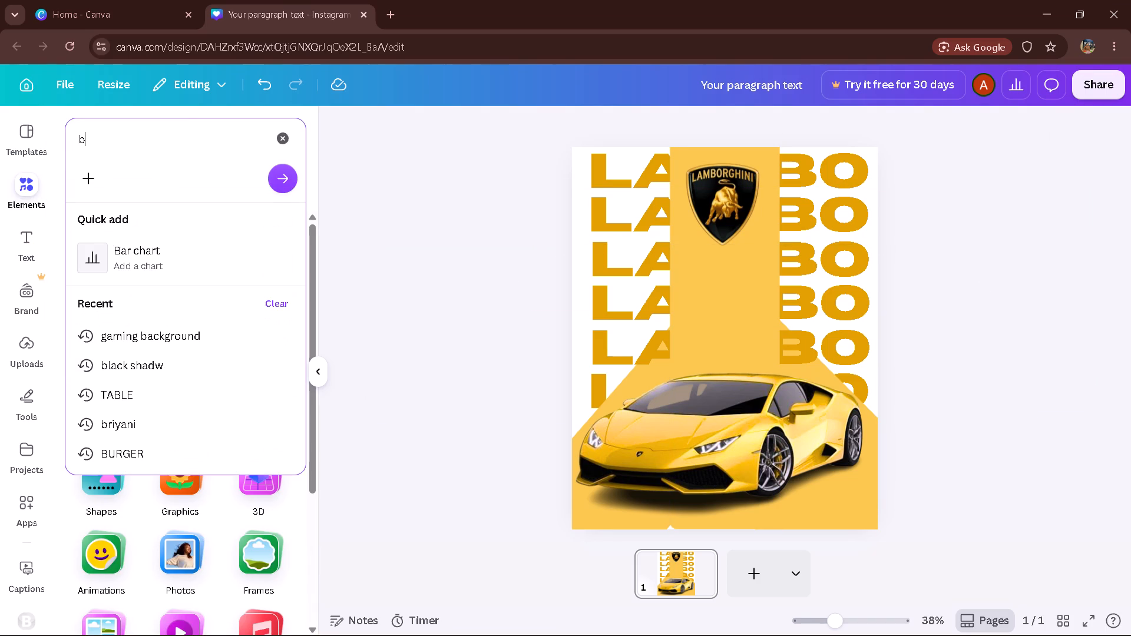
{"action": "key", "text": "BackSpace"}
{"action": "key", "text": "BackSpace"}
{"action": "key", "text": "BackSpace"}
{"action": "type", "text": "sha"}
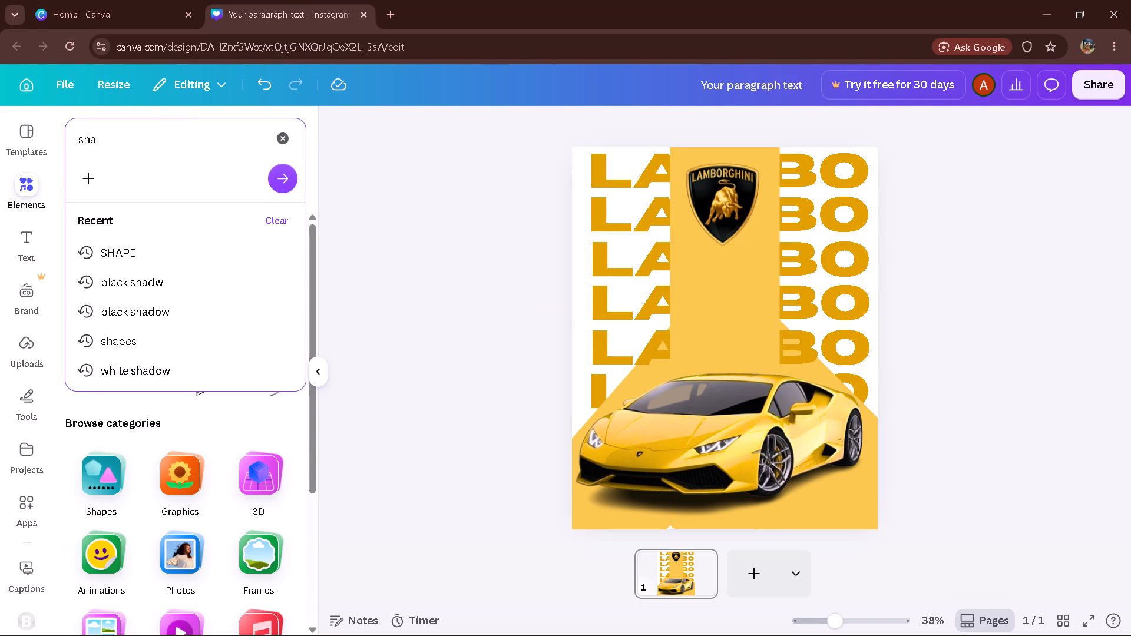
{"action": "type", "text": "pe"}
{"action": "key", "text": "Return"}
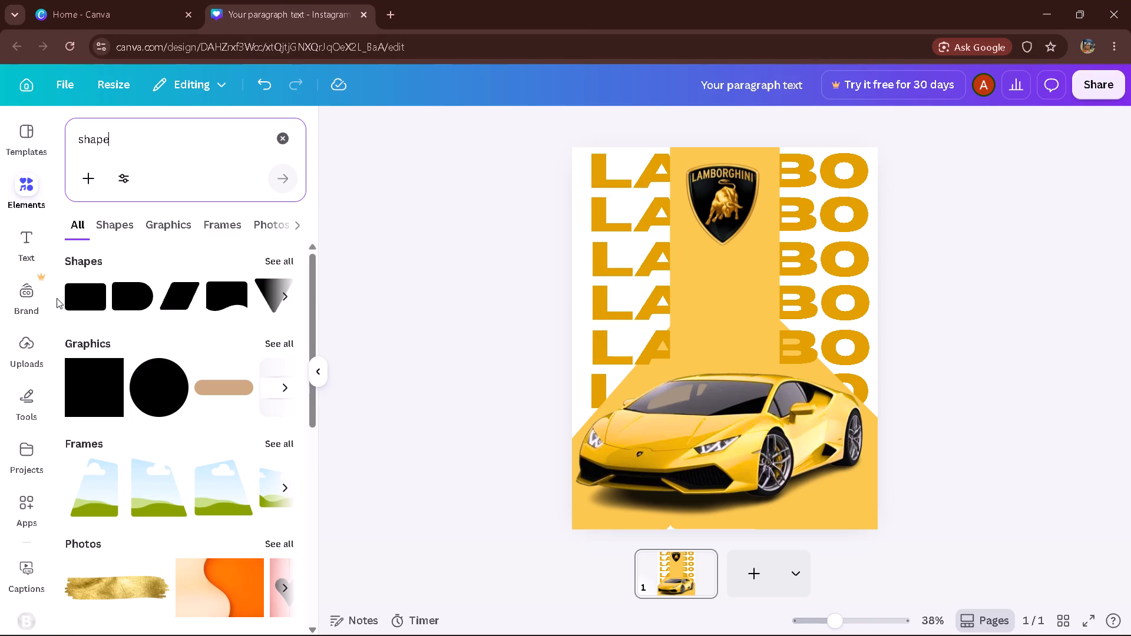
{"action": "left_click", "coordinate": [87, 299]}
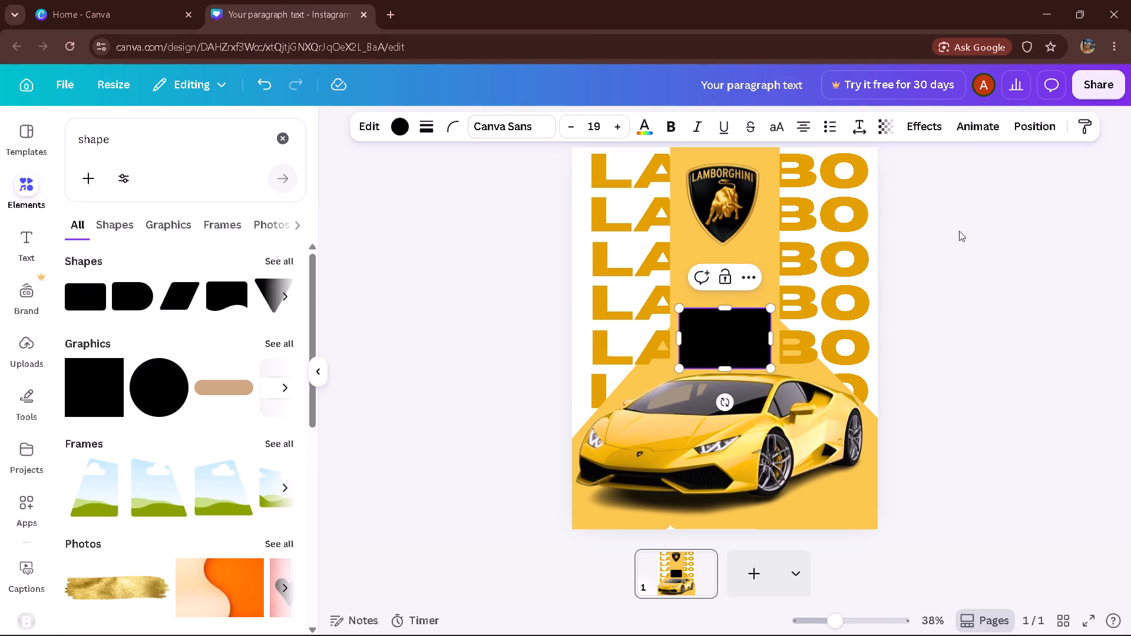
Align the black rectangle with the poster's top-left corner and enlarge it to cover the entire page.
{"action": "left_click_drag", "start_coordinate": [699, 326], "coordinate": [587, 157]}
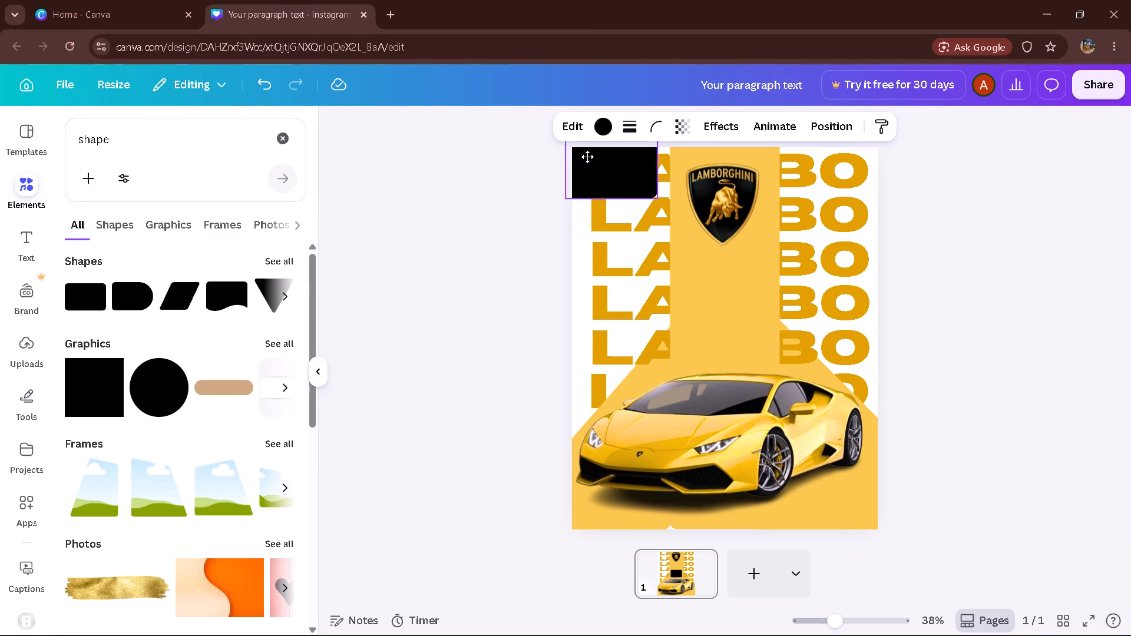
{"action": "left_click_drag", "start_coordinate": [587, 157], "coordinate": [593, 167]}
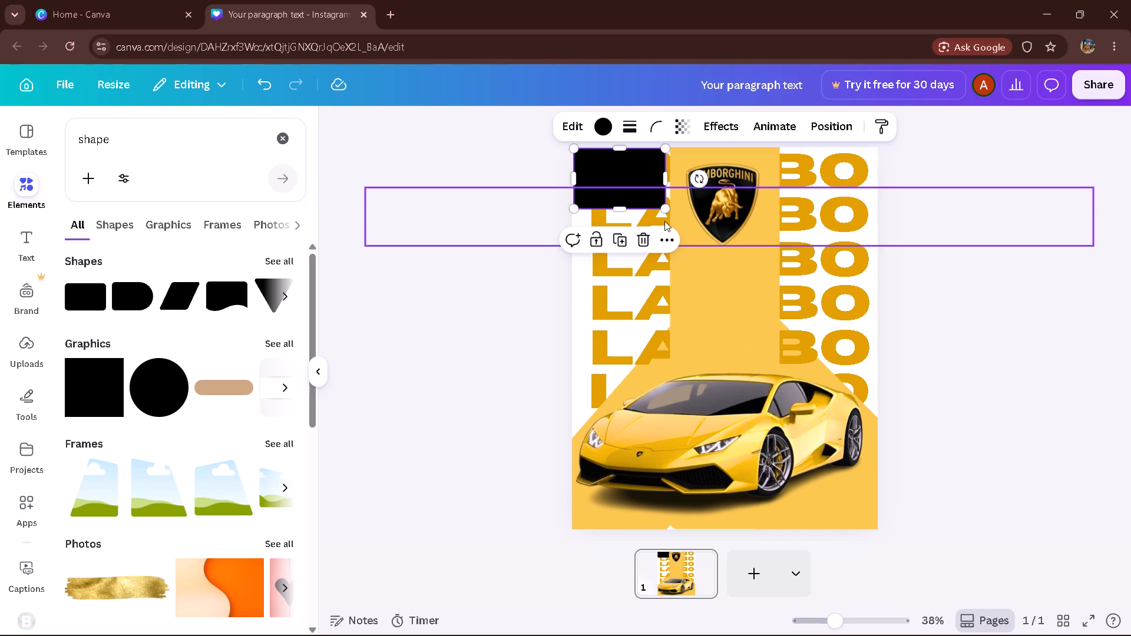
{"action": "left_click_drag", "start_coordinate": [663, 205], "coordinate": [842, 499]}
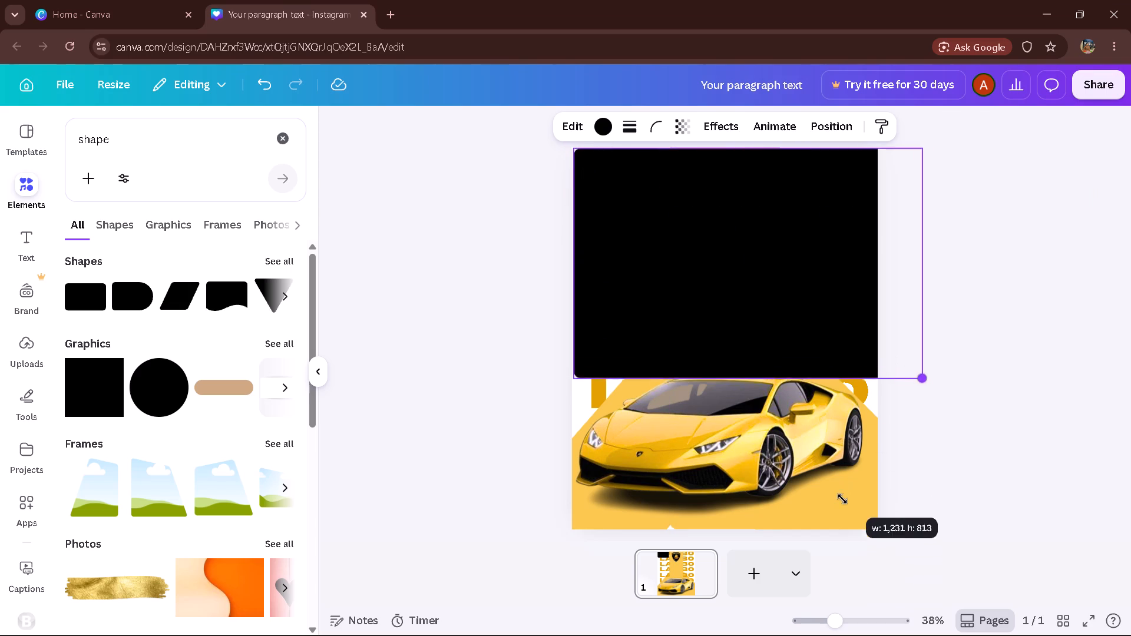
{"action": "left_click_drag", "start_coordinate": [842, 499], "coordinate": [802, 461]}
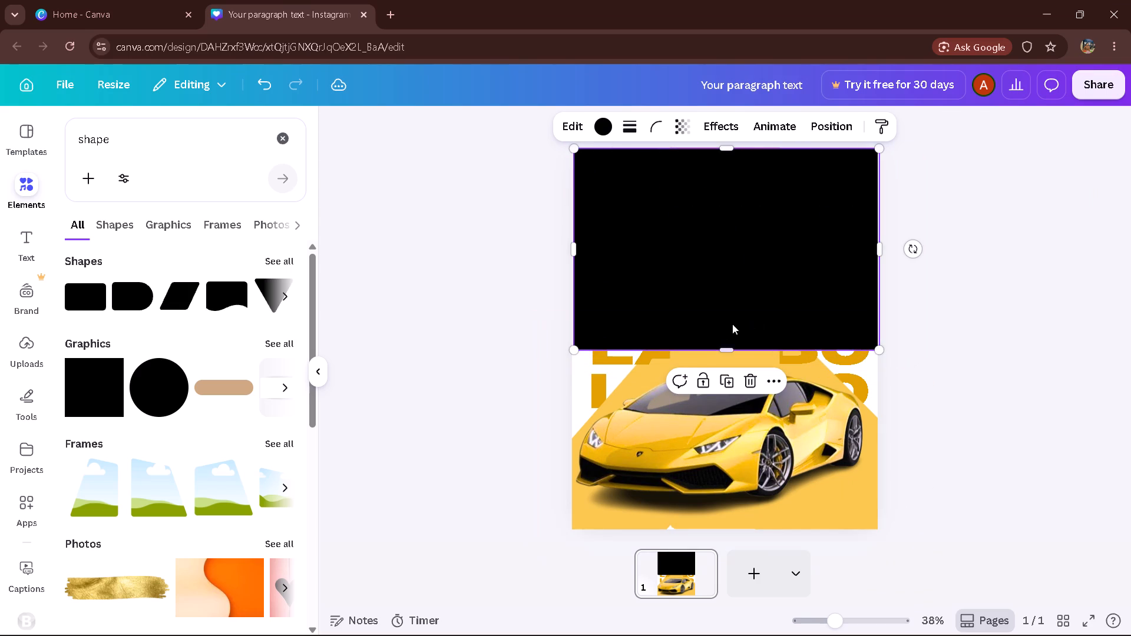
{"action": "left_click_drag", "start_coordinate": [729, 349], "coordinate": [704, 468]}
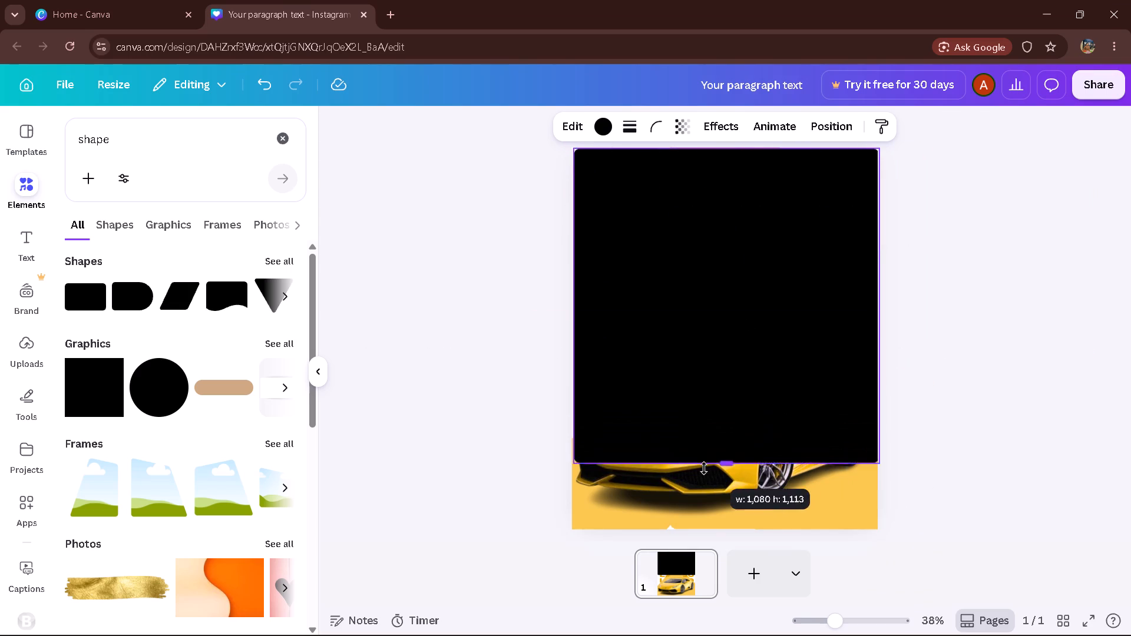
{"action": "left_click_drag", "start_coordinate": [704, 468], "coordinate": [693, 538]}
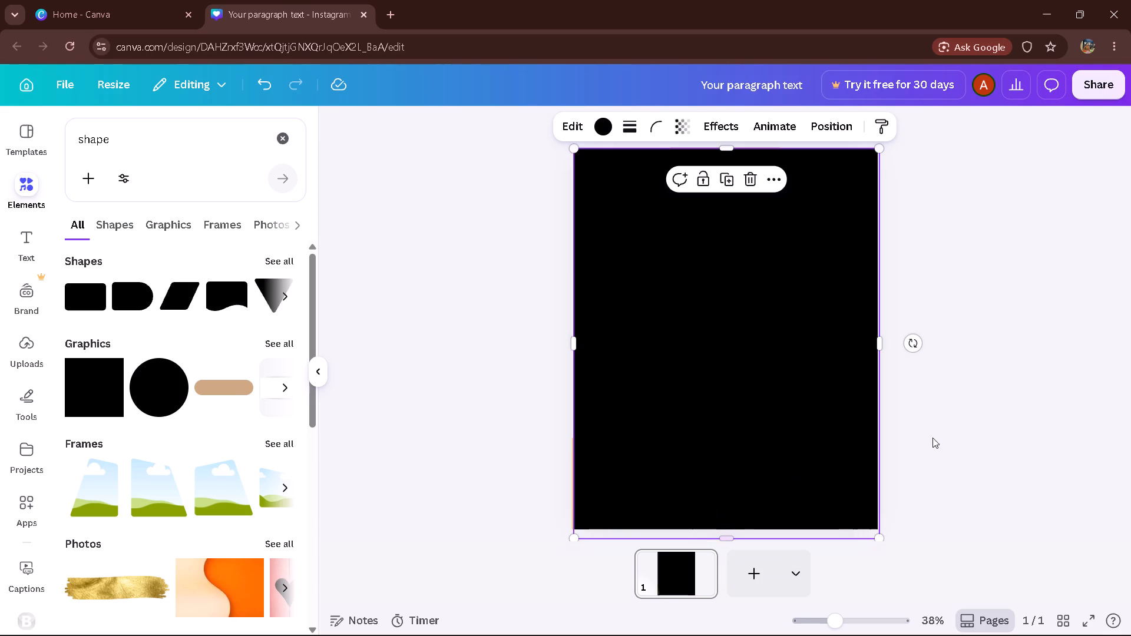
{"action": "left_click", "coordinate": [1100, 260]}
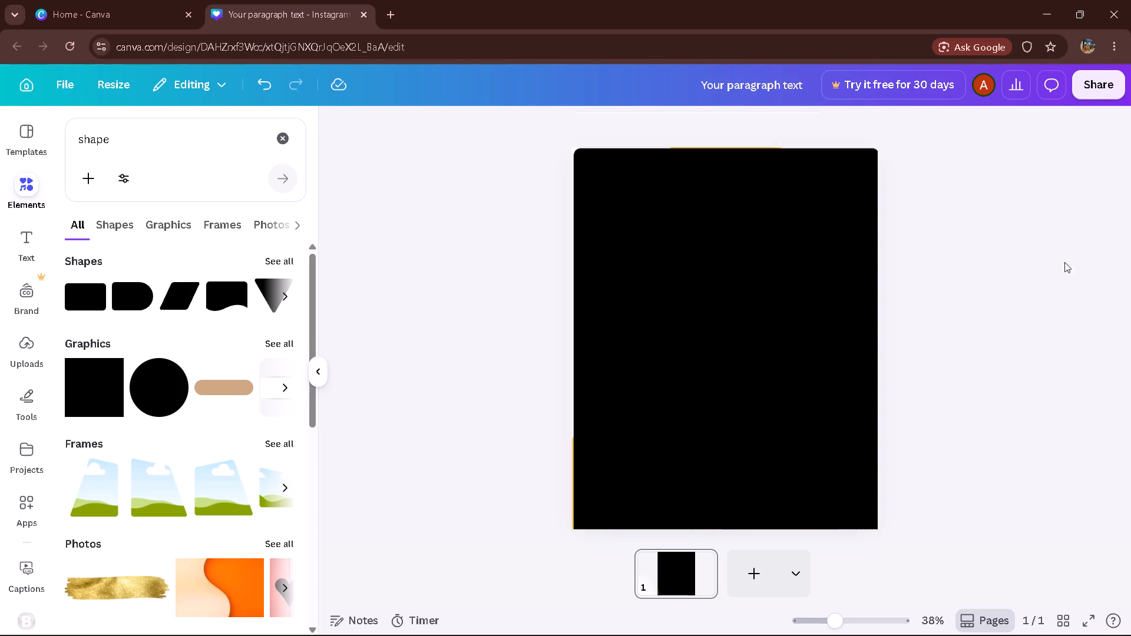
Recolour the full-page rectangle with the design's existing orange, #E1A000.
{"action": "left_click", "coordinate": [792, 285]}
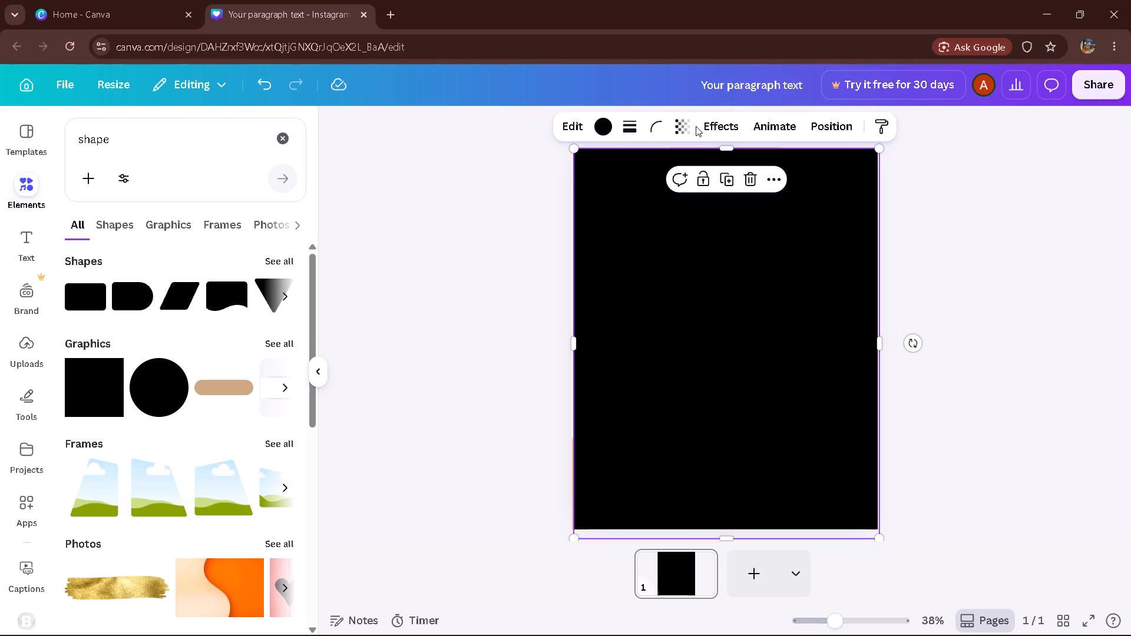
{"action": "left_click", "coordinate": [601, 126]}
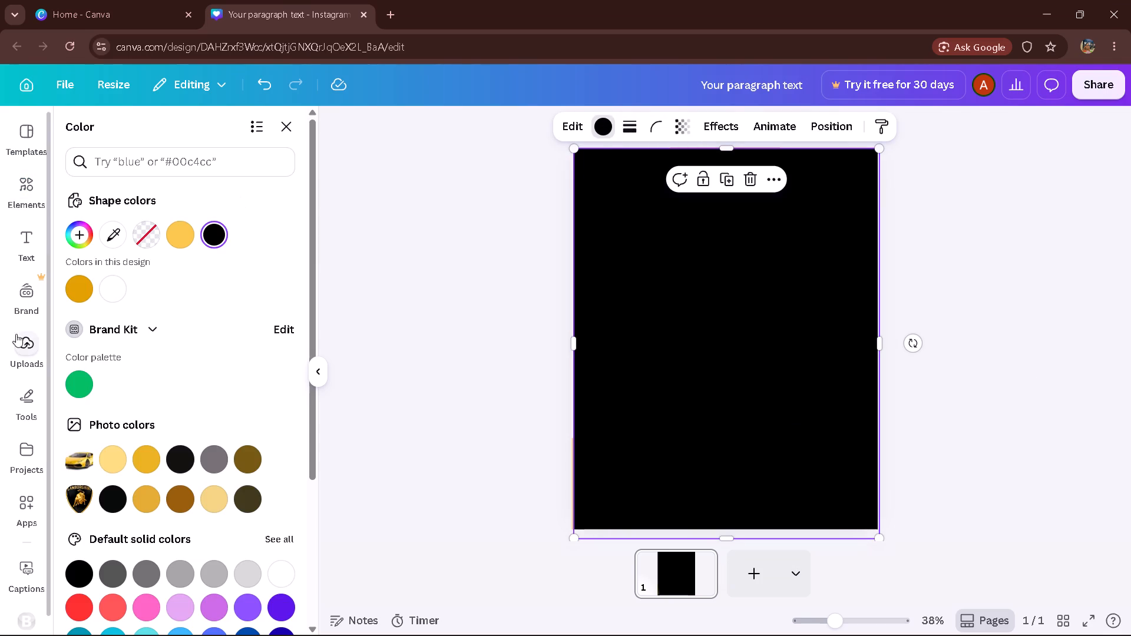
{"action": "left_click", "coordinate": [88, 293]}
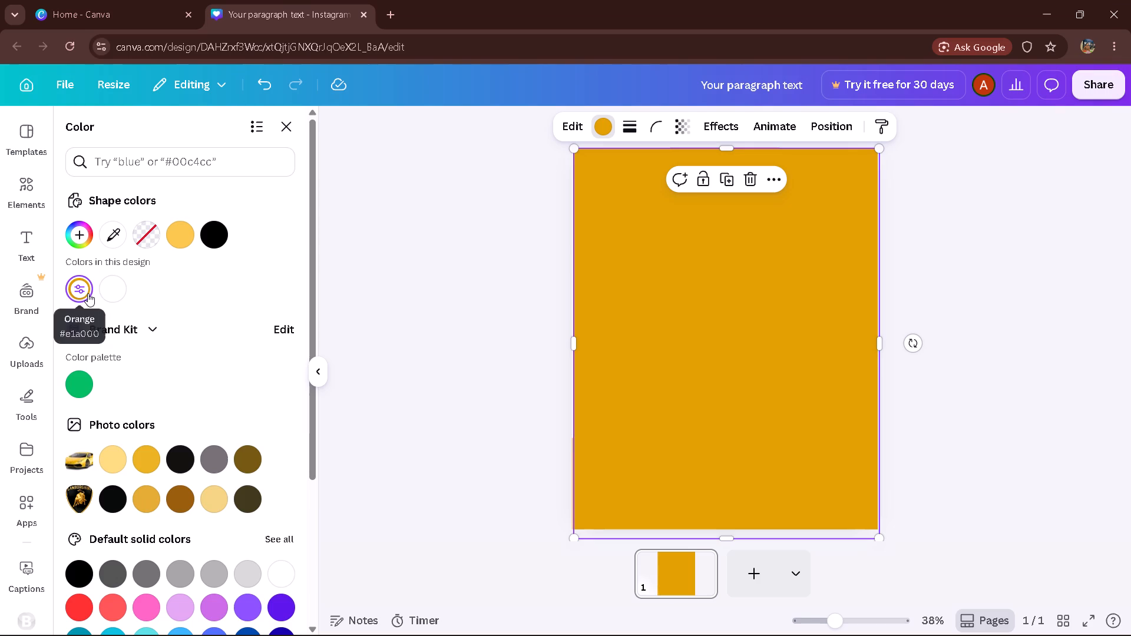
{"action": "left_click", "coordinate": [88, 293]}
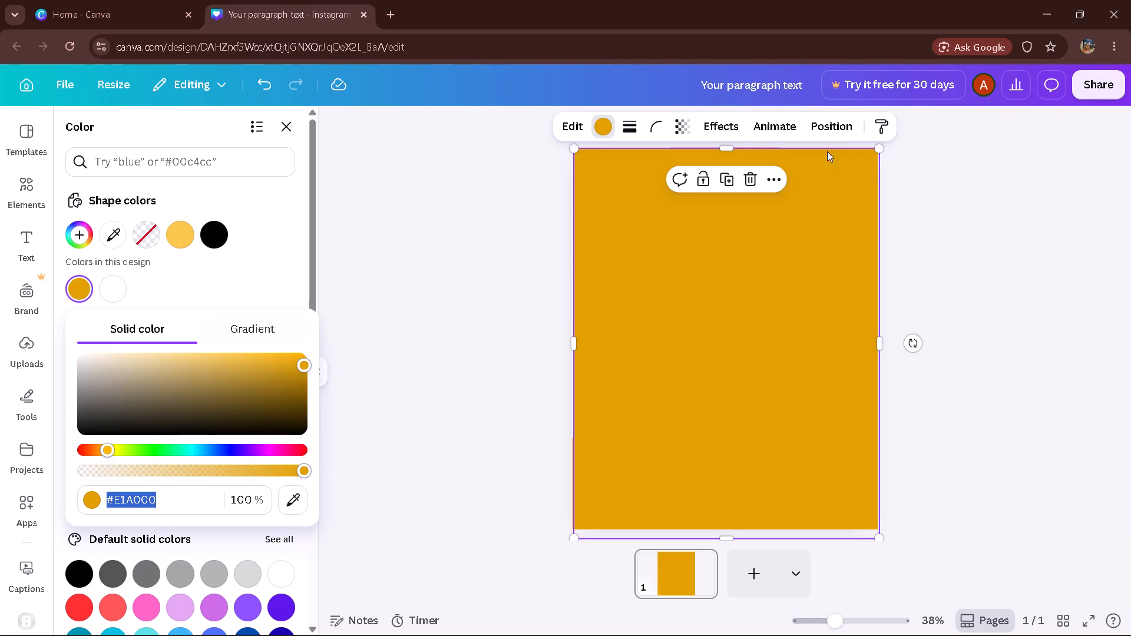
Send the full-page orange rectangle's layer to the bottom of the stack, below all the LAMBO rows and directly above the background.
{"action": "left_click", "coordinate": [827, 126]}
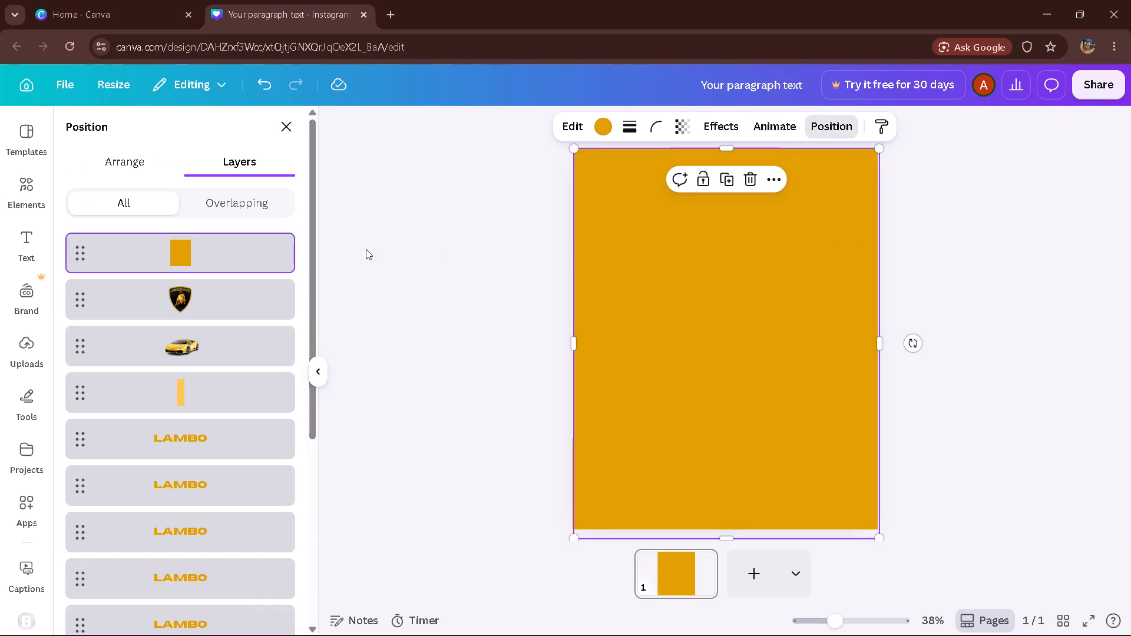
{"action": "left_click_drag", "start_coordinate": [196, 265], "coordinate": [213, 525]}
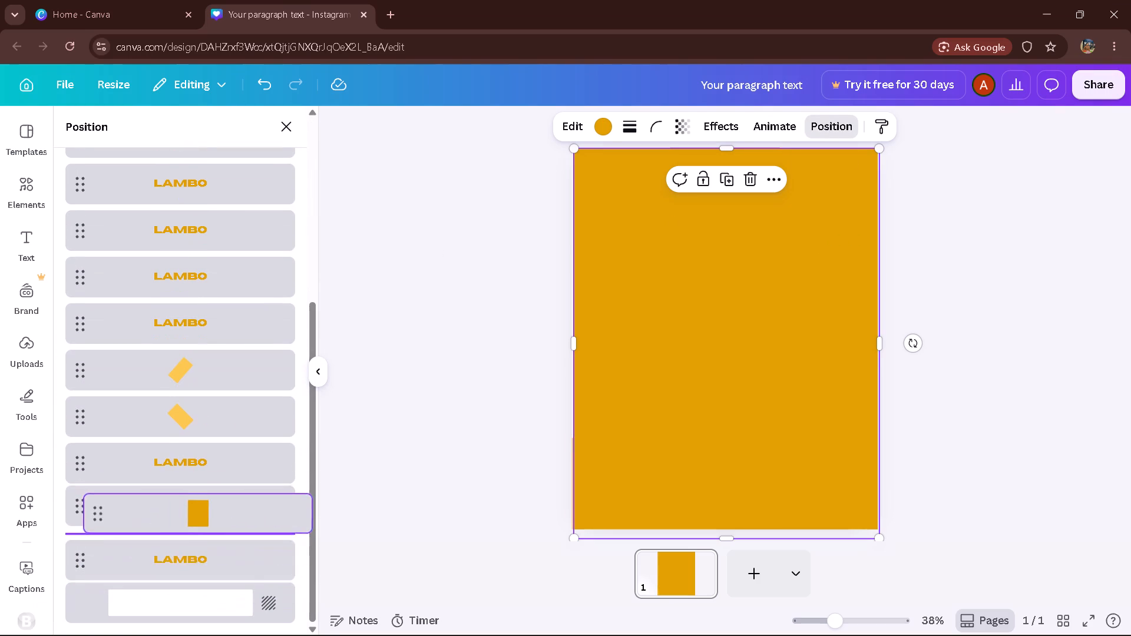
{"action": "left_click_drag", "start_coordinate": [213, 525], "coordinate": [201, 589]}
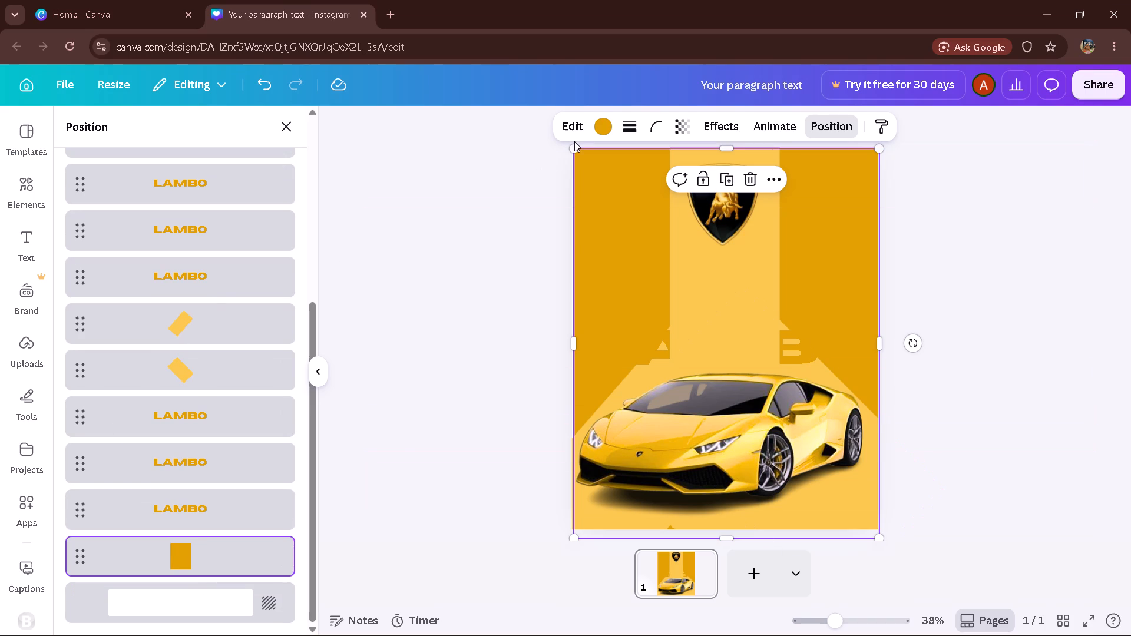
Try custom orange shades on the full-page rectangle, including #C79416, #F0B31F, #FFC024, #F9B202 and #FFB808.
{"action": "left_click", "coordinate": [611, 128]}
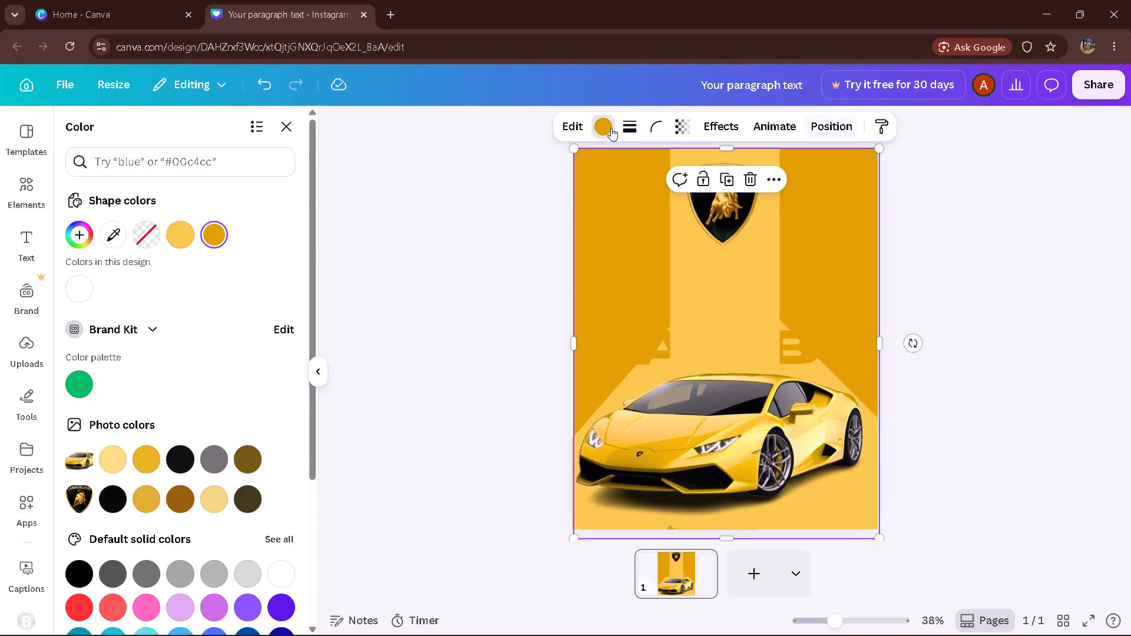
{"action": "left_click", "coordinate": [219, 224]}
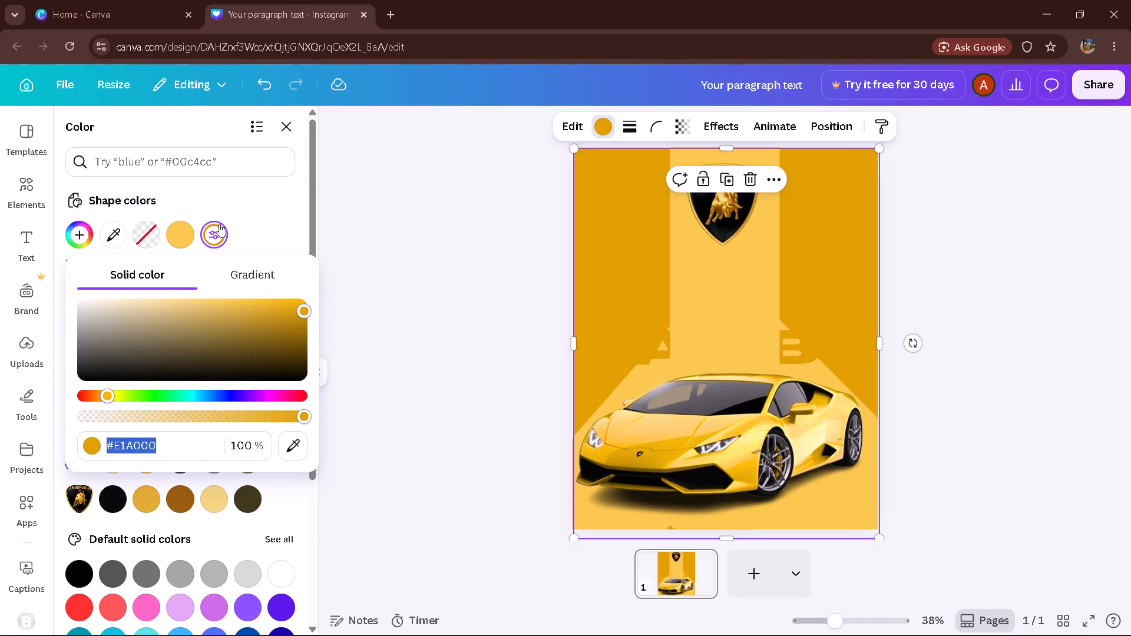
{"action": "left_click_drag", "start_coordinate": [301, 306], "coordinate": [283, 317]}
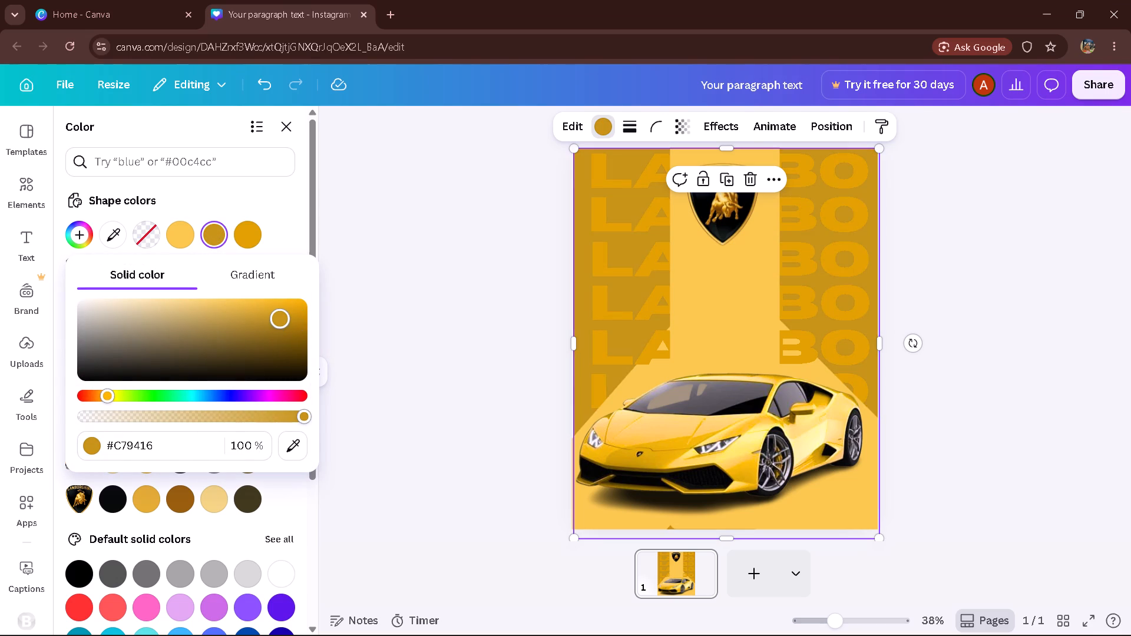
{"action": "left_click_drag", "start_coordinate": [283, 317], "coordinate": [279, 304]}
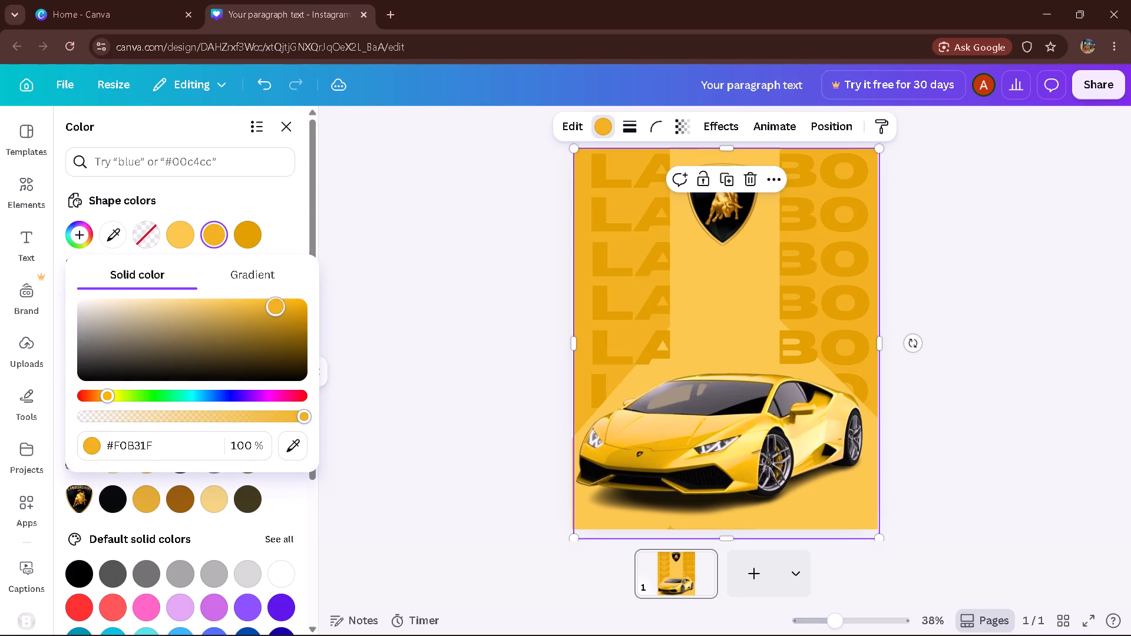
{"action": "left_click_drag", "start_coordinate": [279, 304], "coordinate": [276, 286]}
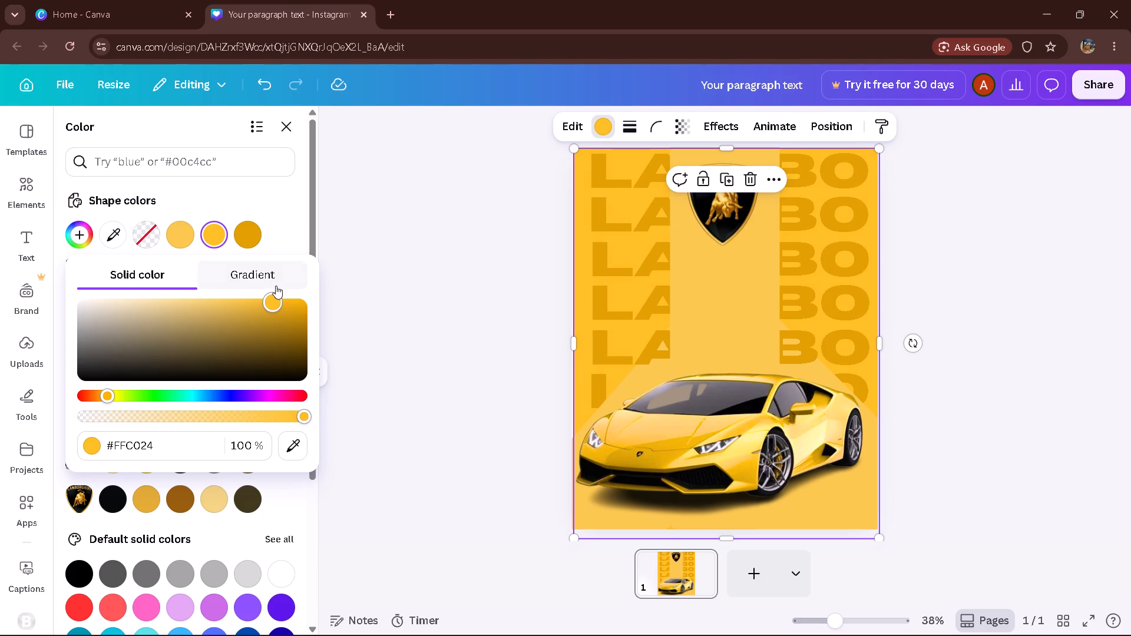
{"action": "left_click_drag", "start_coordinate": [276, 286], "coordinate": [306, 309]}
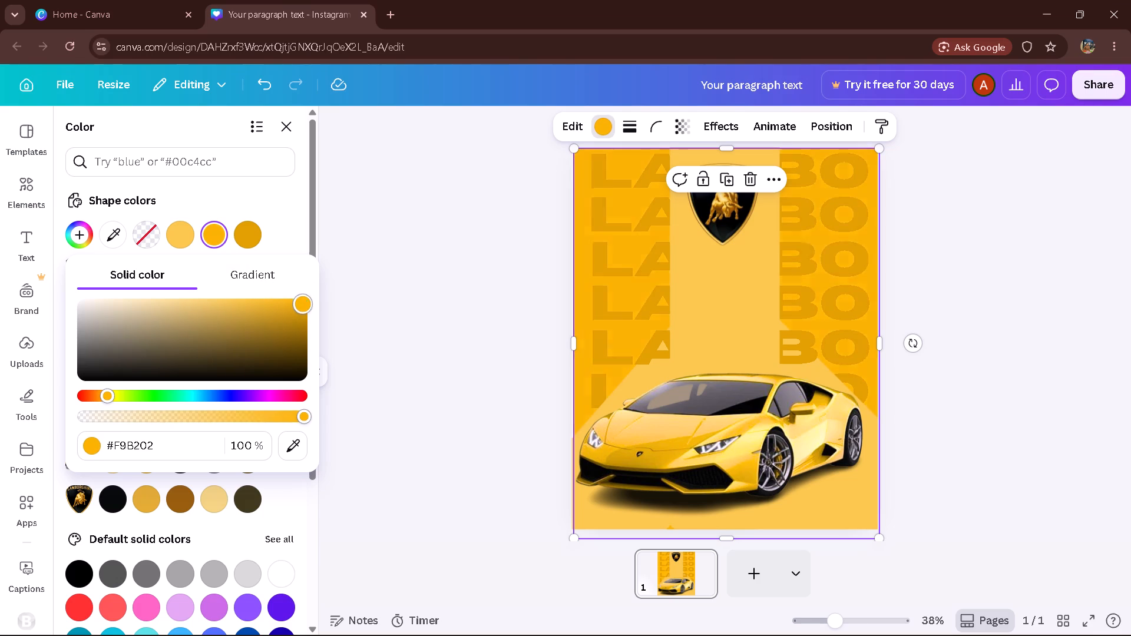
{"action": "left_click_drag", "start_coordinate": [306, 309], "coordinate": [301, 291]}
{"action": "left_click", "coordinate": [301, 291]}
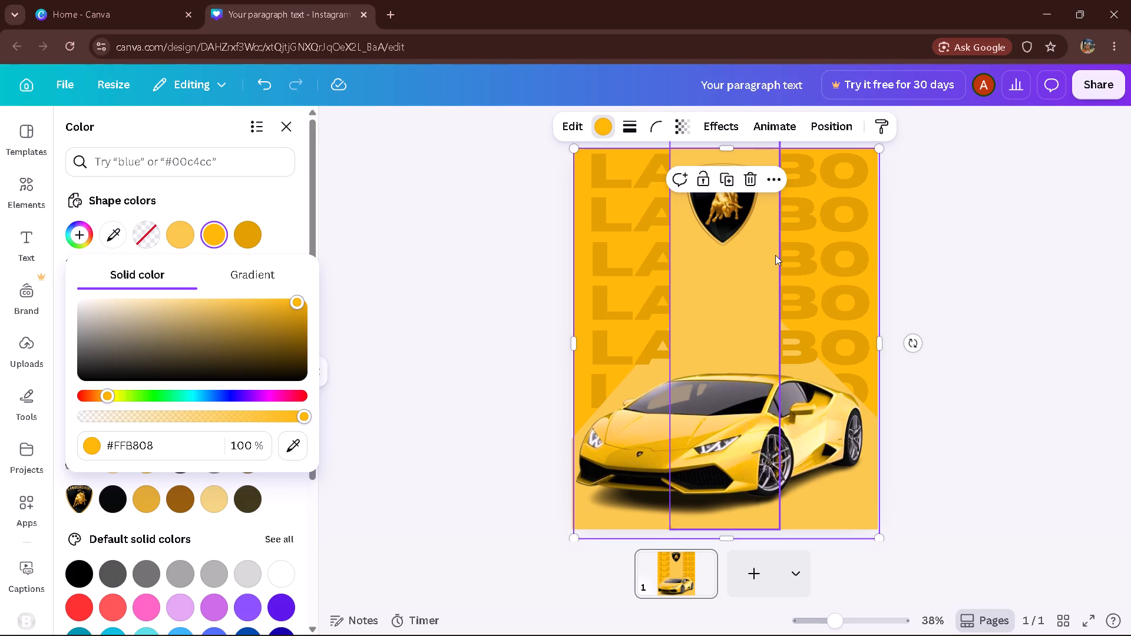
Recolour the full-page rectangle with the design's existing light yellow-orange, matching the vertical strip and diagonal shapes.
{"action": "left_click", "coordinate": [180, 237]}
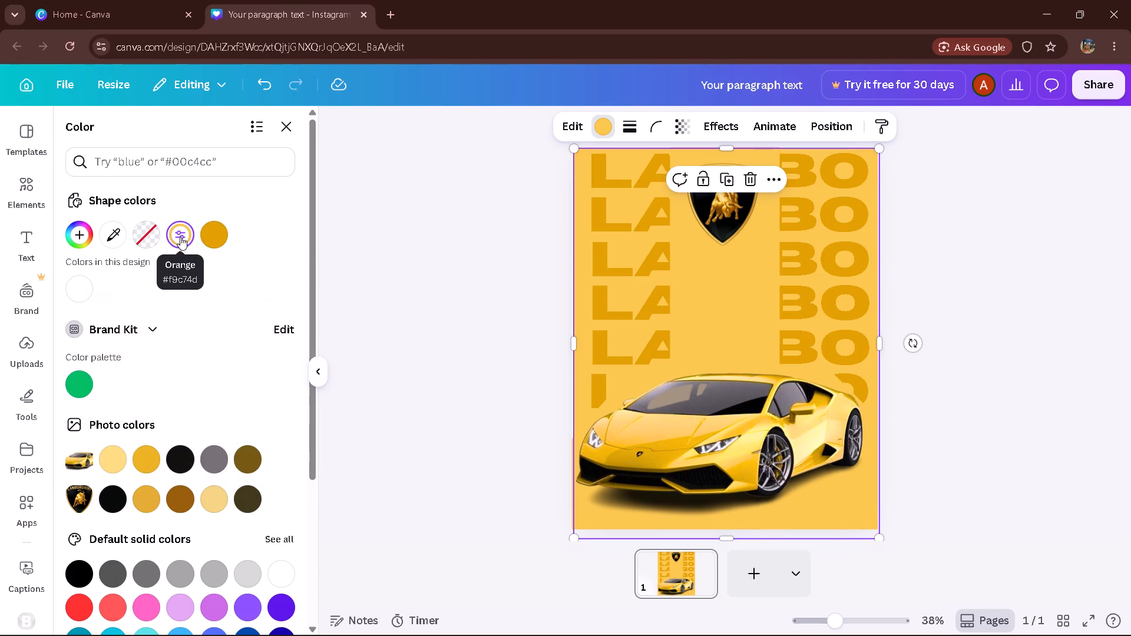
Recolour the central vertical strip behind the logo with the design's darker orange, #E1A000.
{"action": "left_click", "coordinate": [755, 273]}
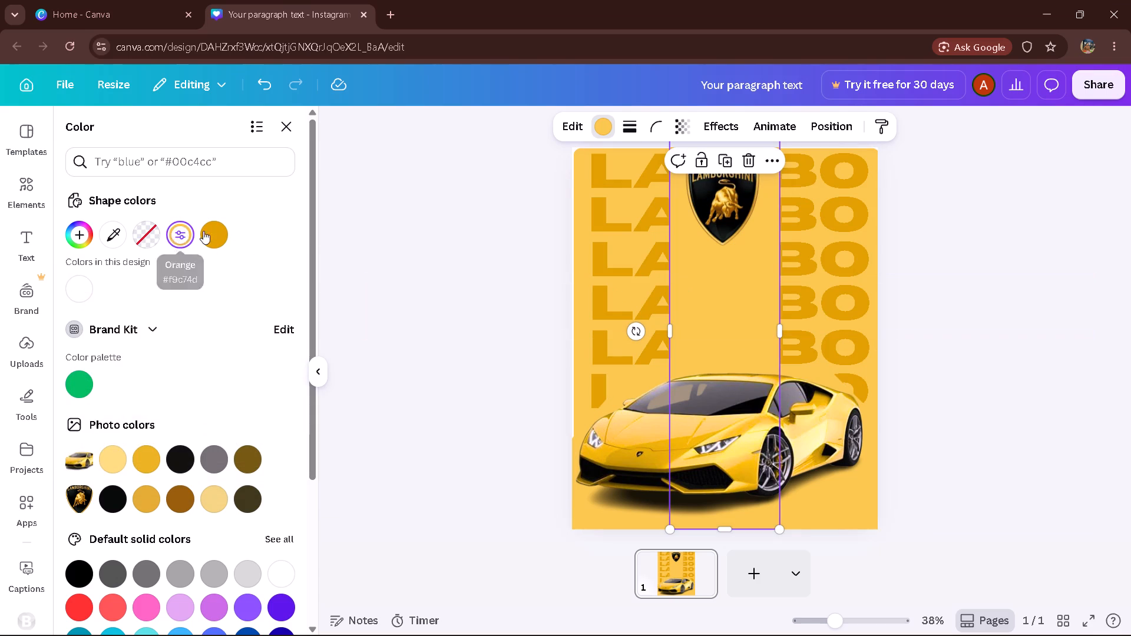
{"action": "left_click", "coordinate": [216, 231]}
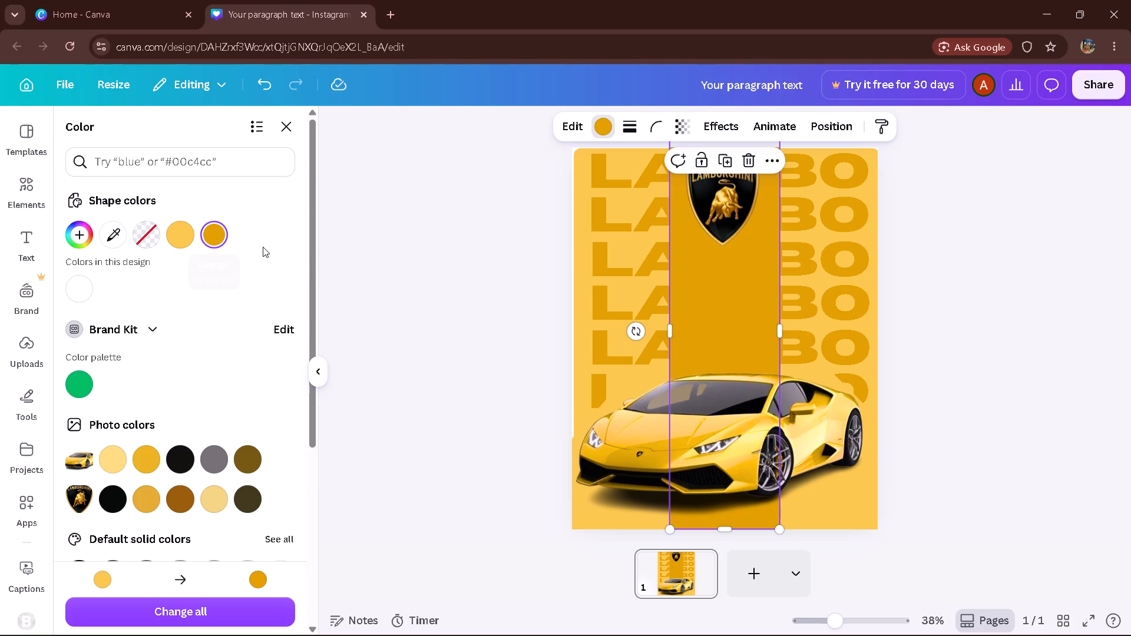
{"action": "left_click", "coordinate": [775, 296]}
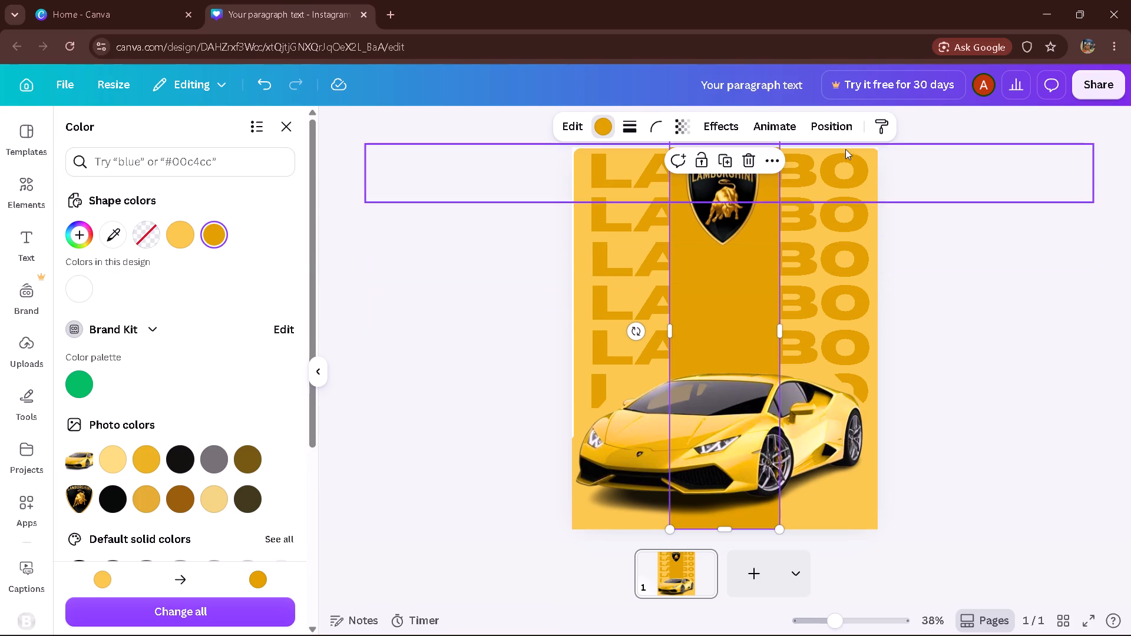
Recolour the diagonal shape behind the rear half of the car with the same darker orange, #E1A000.
{"action": "left_click", "coordinate": [845, 124]}
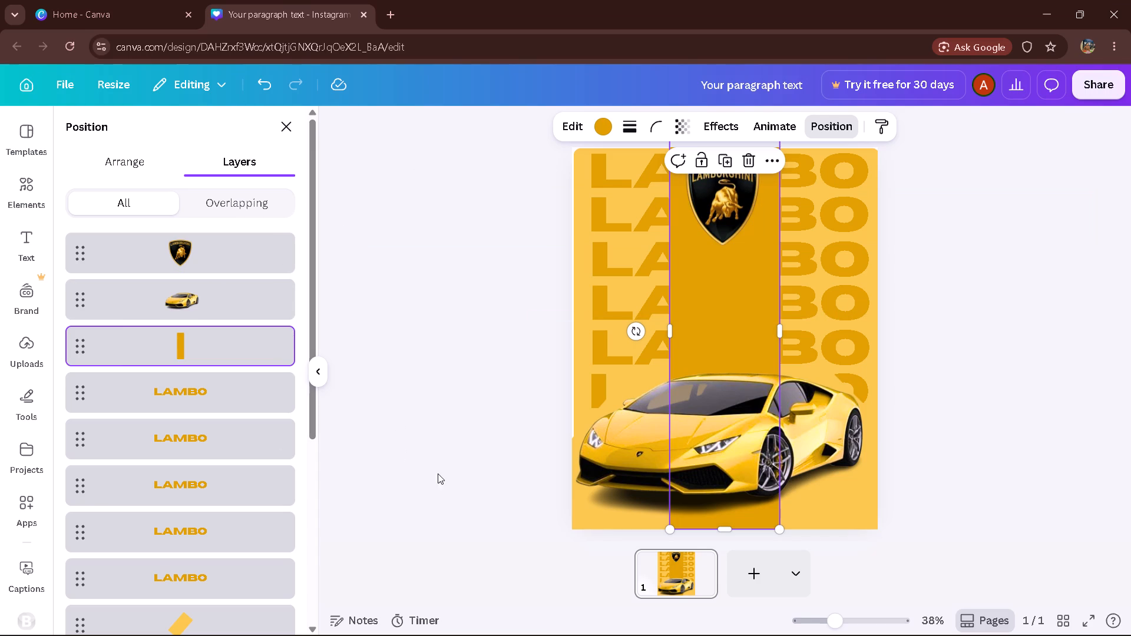
{"action": "left_click_drag", "start_coordinate": [314, 280], "coordinate": [268, 553]}
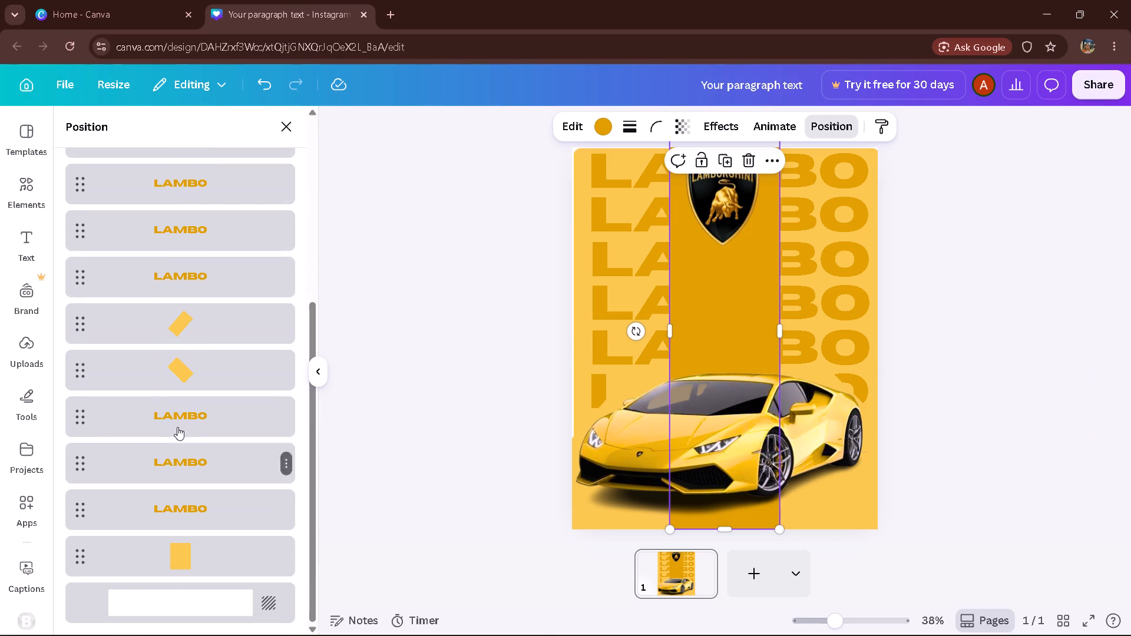
{"action": "left_click", "coordinate": [193, 373]}
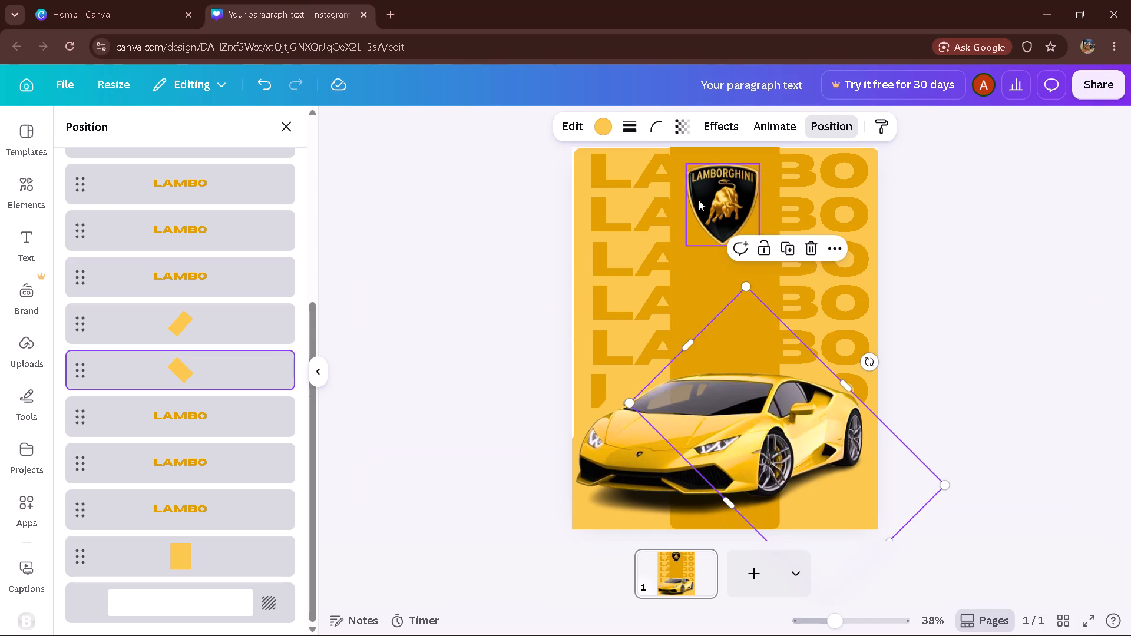
{"action": "left_click", "coordinate": [600, 123]}
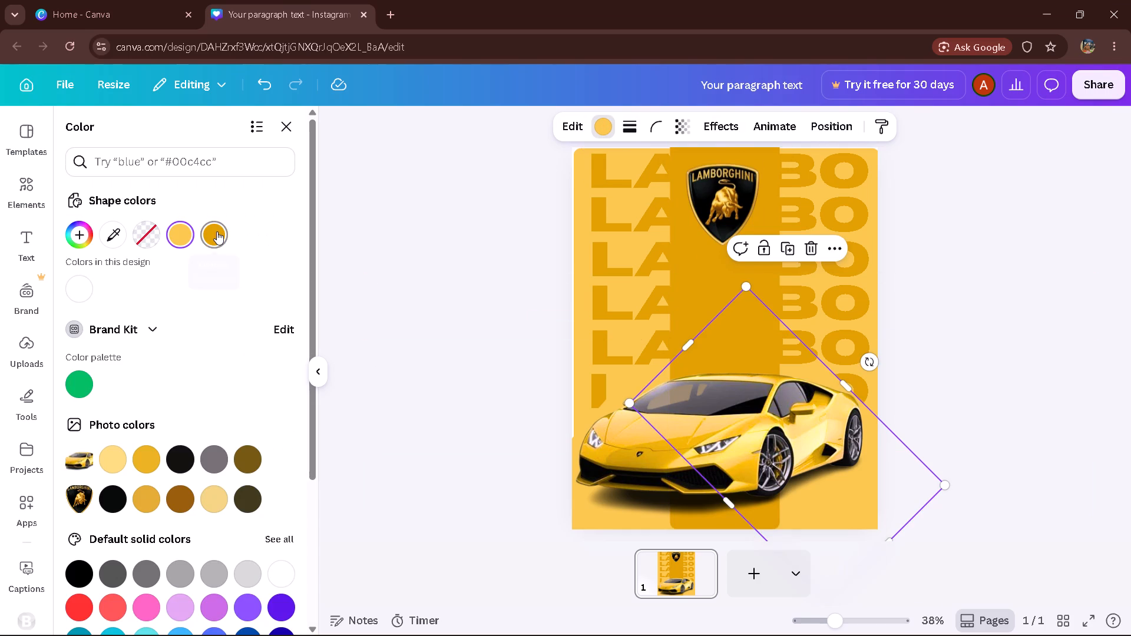
{"action": "left_click", "coordinate": [217, 231]}
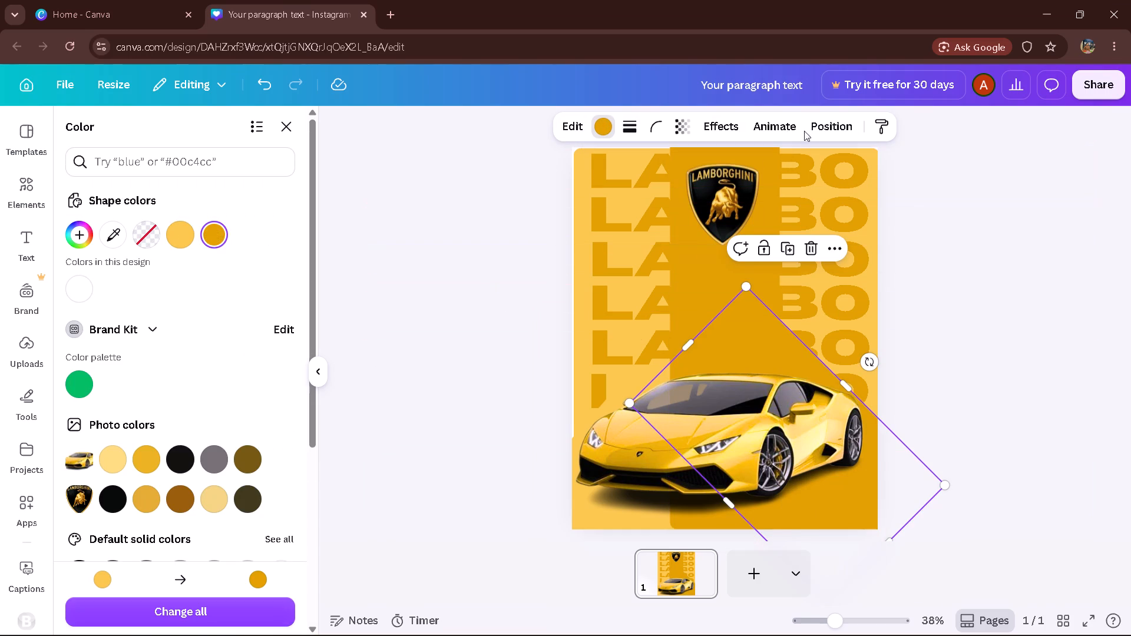
Recolour the remaining light diagonal shape, behind the car's front, with the darker orange #E1A000 and deselect it.
{"action": "double_click", "coordinate": [811, 123]}
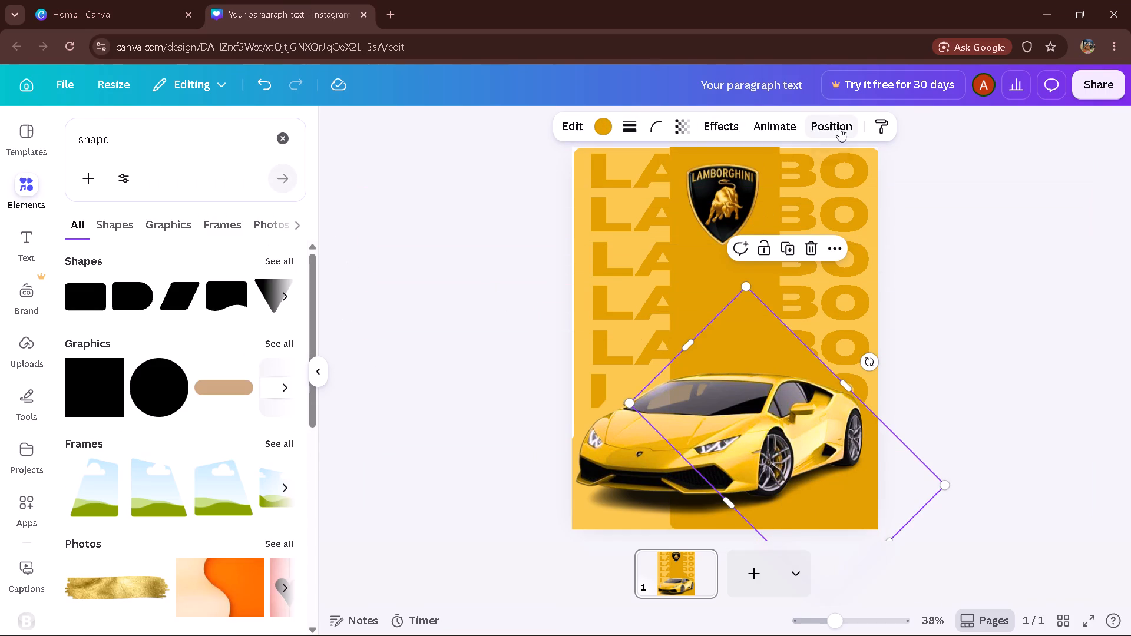
{"action": "left_click", "coordinate": [839, 128]}
{"action": "left_click_drag", "start_coordinate": [317, 228], "coordinate": [304, 437]}
{"action": "left_click", "coordinate": [304, 442]}
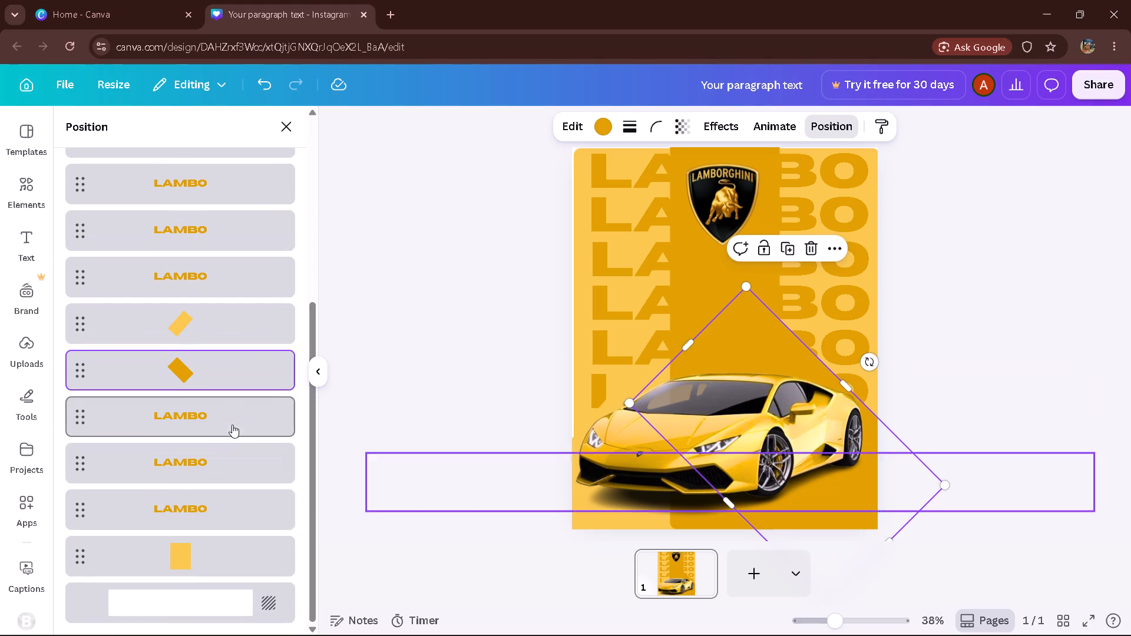
{"action": "left_click", "coordinate": [203, 337]}
{"action": "double_click", "coordinate": [603, 125]}
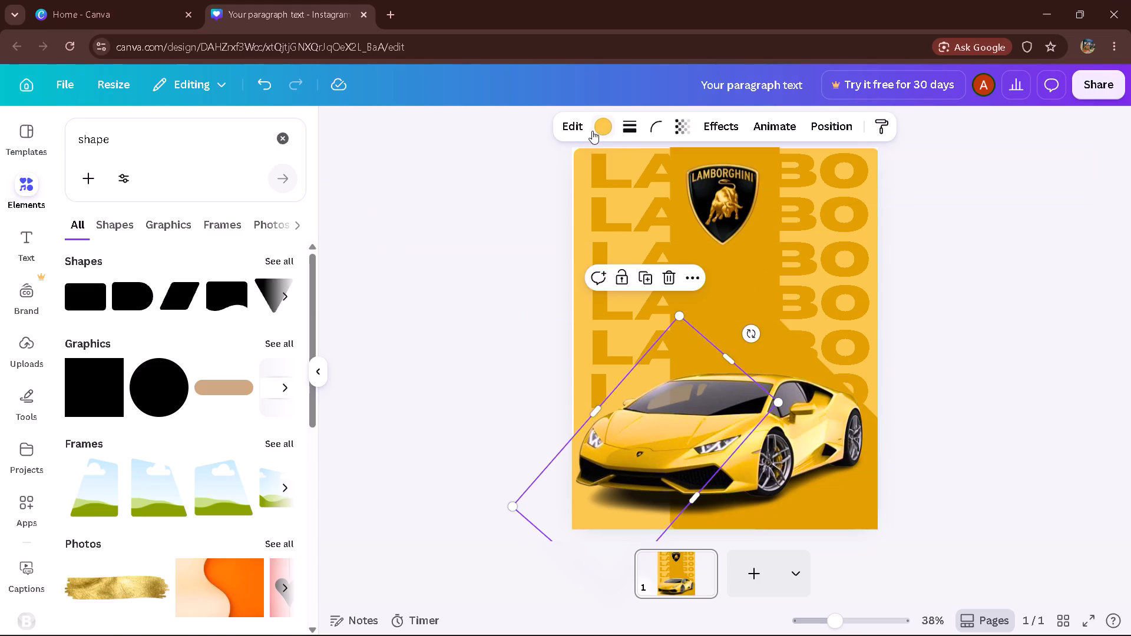
{"action": "left_click", "coordinate": [592, 131]}
{"action": "left_click", "coordinate": [221, 237]}
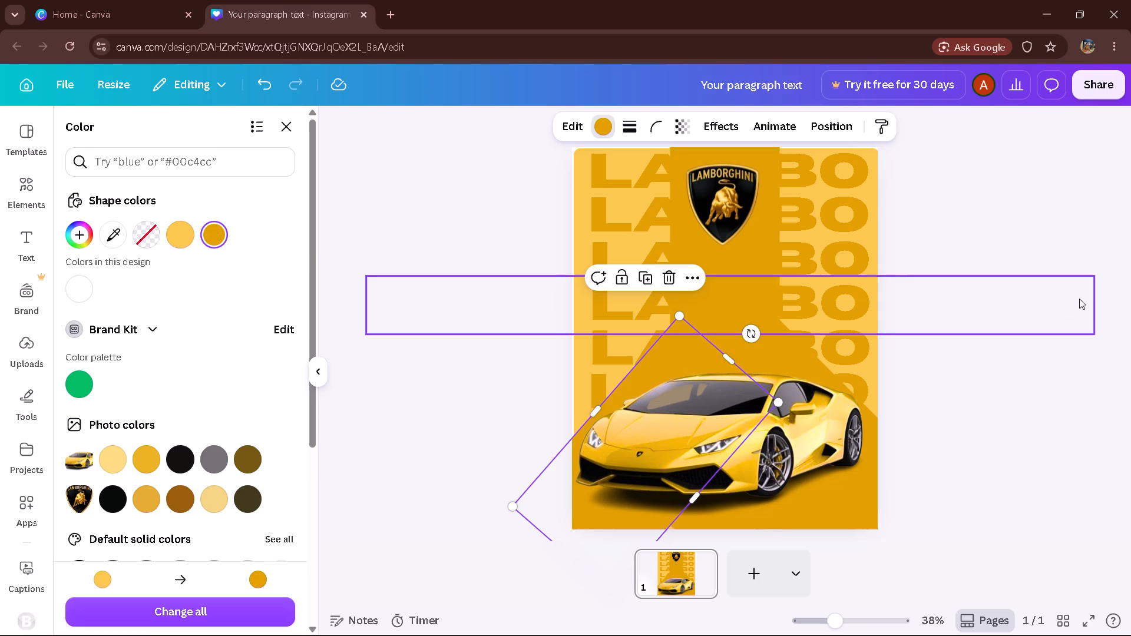
{"action": "triple_click", "coordinate": [1079, 299]}
{"action": "left_click", "coordinate": [1079, 299]}
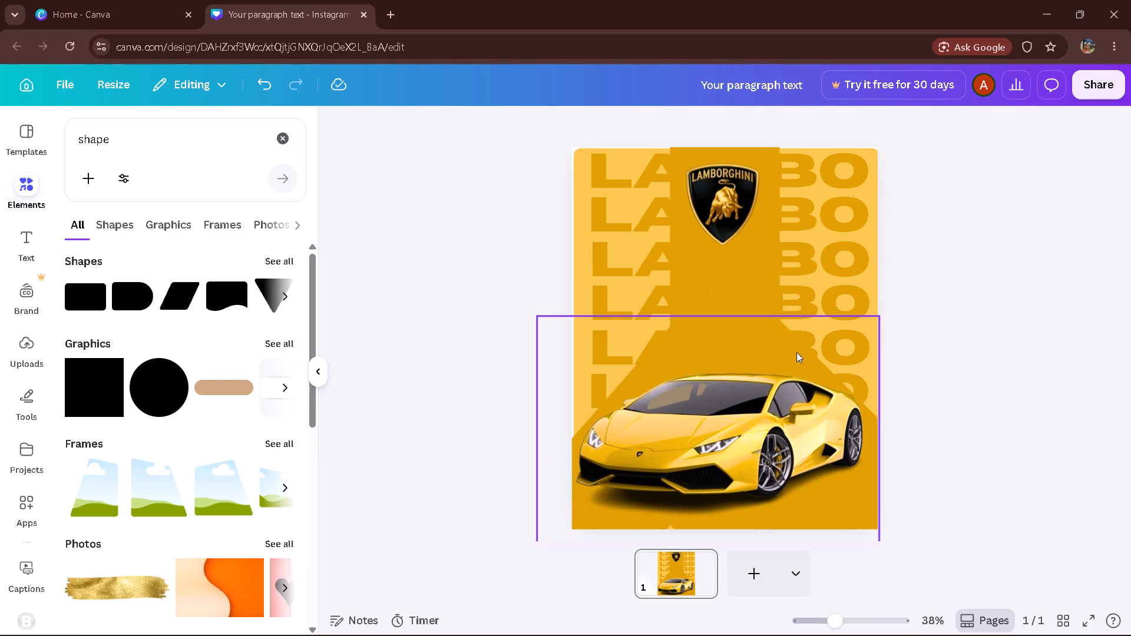
Rotate the diagonal shape behind the car's front slightly clockwise and shift it a little outward toward the poster's left edge.
{"action": "left_click", "coordinate": [631, 409]}
{"action": "left_click", "coordinate": [925, 134]}
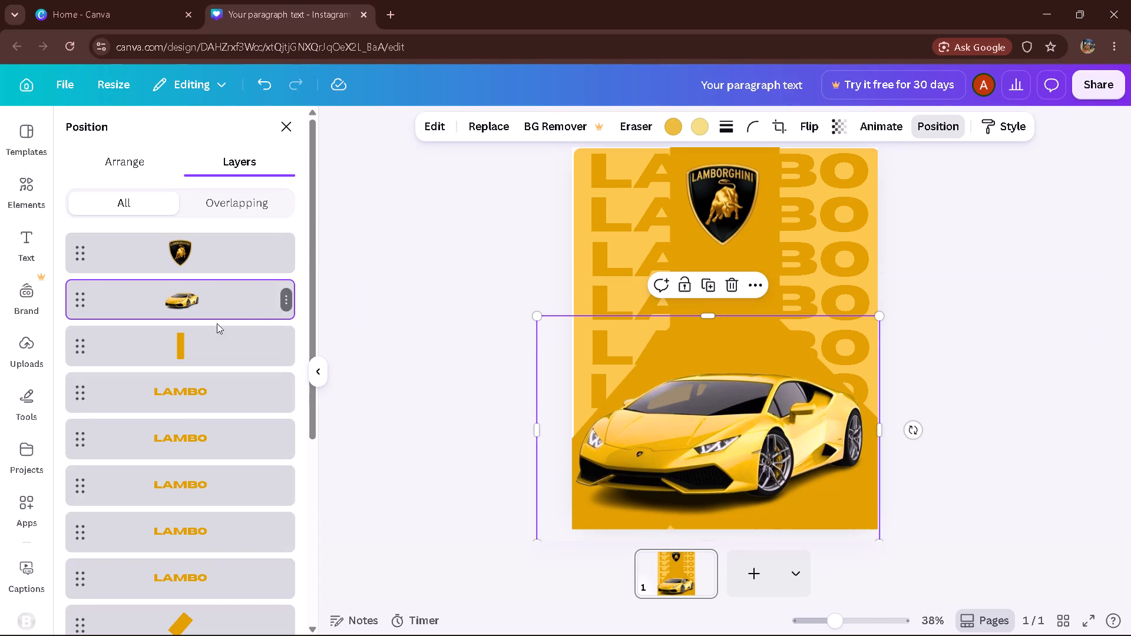
{"action": "left_click", "coordinate": [186, 632]}
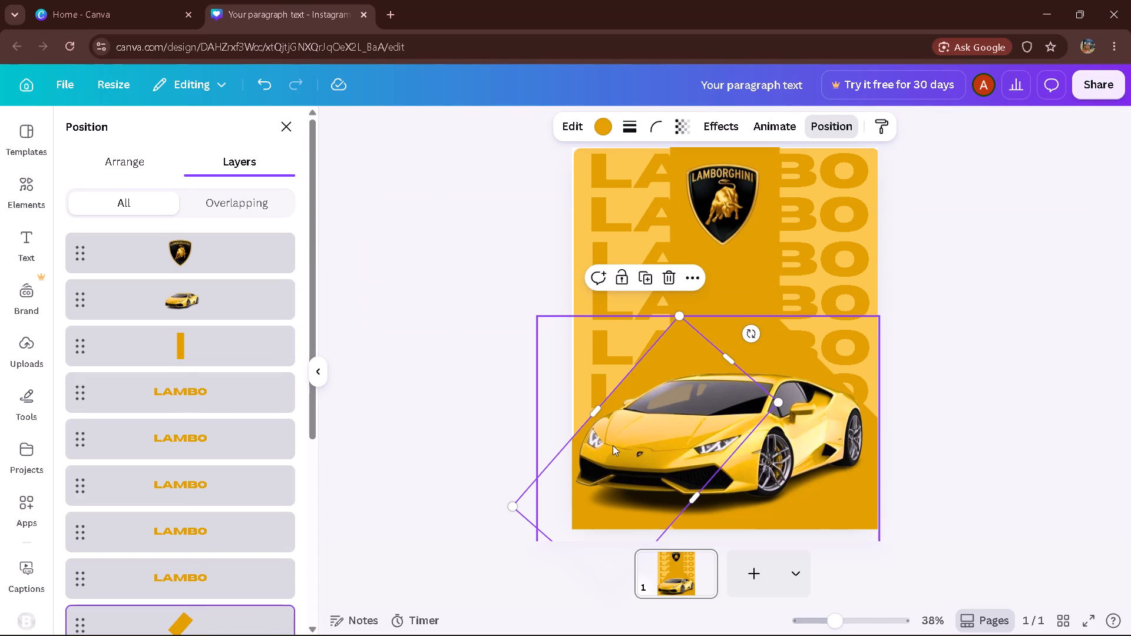
{"action": "left_click_drag", "start_coordinate": [753, 334], "coordinate": [760, 334]}
{"action": "left_click_drag", "start_coordinate": [687, 365], "coordinate": [675, 360]}
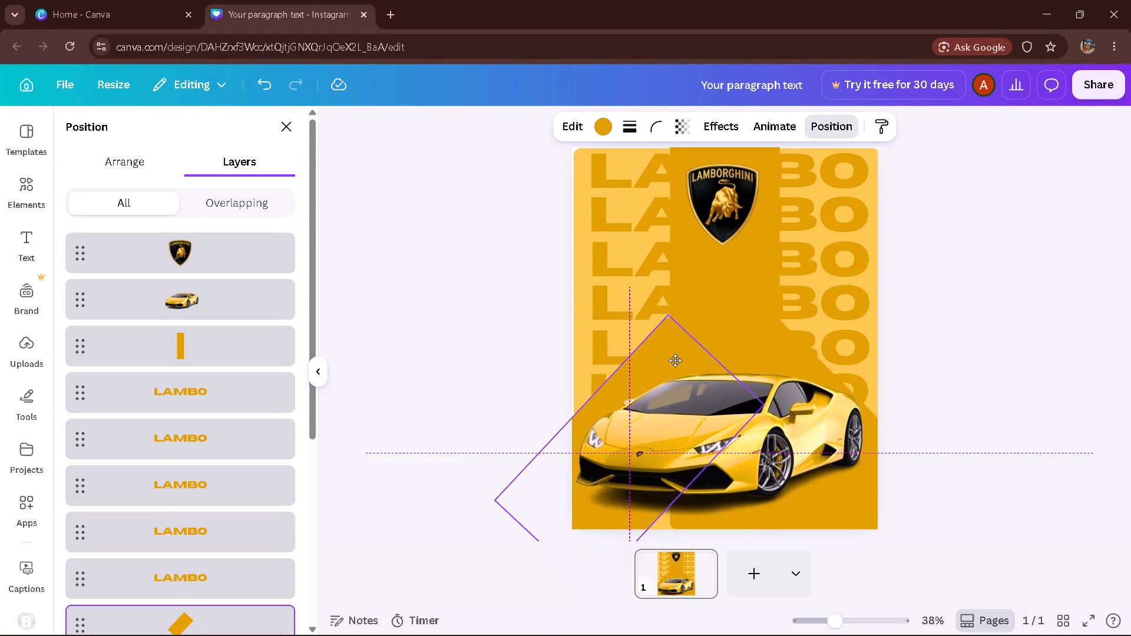
{"action": "left_click_drag", "start_coordinate": [675, 360], "coordinate": [678, 362]}
{"action": "triple_click", "coordinate": [1051, 350]}
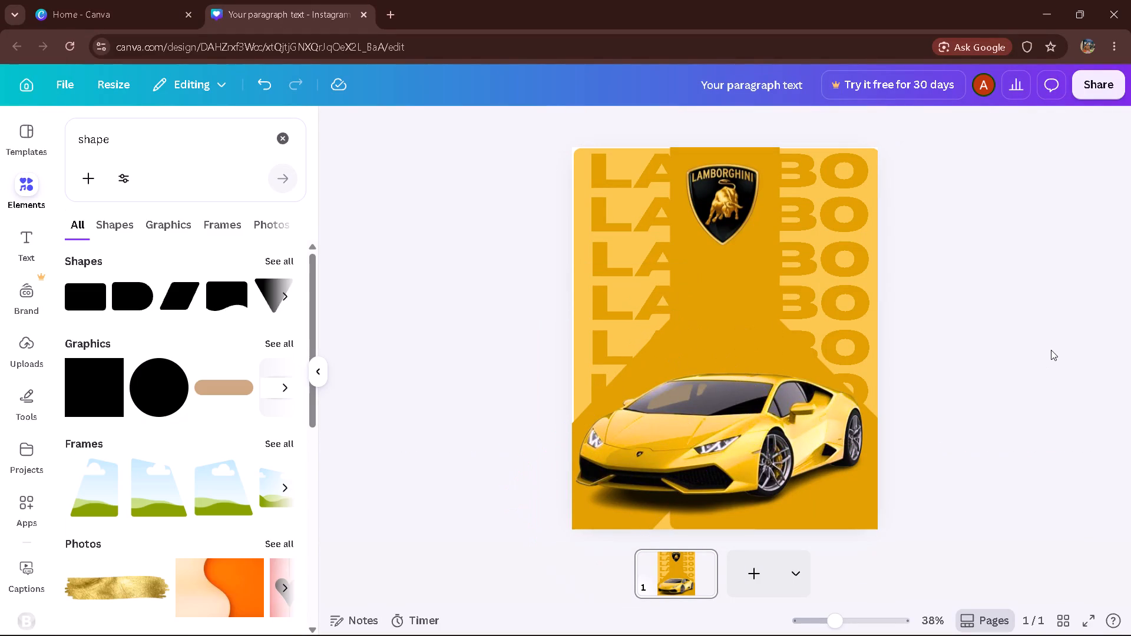
Widen the same diagonal shape toward the poster's bottom centre so that it covers the light gap beneath the car.
{"action": "left_click", "coordinate": [619, 378]}
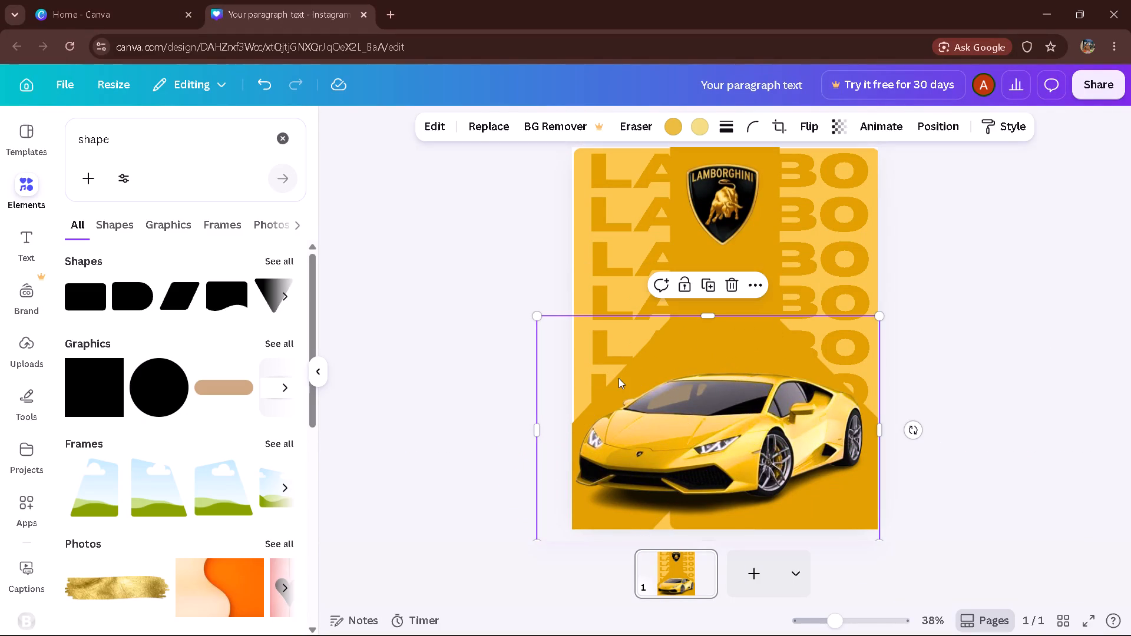
{"action": "left_click", "coordinate": [932, 134]}
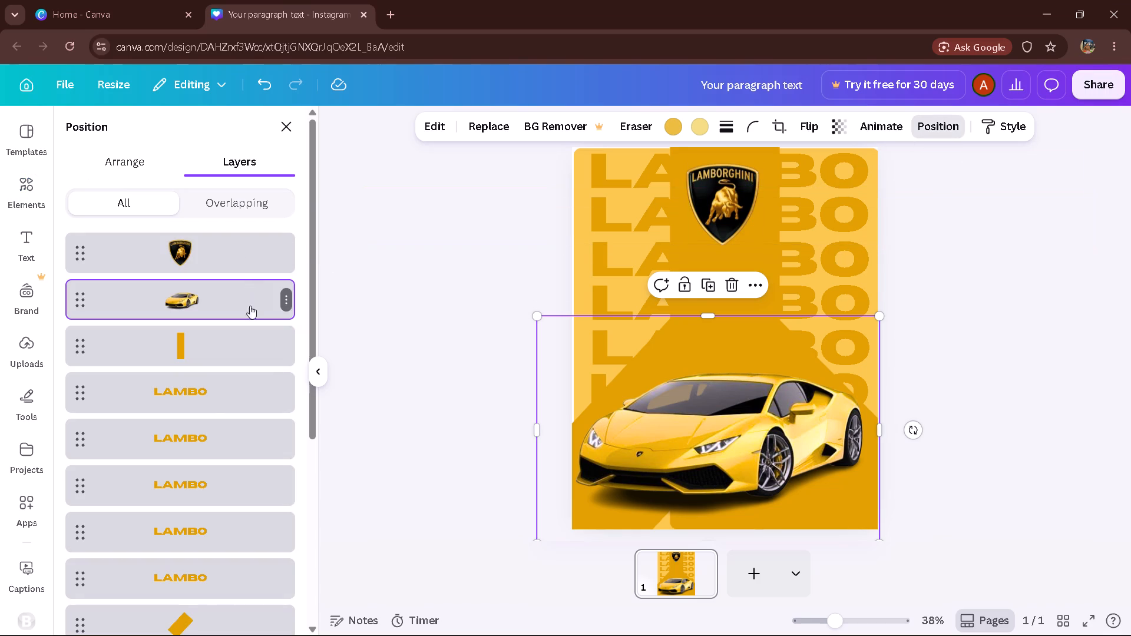
{"action": "left_click", "coordinate": [209, 621]}
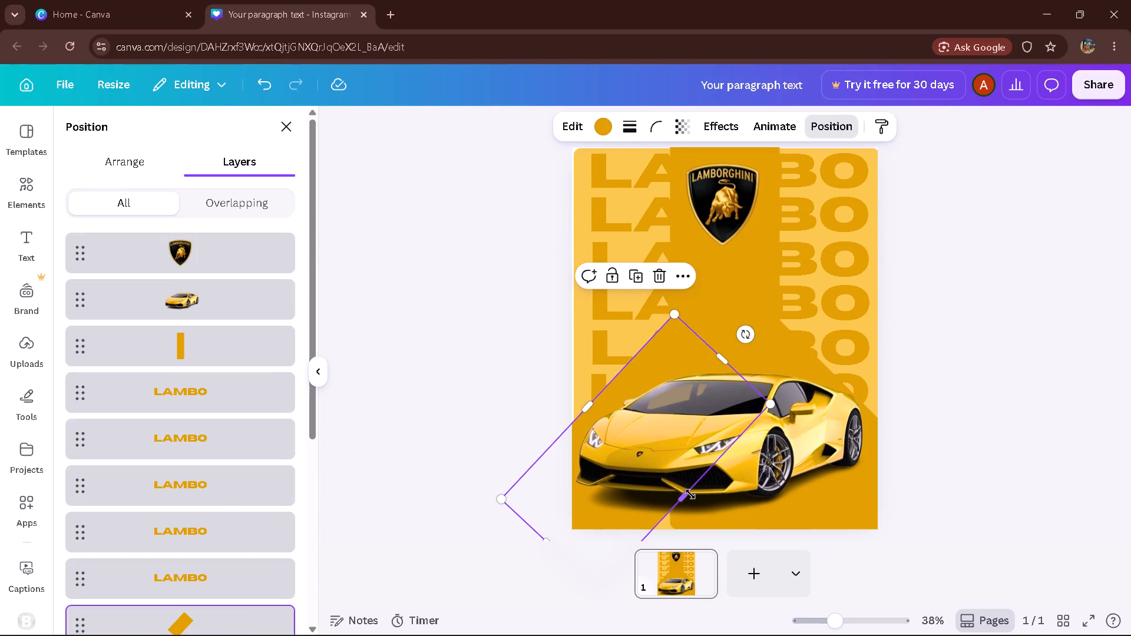
{"action": "left_click_drag", "start_coordinate": [690, 494], "coordinate": [724, 496]}
{"action": "triple_click", "coordinate": [1100, 430]}
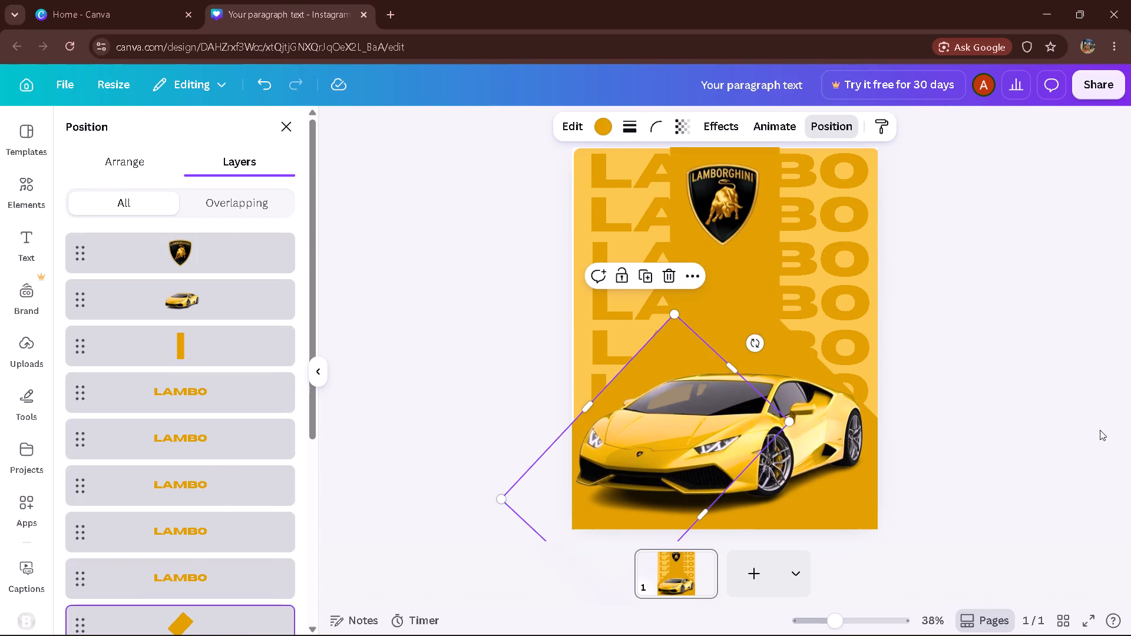
{"action": "left_click", "coordinate": [1100, 430]}
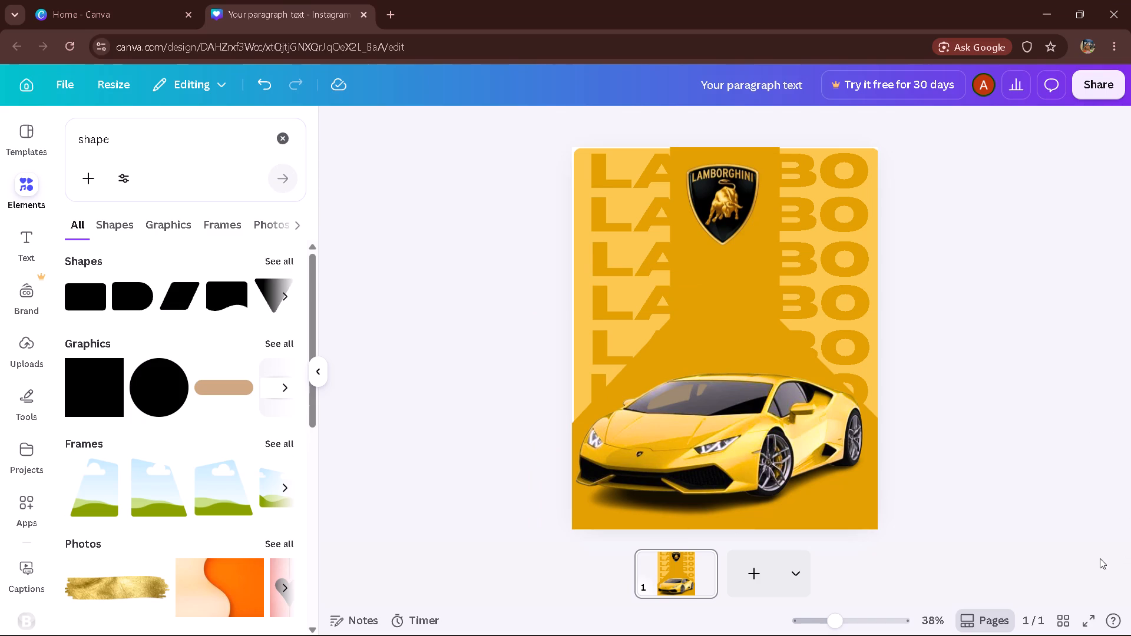
Duplicate the fourth LAMBO row and align the copy exactly over the original, in front of the diagonal shapes.
{"action": "left_click", "coordinate": [839, 301]}
{"action": "key", "text": "ctrl+c"}
{"action": "key", "text": "ctrl+v"}
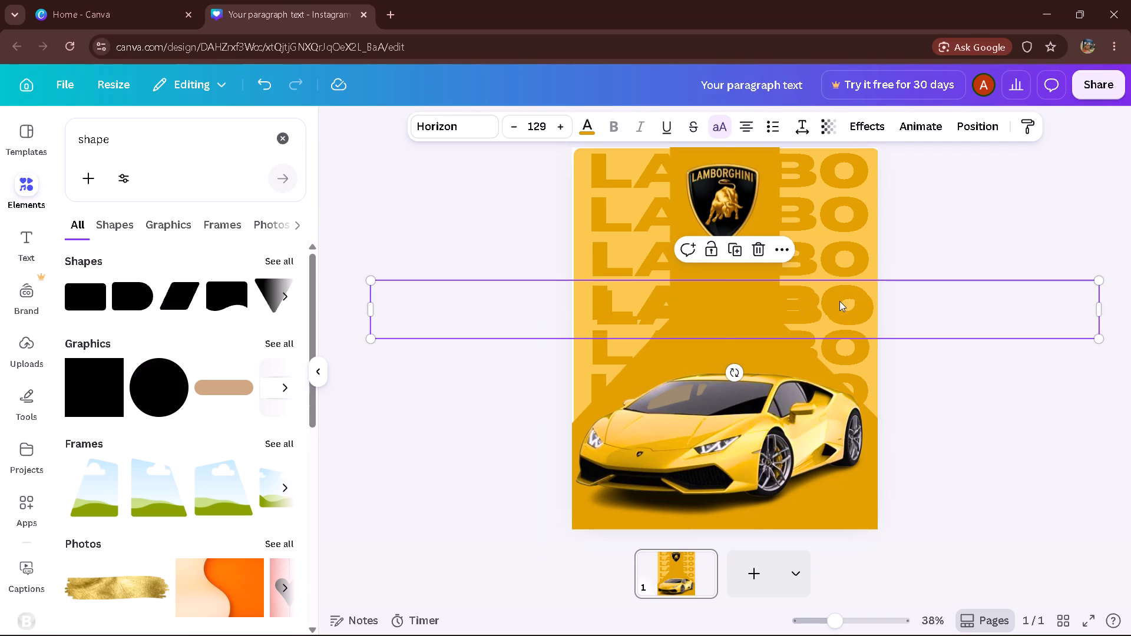
{"action": "double_click", "coordinate": [839, 301]}
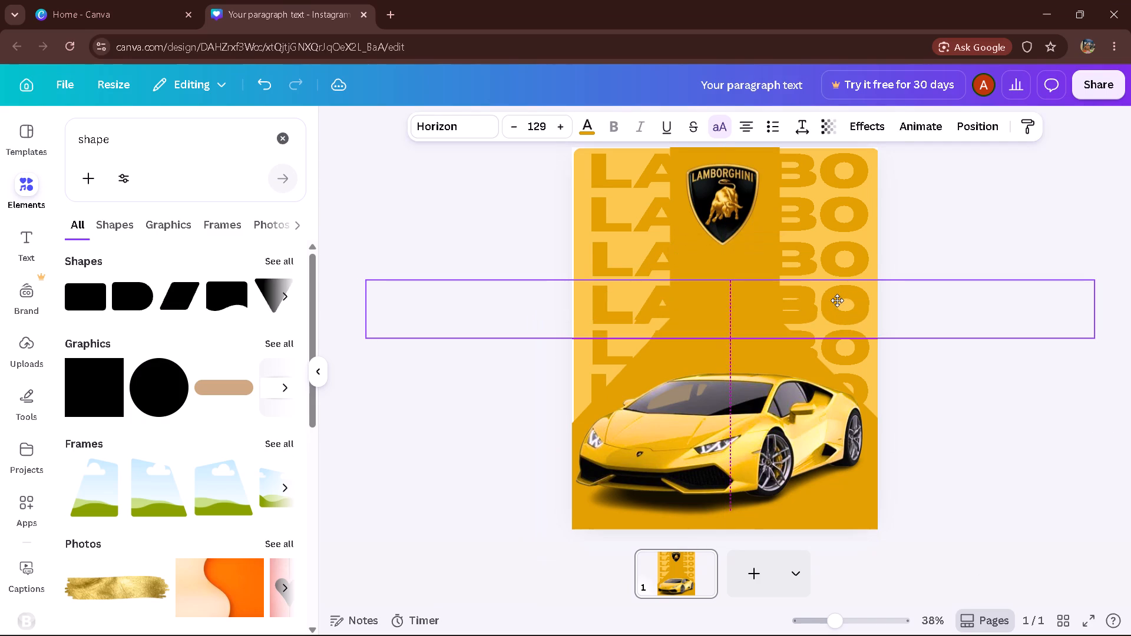
{"action": "key", "text": "alt+Up"}
{"action": "key", "text": "alt+Up"}
{"action": "key", "text": "alt+Up"}
{"action": "key", "text": "alt+Up"}
{"action": "key", "text": "alt+Up"}
{"action": "key", "text": "alt+Up"}
{"action": "key", "text": "alt+Up"}
{"action": "key", "text": "alt+Up"}
{"action": "key", "text": "alt+Up"}
{"action": "key", "text": "alt+Up"}
{"action": "key", "text": "alt+Up"}
{"action": "key", "text": "alt+Up"}
{"action": "key", "text": "alt+Up"}
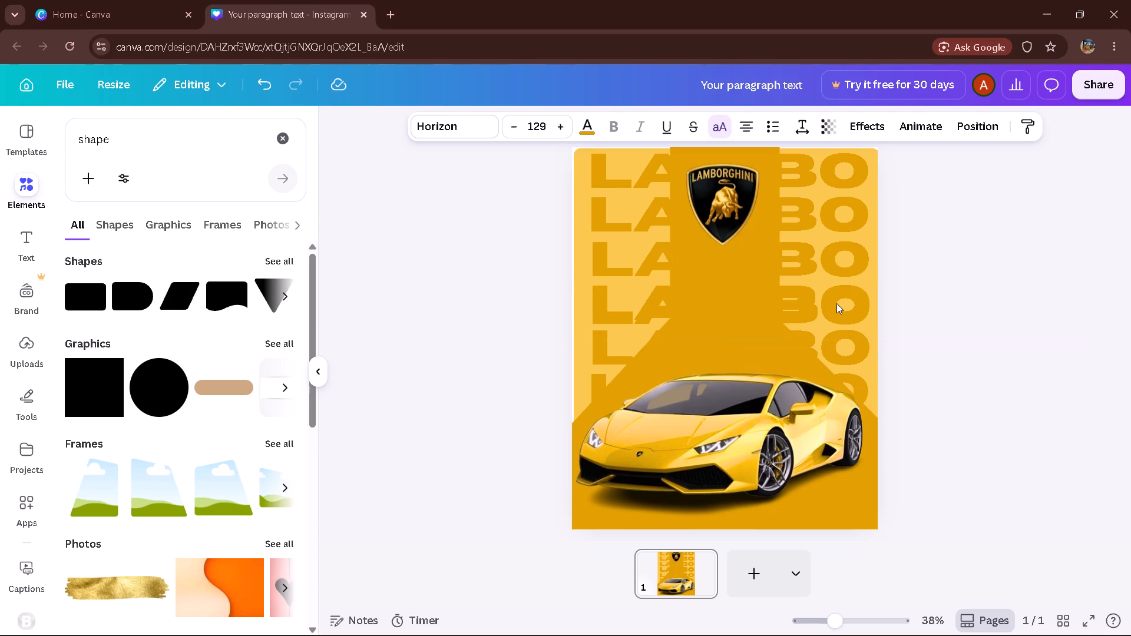
{"action": "key", "text": "alt+Left"}
{"action": "key", "text": "alt+Left"}
{"action": "key", "text": "alt+Left"}
{"action": "key", "text": "alt+Left"}
{"action": "key", "text": "alt+Left"}
{"action": "key", "text": "alt+Left"}
{"action": "key", "text": "alt+Left"}
{"action": "key", "text": "alt+Left"}
{"action": "key", "text": "alt+Left"}
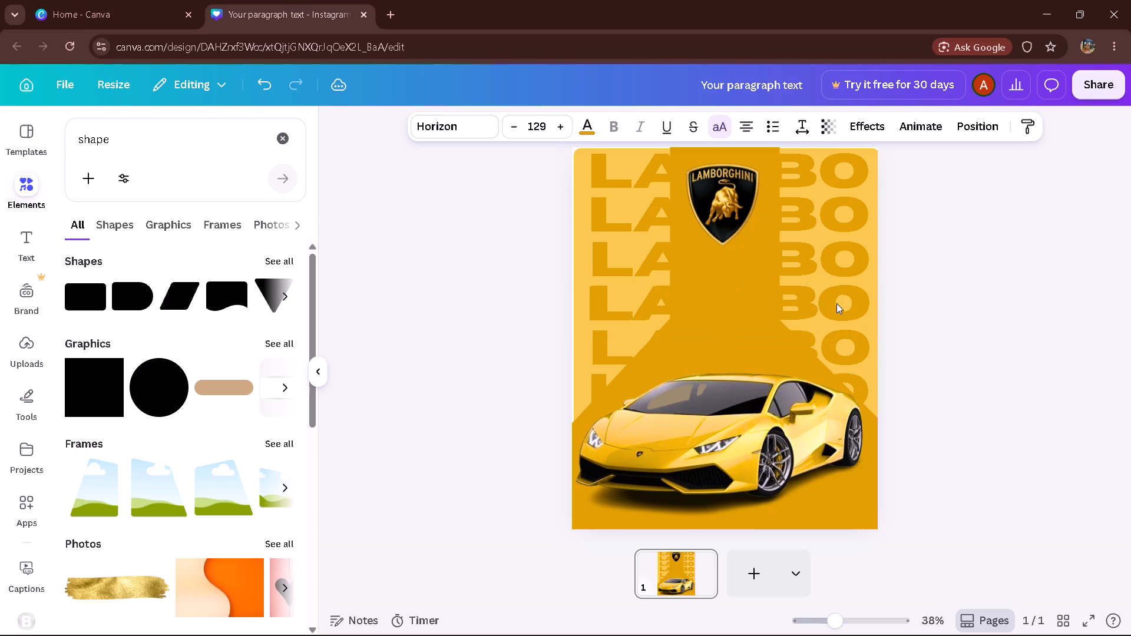
{"action": "key", "text": "alt+Right"}
{"action": "key", "text": "alt+Right"}
{"action": "key", "text": "alt+Right"}
{"action": "key", "text": "alt+Right"}
{"action": "key", "text": "alt+Right"}
{"action": "key", "text": "alt+Right"}
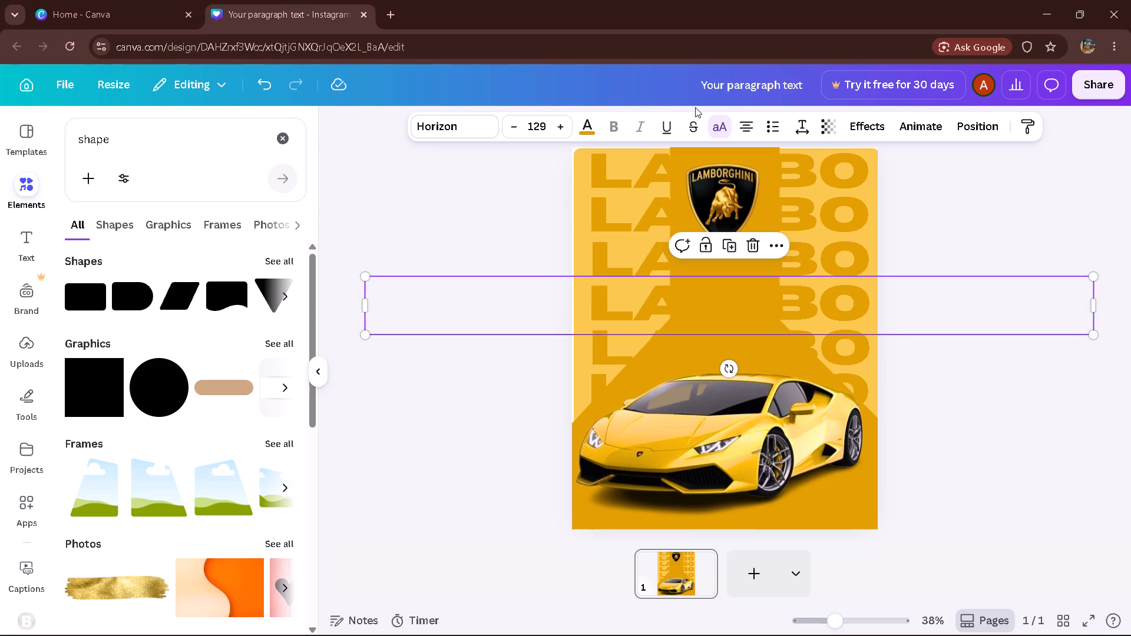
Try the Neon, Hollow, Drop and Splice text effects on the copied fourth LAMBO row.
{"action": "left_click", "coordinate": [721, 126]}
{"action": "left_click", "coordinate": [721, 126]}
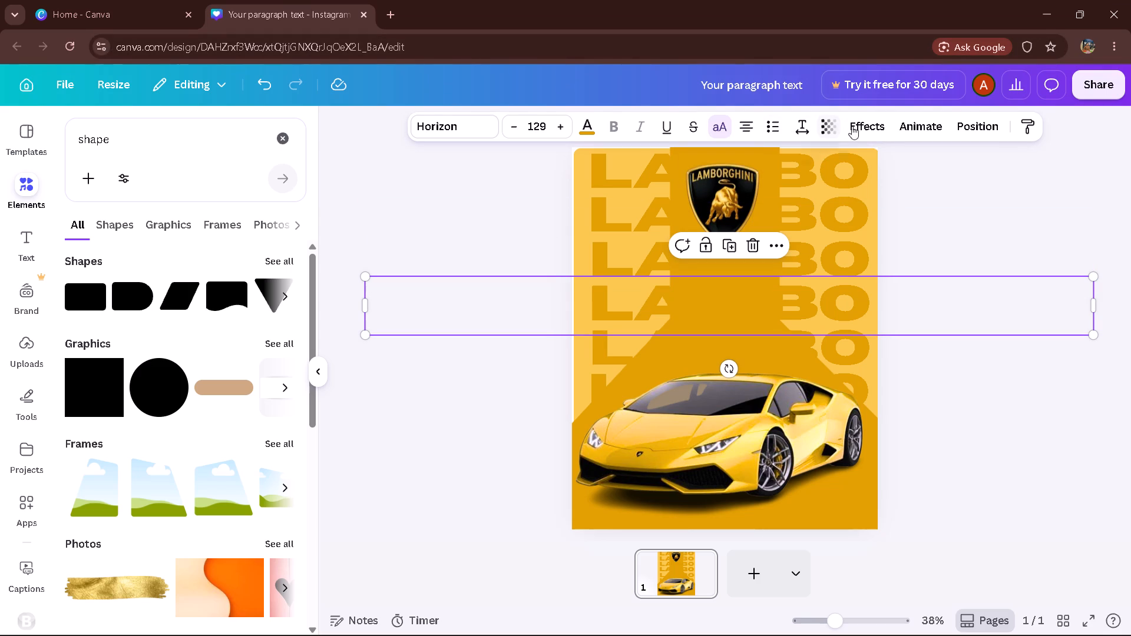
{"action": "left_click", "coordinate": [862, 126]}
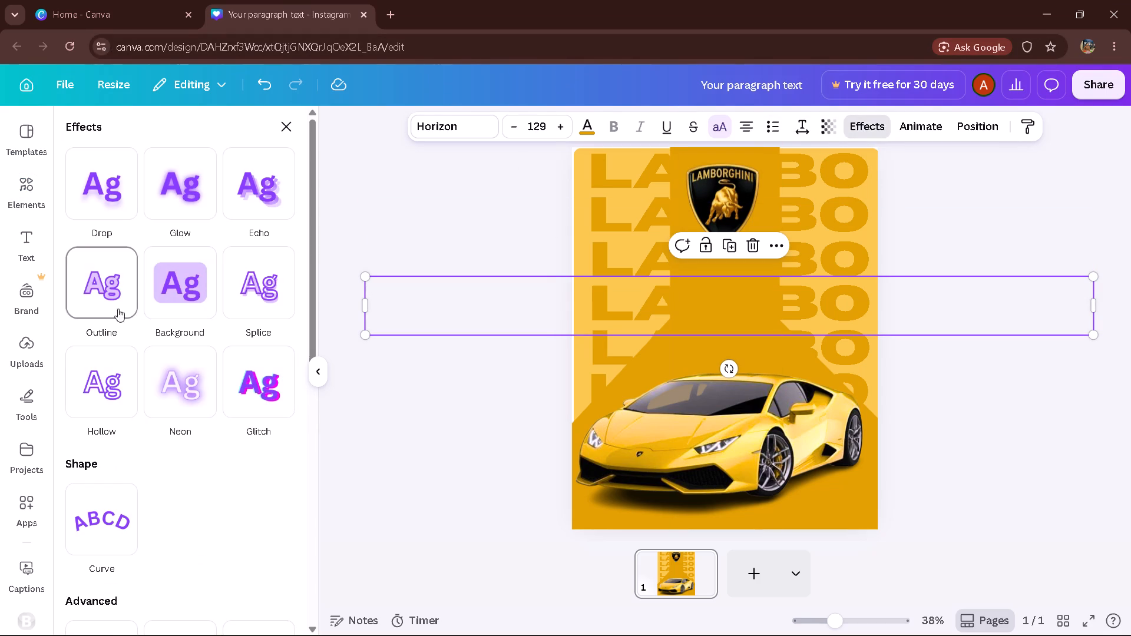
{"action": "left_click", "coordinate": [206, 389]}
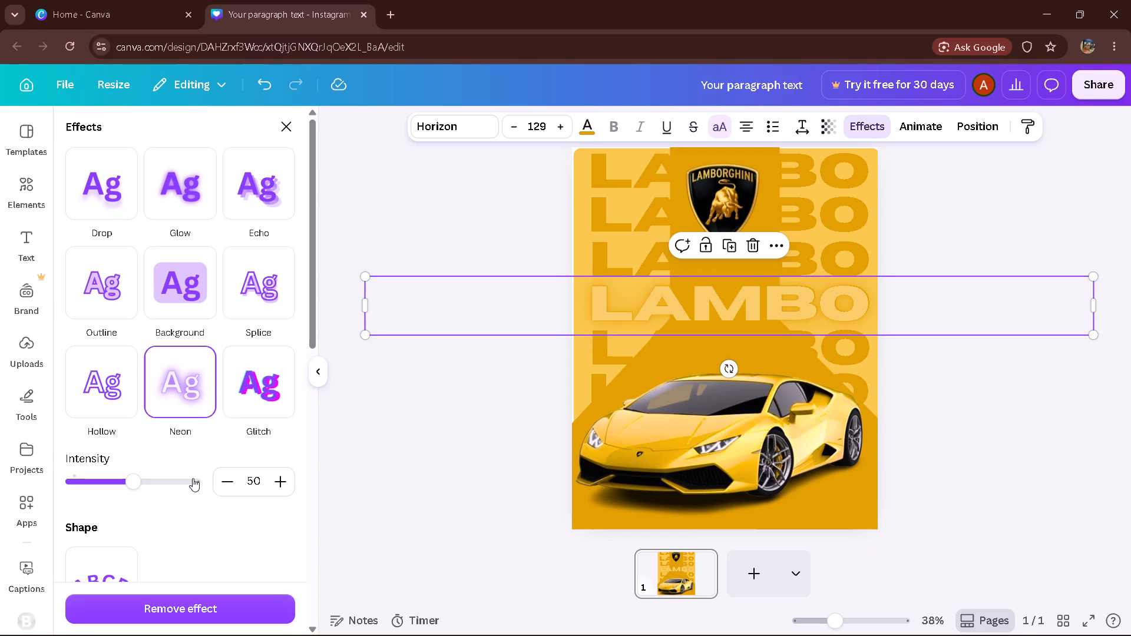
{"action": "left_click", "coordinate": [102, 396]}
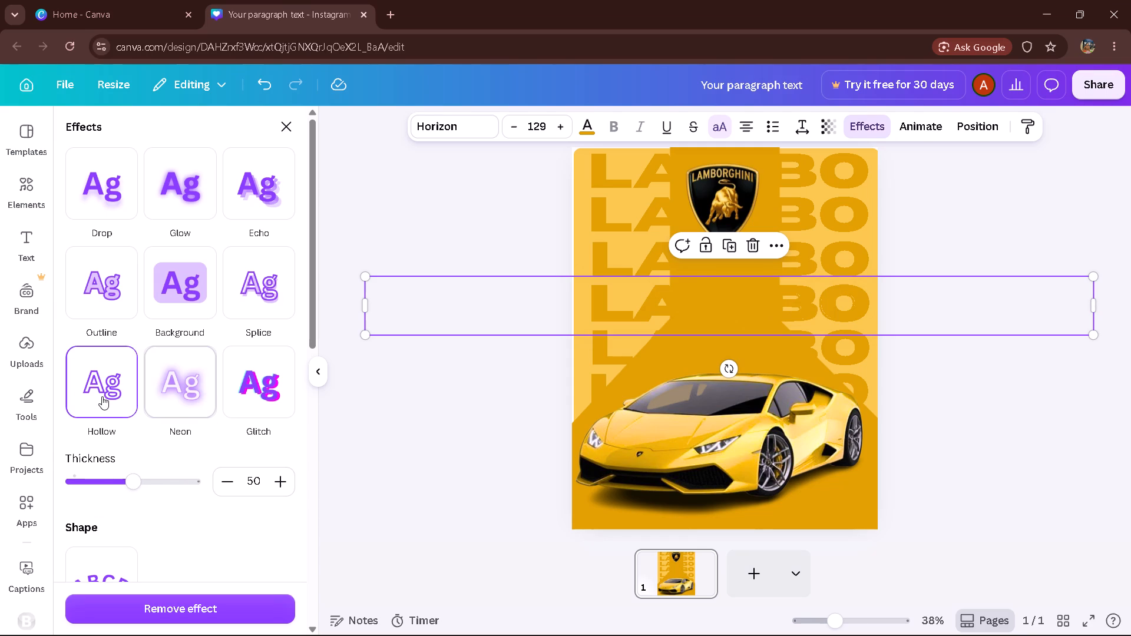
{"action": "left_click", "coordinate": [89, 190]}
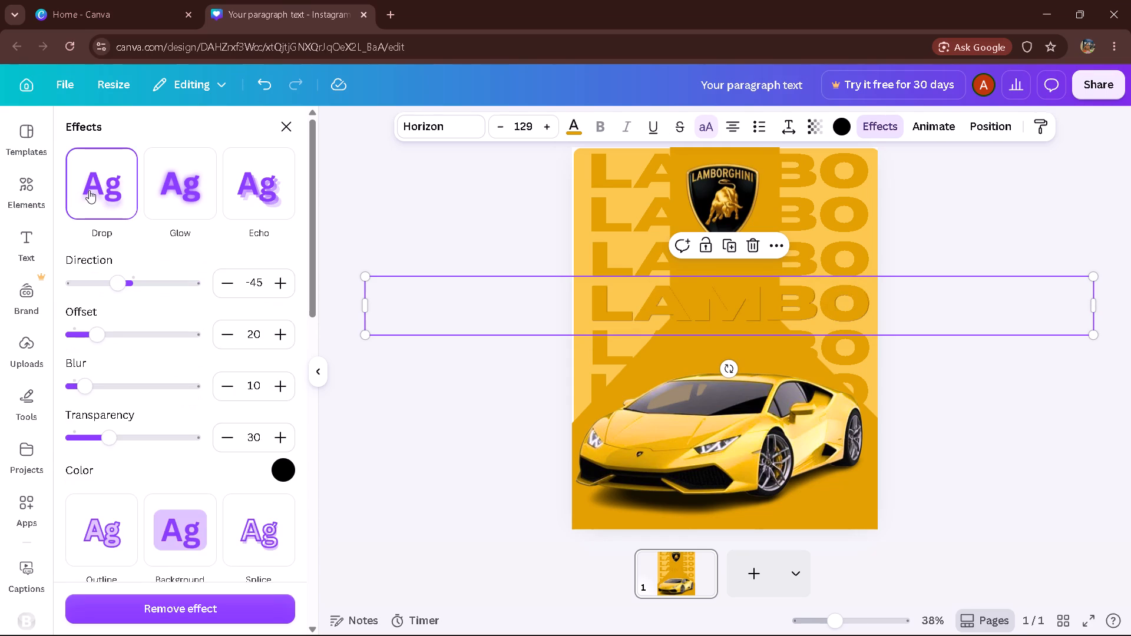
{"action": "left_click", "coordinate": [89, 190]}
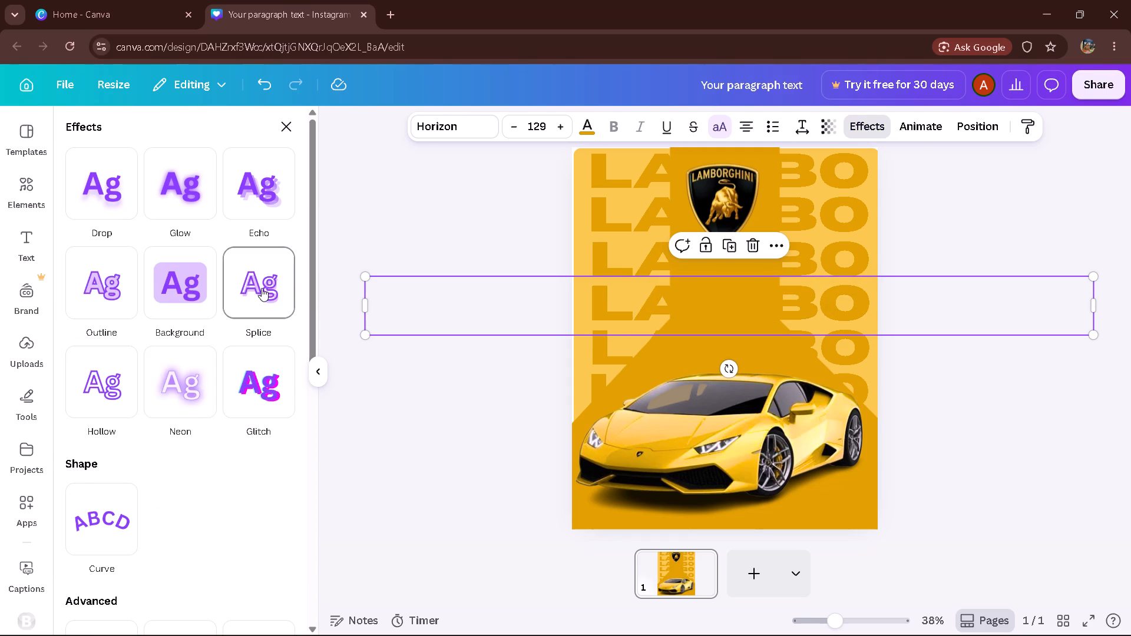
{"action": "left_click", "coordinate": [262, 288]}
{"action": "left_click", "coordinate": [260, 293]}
Apply the Neon effect to the copied fourth LAMBO row and set its intensity to about 52.
{"action": "left_click", "coordinate": [167, 396]}
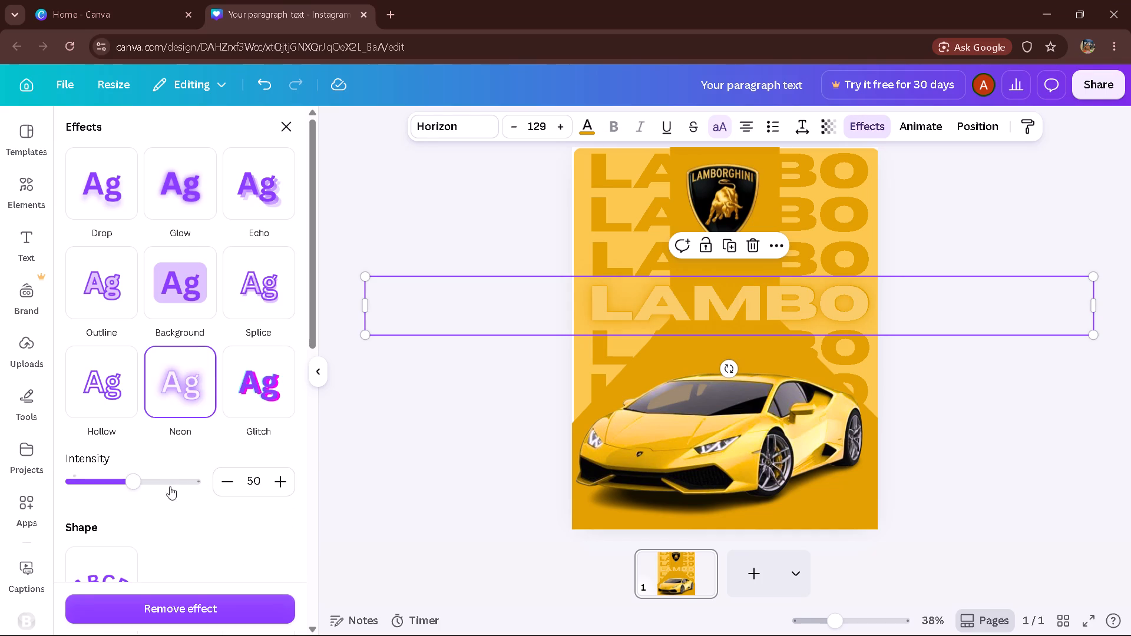
{"action": "left_click", "coordinate": [136, 479]}
{"action": "left_click_drag", "start_coordinate": [136, 479], "coordinate": [123, 494]}
{"action": "left_click_drag", "start_coordinate": [123, 494], "coordinate": [136, 492]}
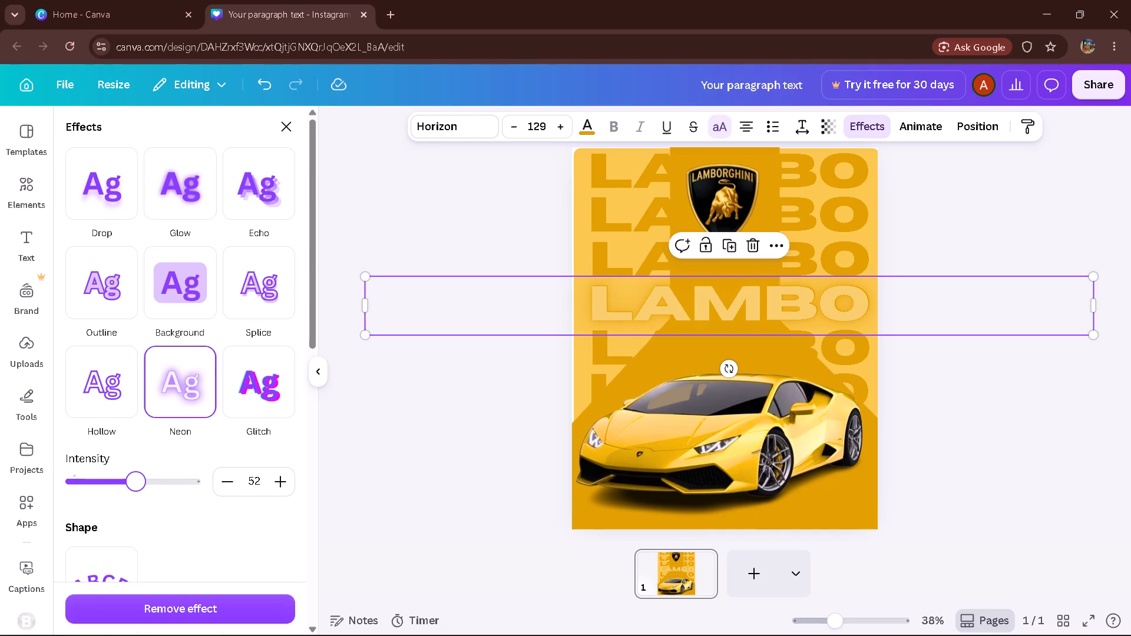
{"action": "left_click_drag", "start_coordinate": [136, 492], "coordinate": [141, 489]}
{"action": "left_click_drag", "start_coordinate": [141, 489], "coordinate": [136, 489]}
Apply the Neon effect to the third LAMBO row, just below the logo, with intensity 52.
{"action": "left_click", "coordinate": [845, 257]}
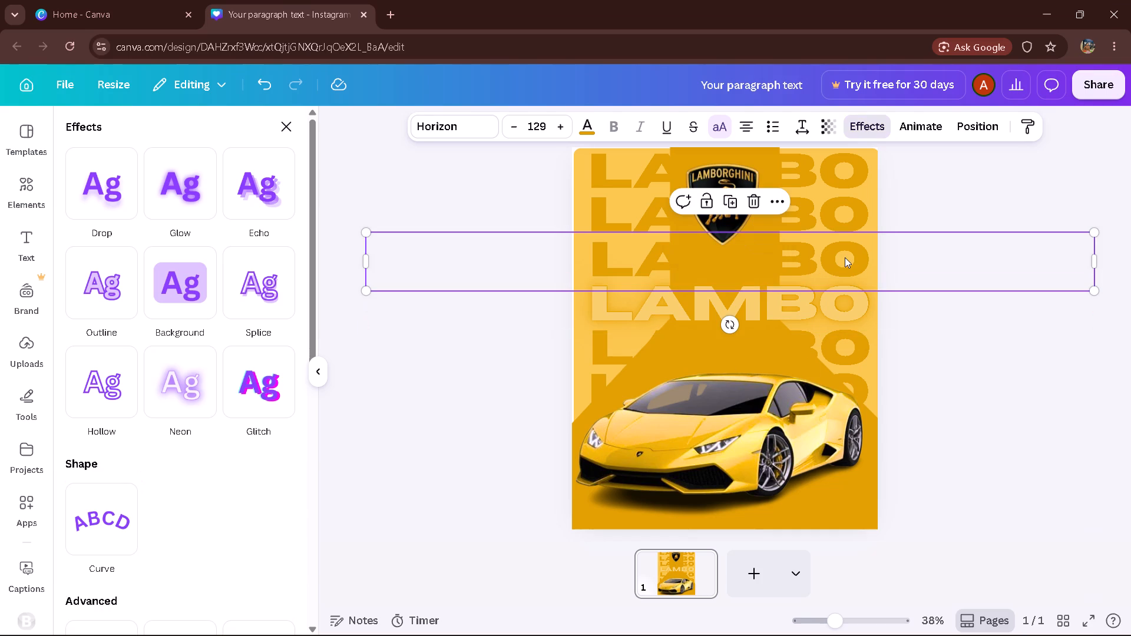
{"action": "left_click", "coordinate": [169, 386]}
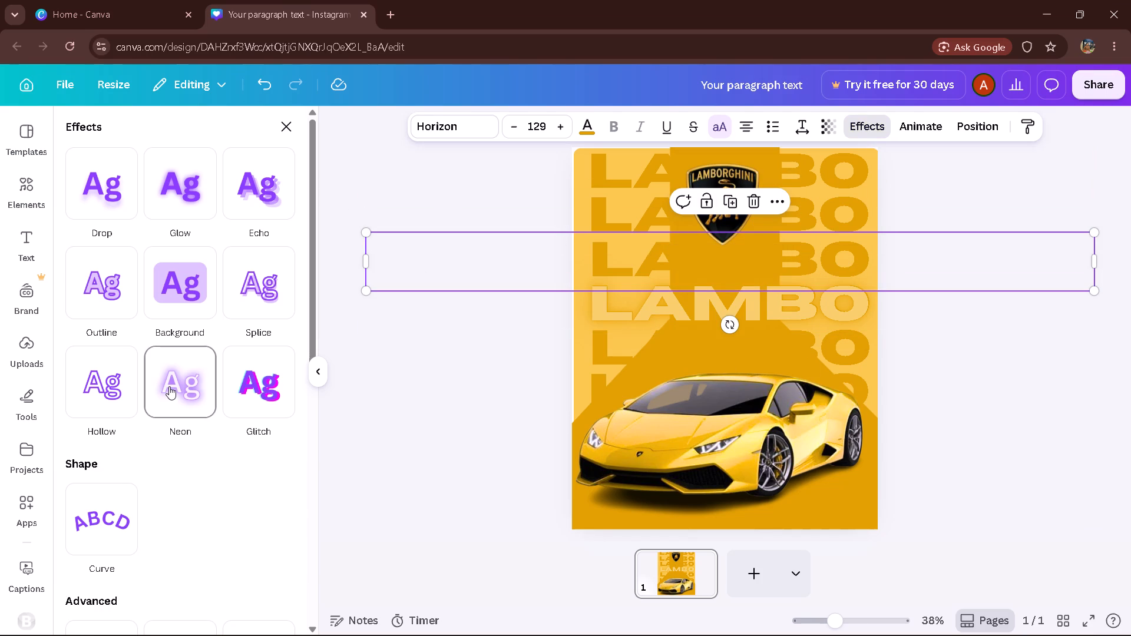
{"action": "left_click", "coordinate": [654, 303]}
{"action": "left_click", "coordinate": [831, 263]}
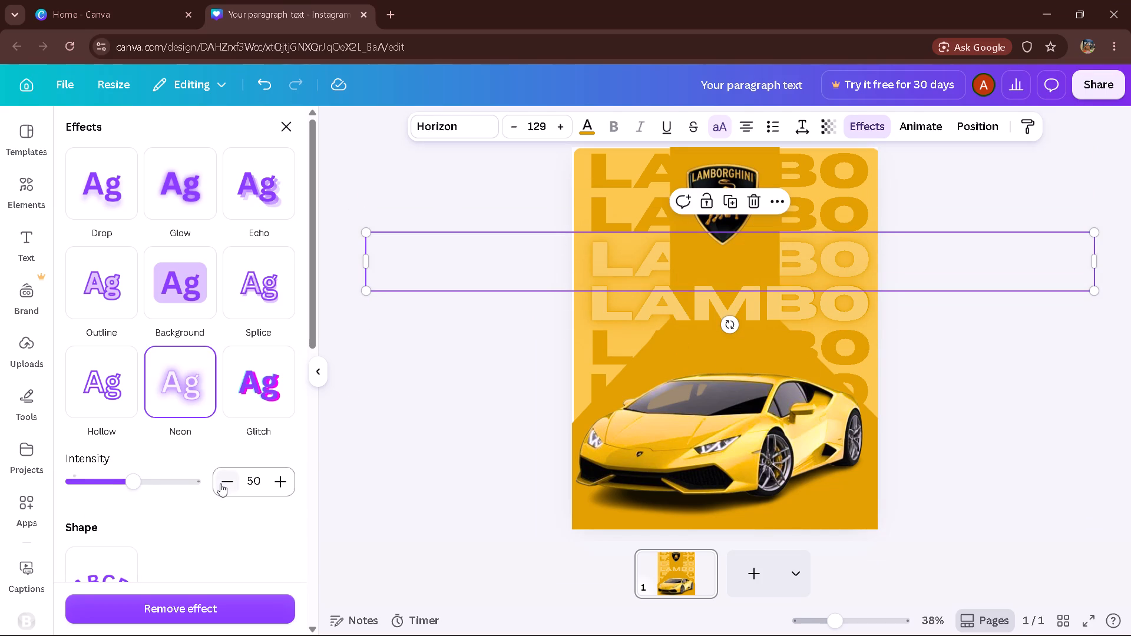
{"action": "double_click", "coordinate": [272, 483]}
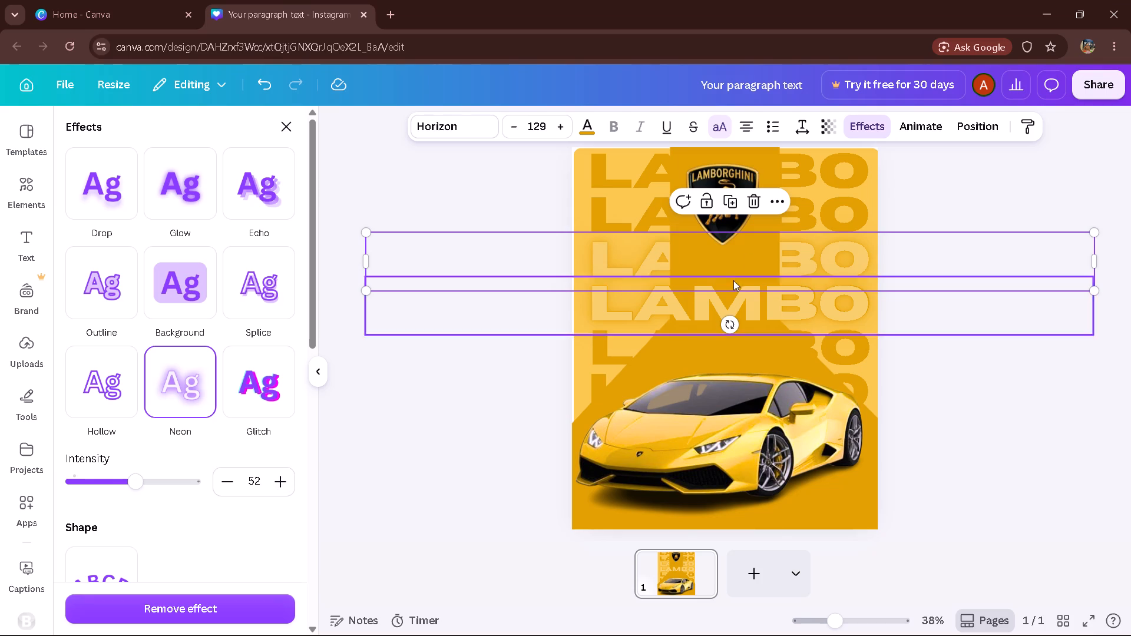
Apply the Neon effect to the second LAMBO row with intensity 52.
{"action": "left_click", "coordinate": [816, 198]}
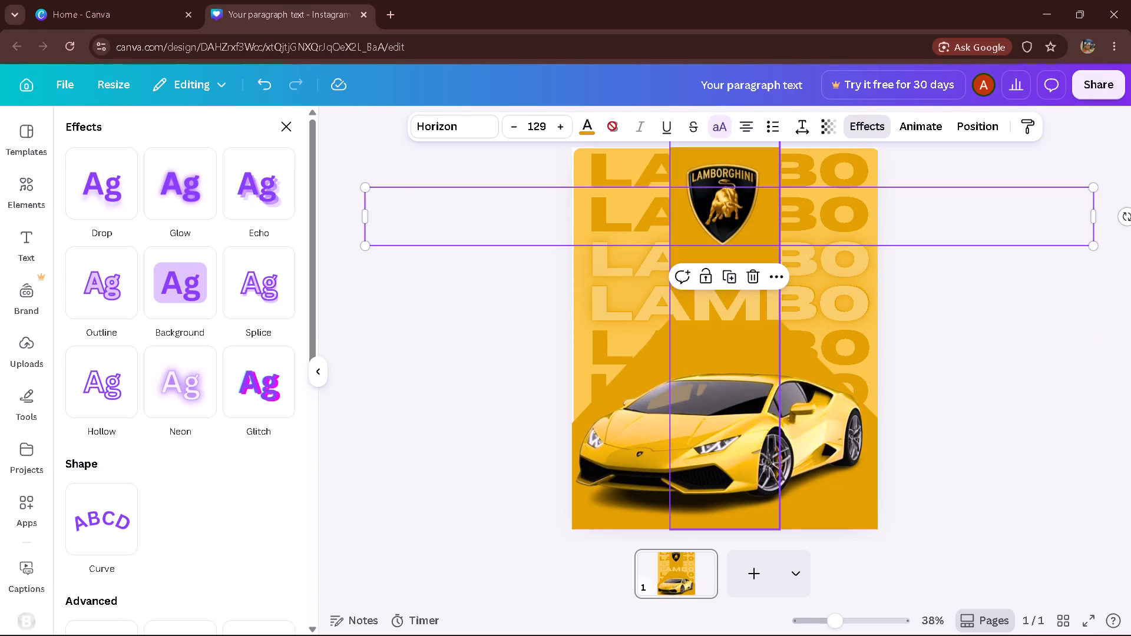
{"action": "left_click", "coordinate": [185, 394]}
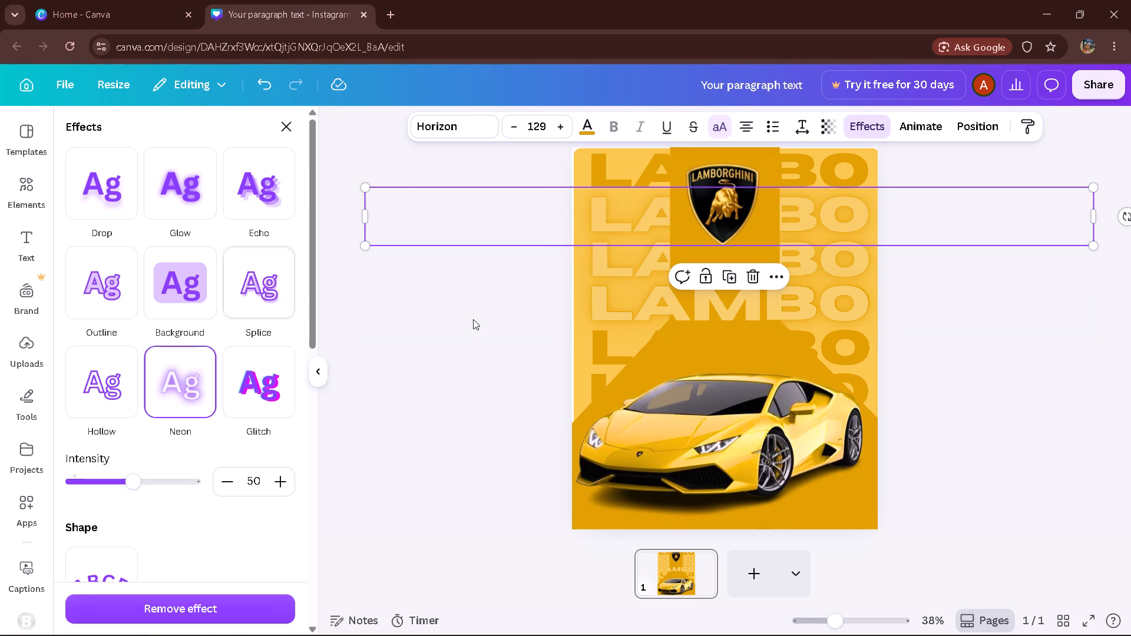
{"action": "double_click", "coordinate": [282, 479]}
Apply the Neon effect to the top LAMBO row with intensity 52.
{"action": "left_click", "coordinate": [865, 177]}
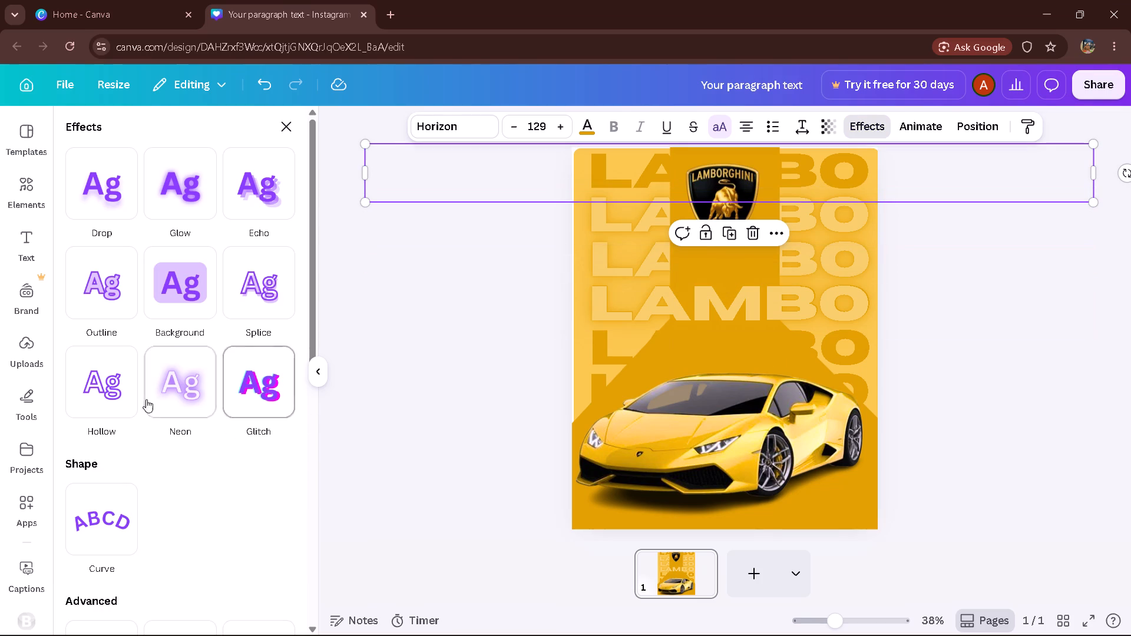
{"action": "left_click", "coordinate": [171, 380]}
{"action": "double_click", "coordinate": [283, 478]}
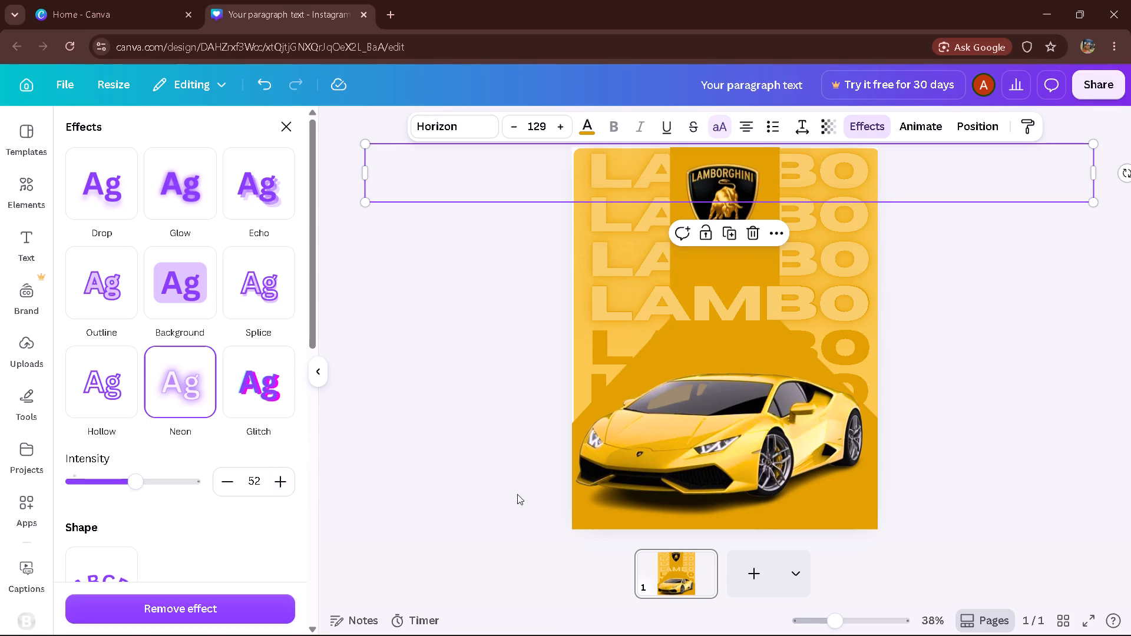
Select the fifth LAMBO row through the layer list and apply the Neon effect, matching the other rows' intensity.
{"action": "left_click", "coordinate": [863, 350]}
{"action": "left_click", "coordinate": [942, 147]}
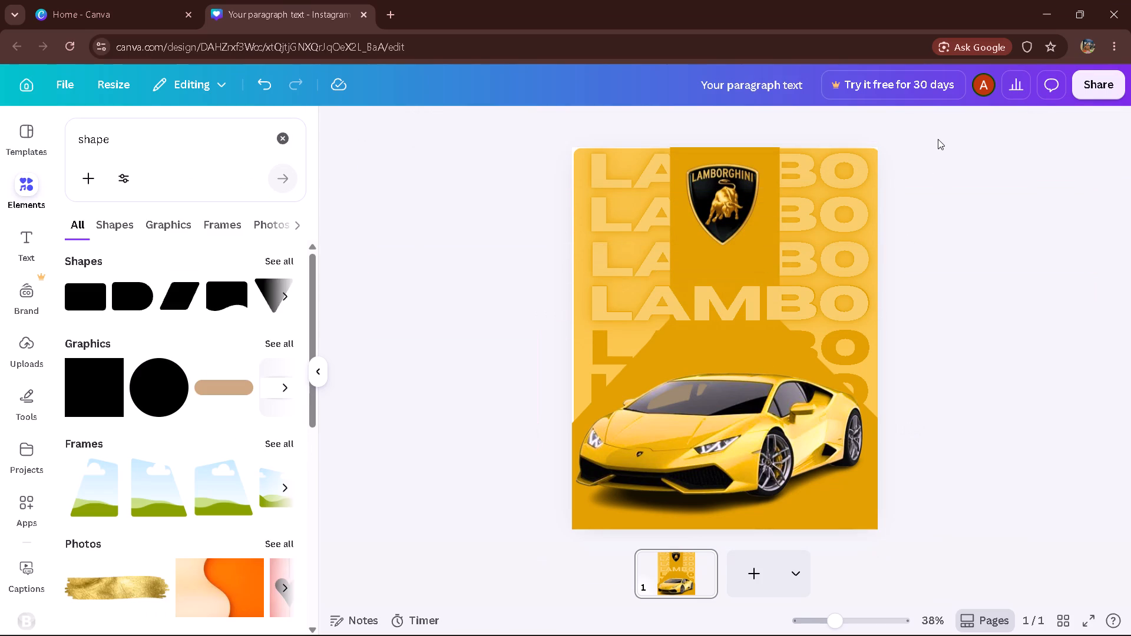
{"action": "left_click", "coordinate": [865, 316]}
{"action": "left_click", "coordinate": [839, 360]}
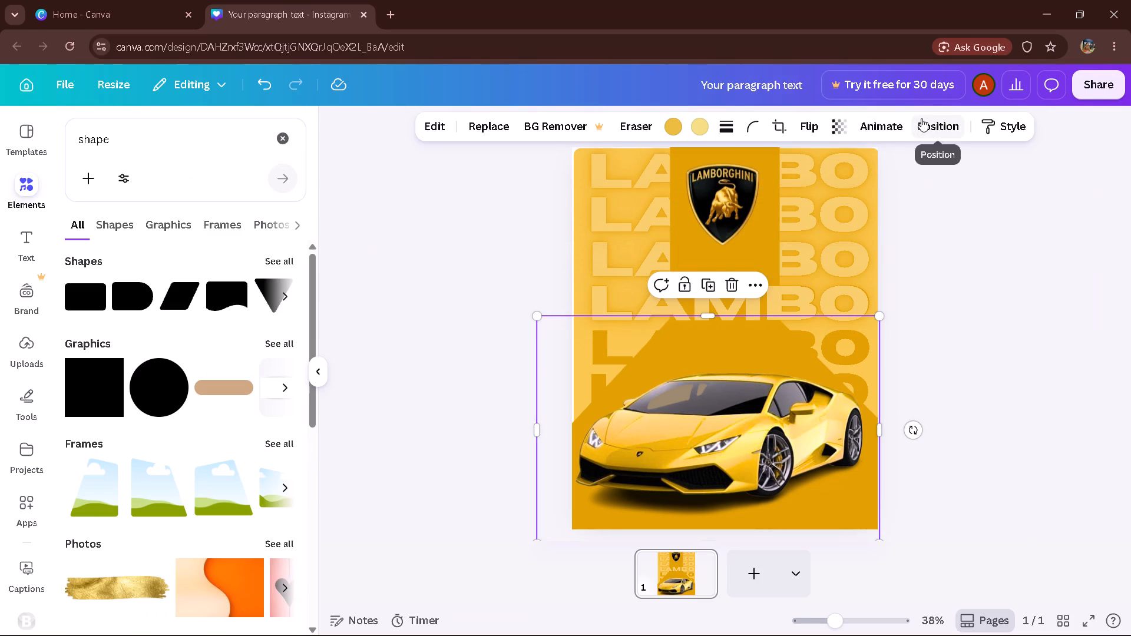
{"action": "left_click", "coordinate": [921, 118]}
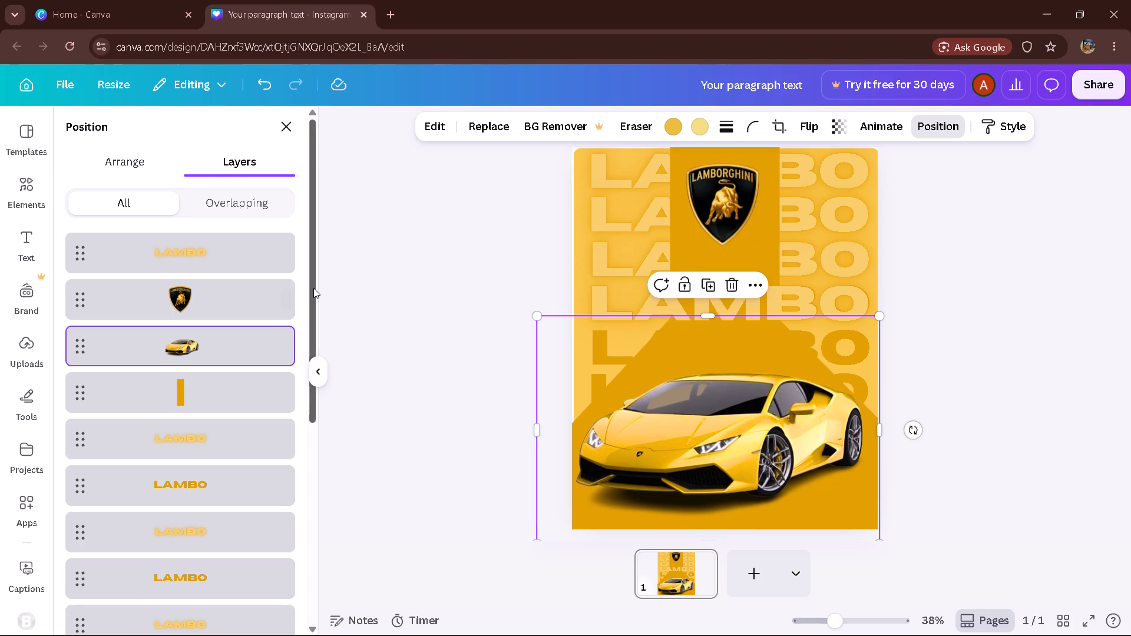
{"action": "left_click_drag", "start_coordinate": [313, 288], "coordinate": [319, 455]}
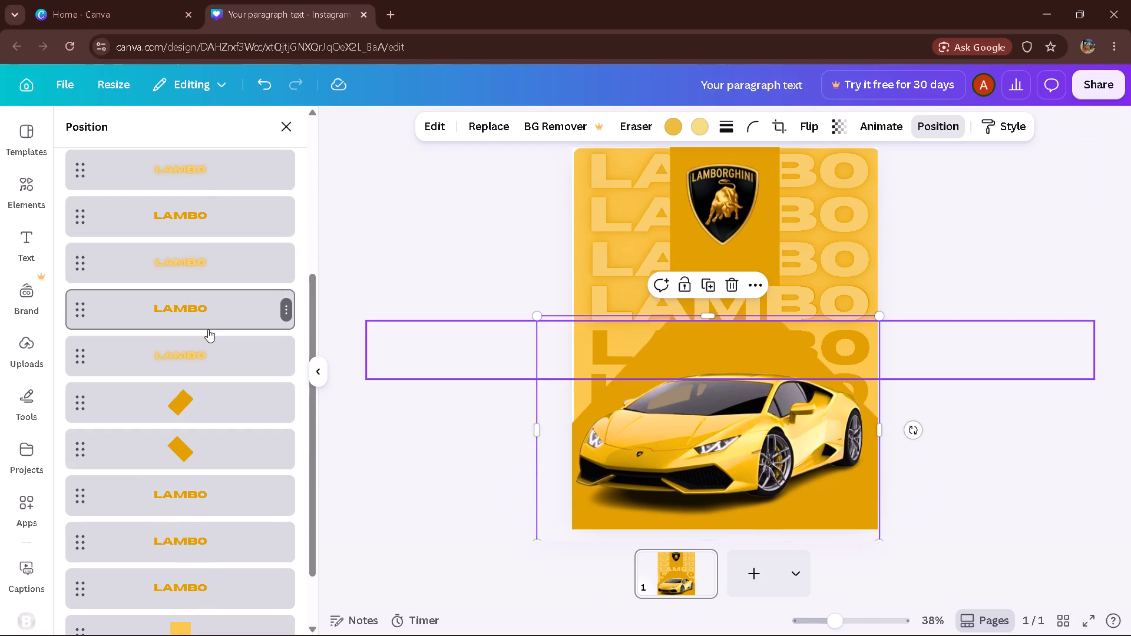
{"action": "left_click", "coordinate": [208, 329]}
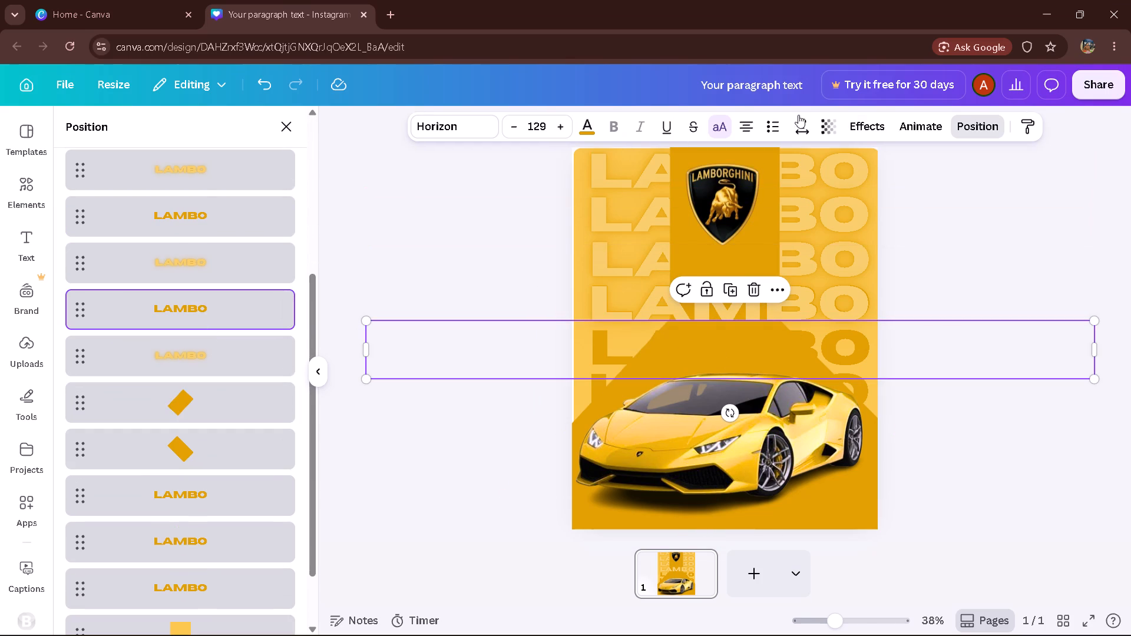
{"action": "left_click", "coordinate": [849, 123]}
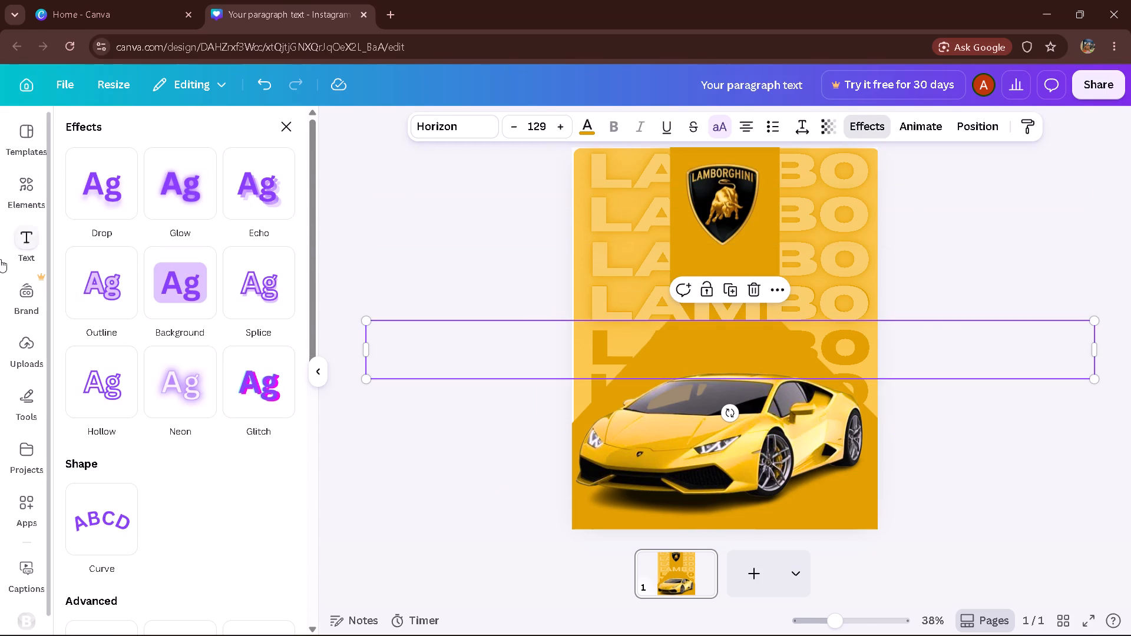
{"action": "left_click", "coordinate": [167, 402]}
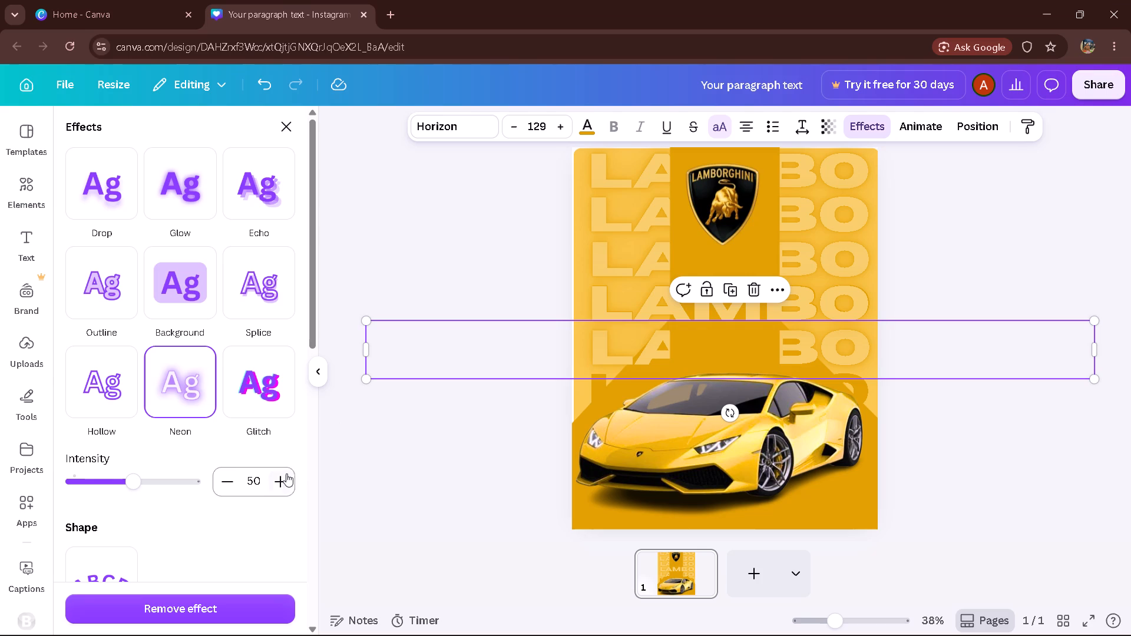
{"action": "double_click", "coordinate": [281, 476]}
Select the bottommost LAMBO row, hidden behind the car, through the layer list and apply the Neon effect with intensity 52.
{"action": "left_click", "coordinate": [981, 128]}
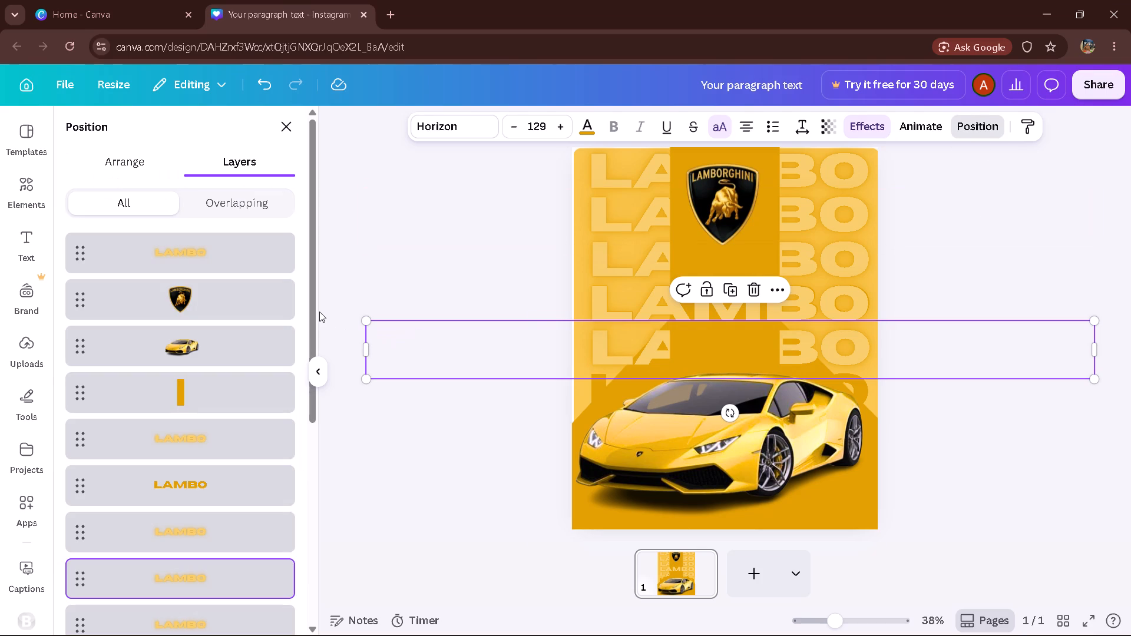
{"action": "left_click_drag", "start_coordinate": [319, 312], "coordinate": [322, 334]}
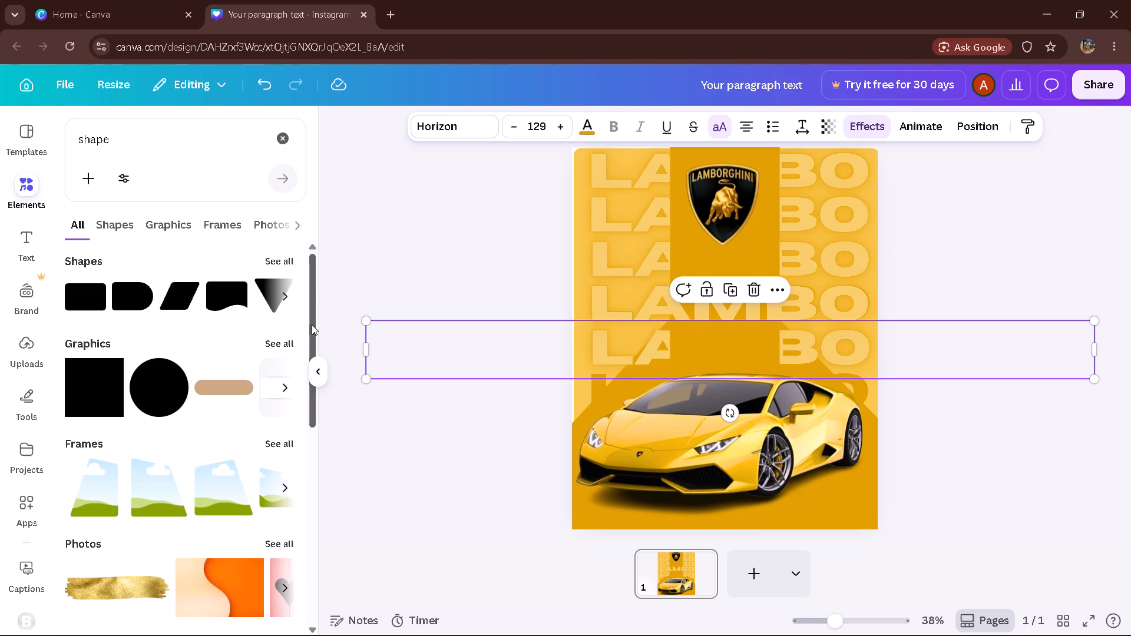
{"action": "left_click", "coordinate": [312, 324]}
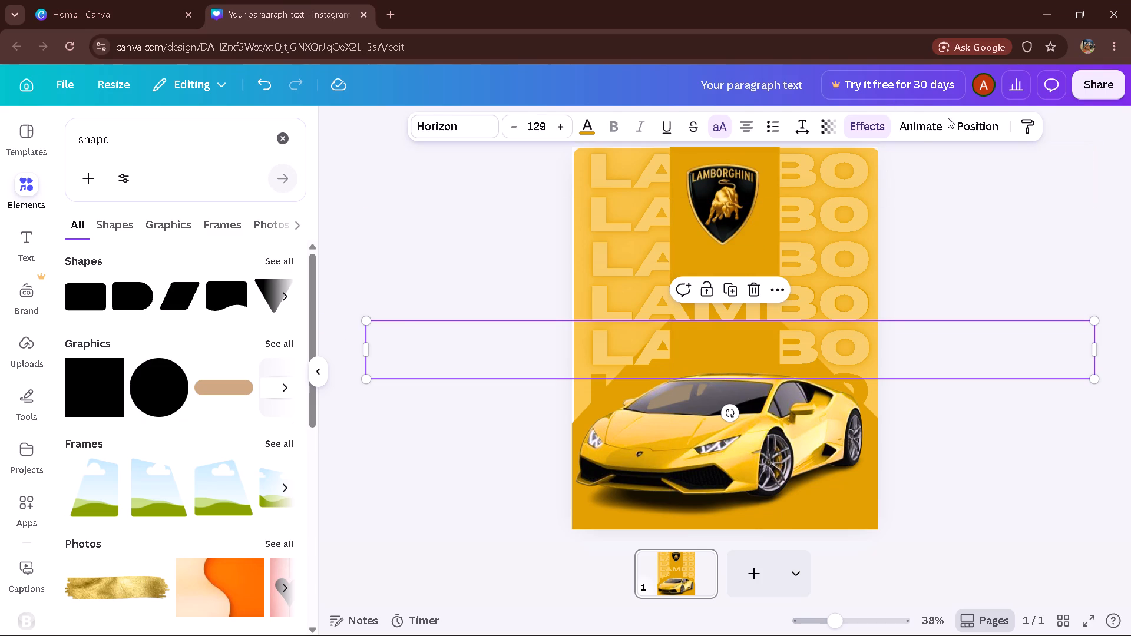
{"action": "left_click", "coordinate": [984, 131]}
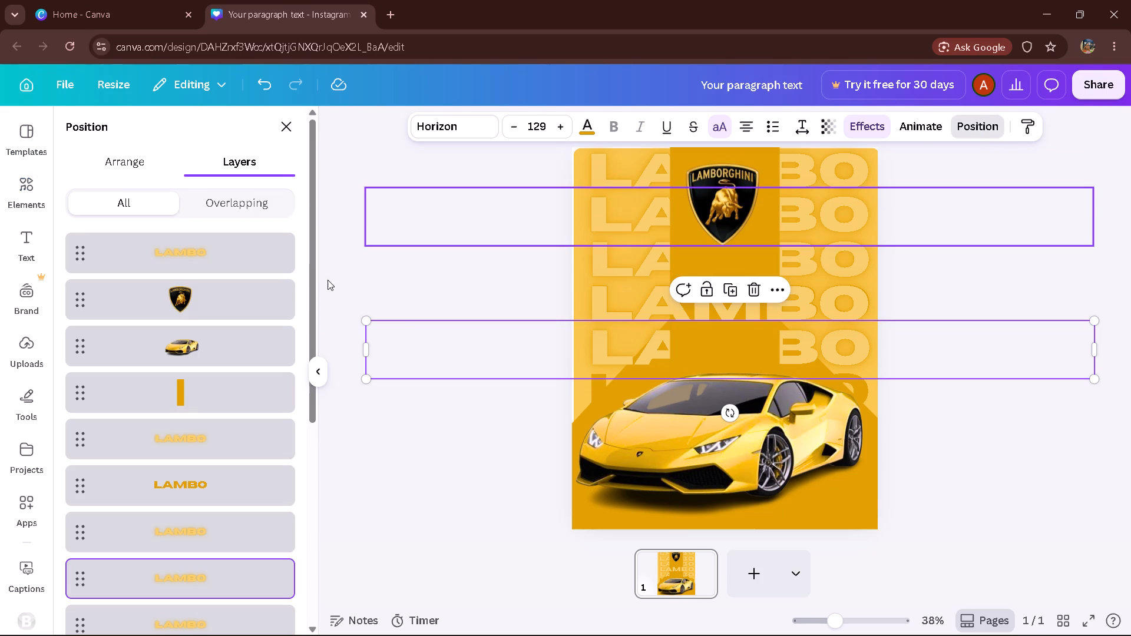
{"action": "left_click_drag", "start_coordinate": [311, 288], "coordinate": [329, 496]}
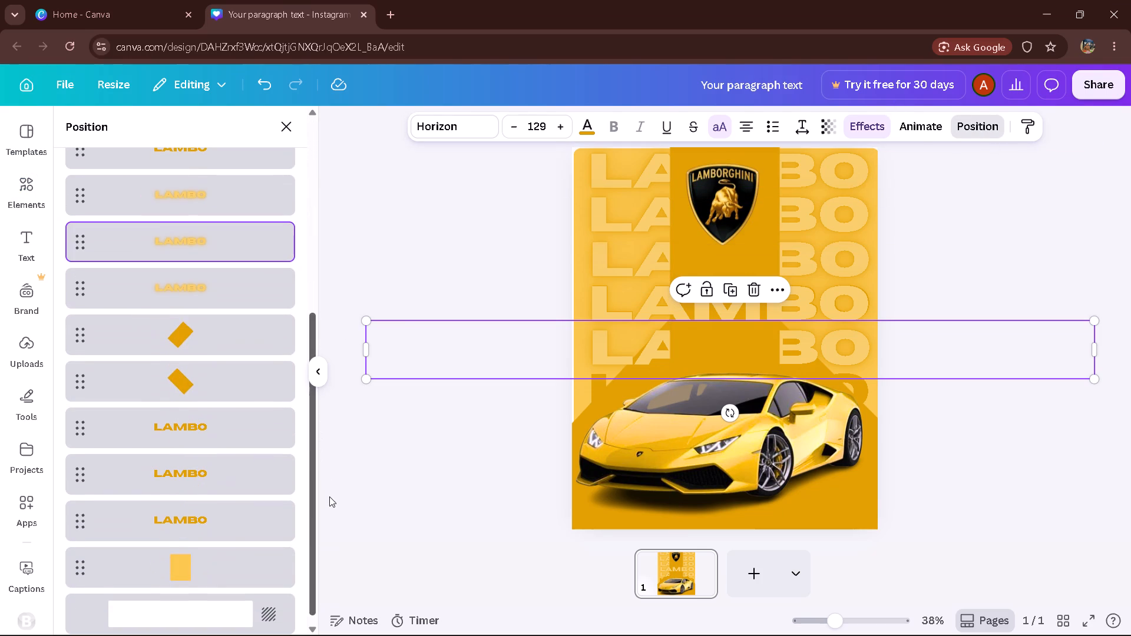
{"action": "left_click_drag", "start_coordinate": [329, 496], "coordinate": [329, 556]}
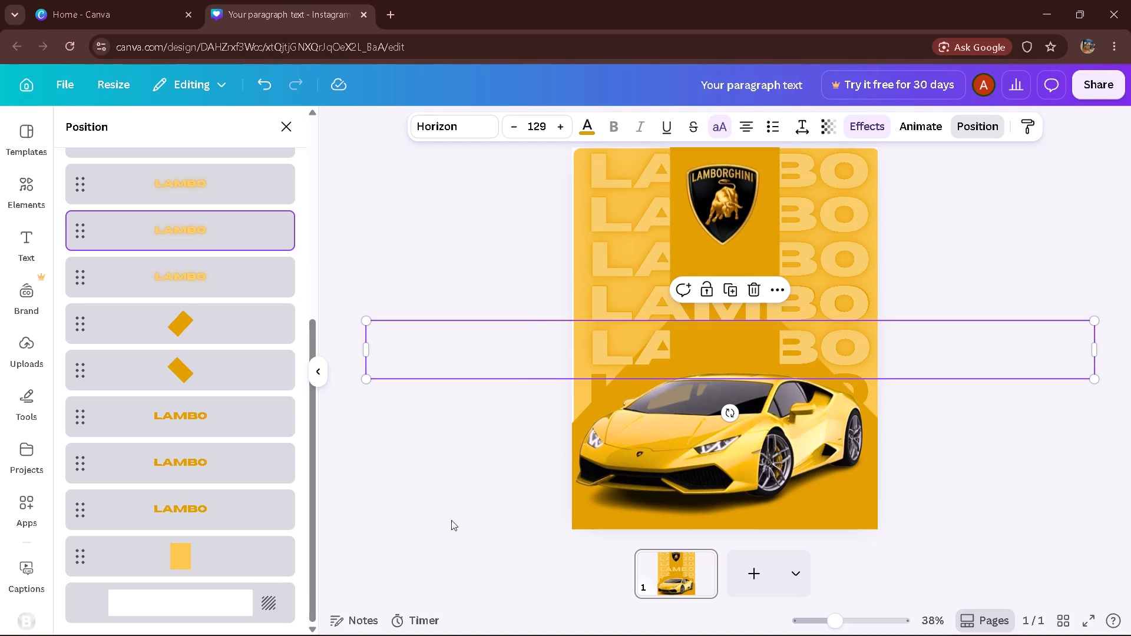
{"action": "left_click", "coordinate": [221, 419]}
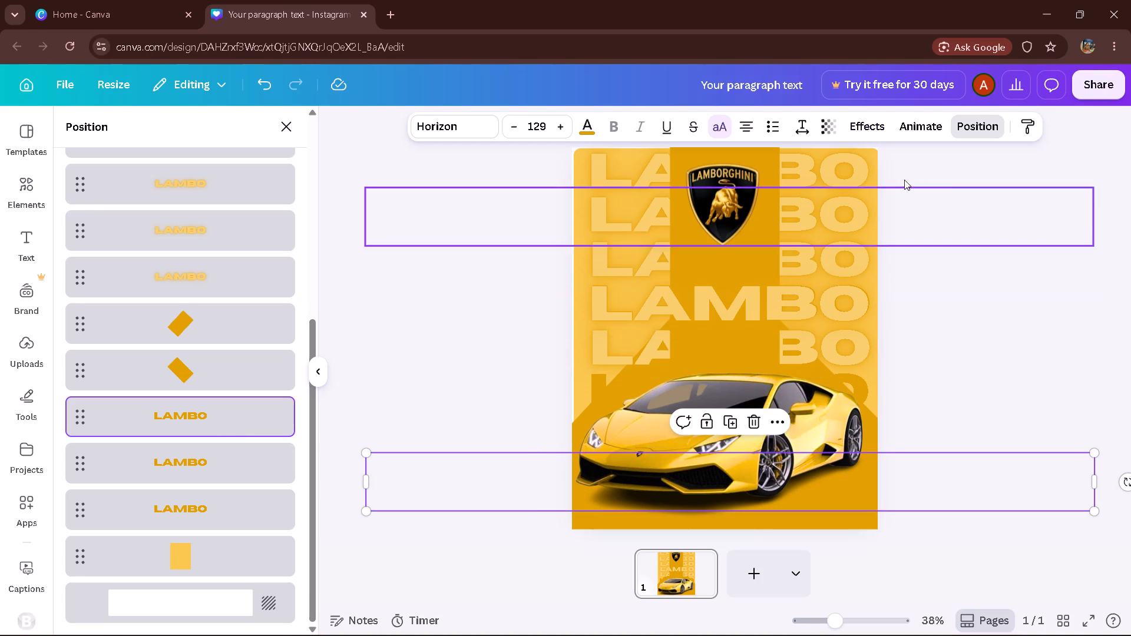
{"action": "left_click", "coordinate": [878, 118]}
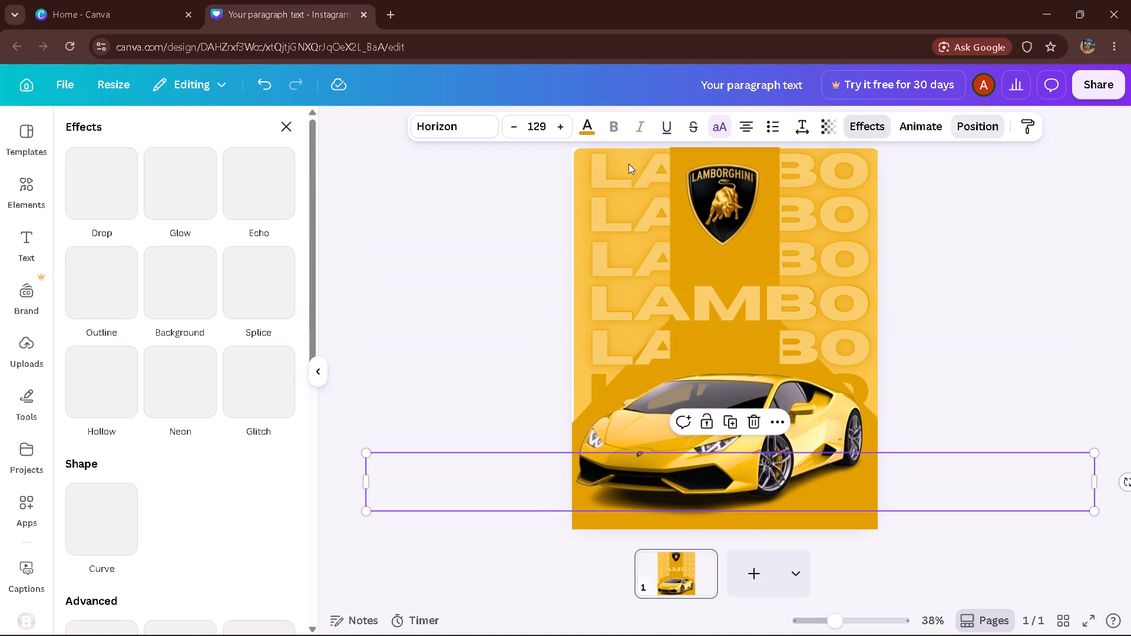
{"action": "left_click", "coordinate": [186, 391]}
{"action": "double_click", "coordinate": [294, 486]}
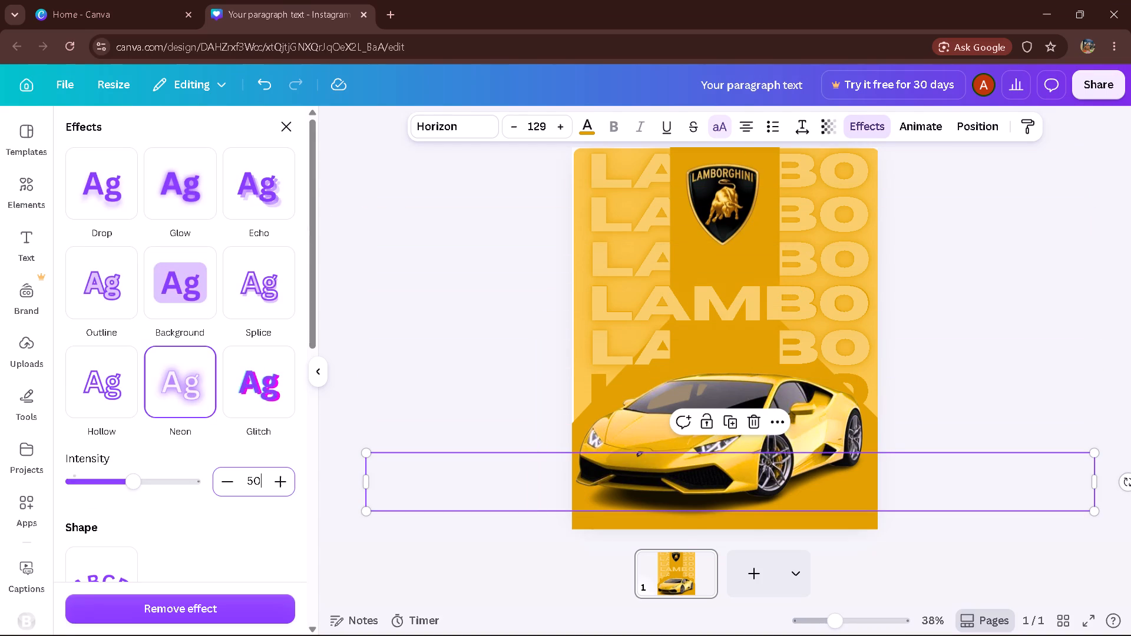
{"action": "double_click", "coordinate": [270, 473]}
{"action": "left_click", "coordinate": [1120, 357]}
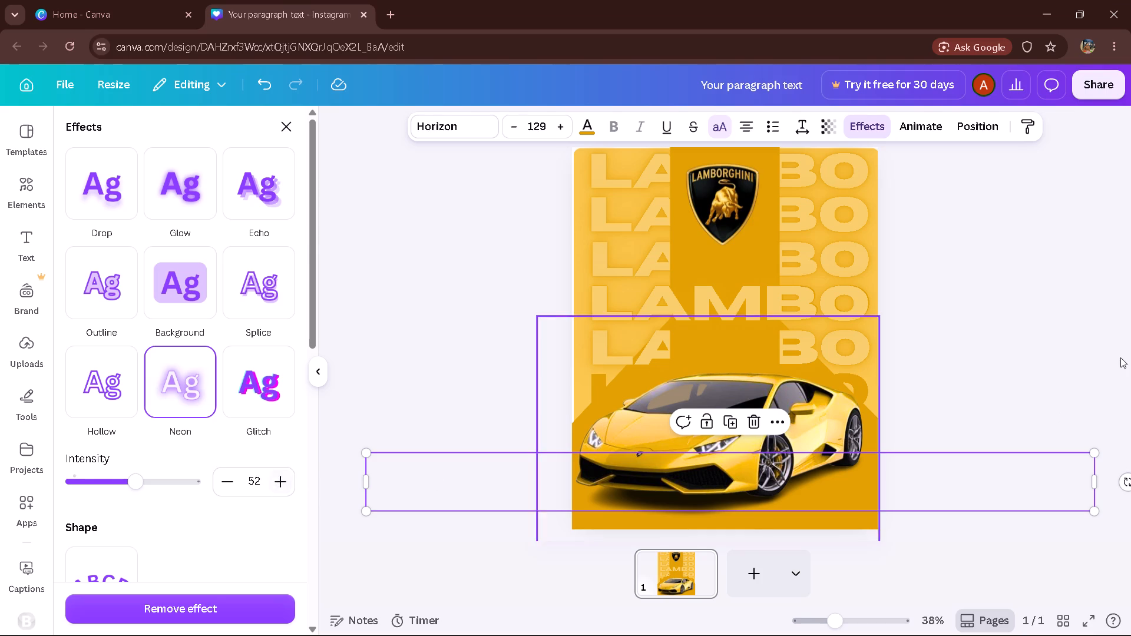
Select the seventh LAMBO row behind the car through the layer list, apply the Neon effect and raise its intensity slightly.
{"action": "left_click", "coordinate": [954, 128]}
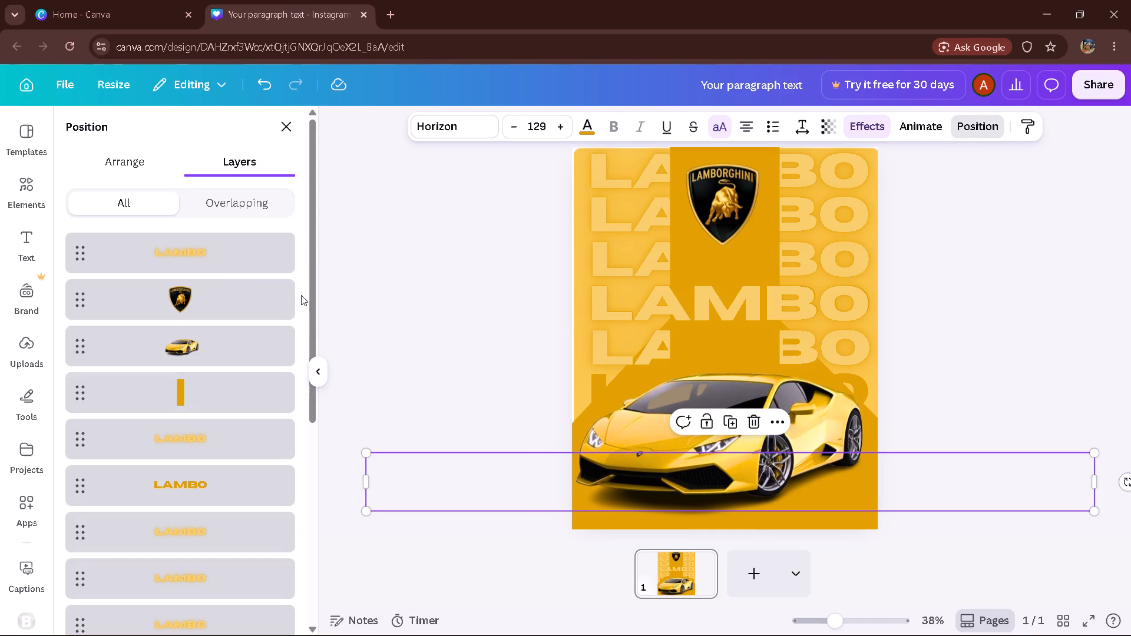
{"action": "left_click_drag", "start_coordinate": [309, 308], "coordinate": [329, 561]}
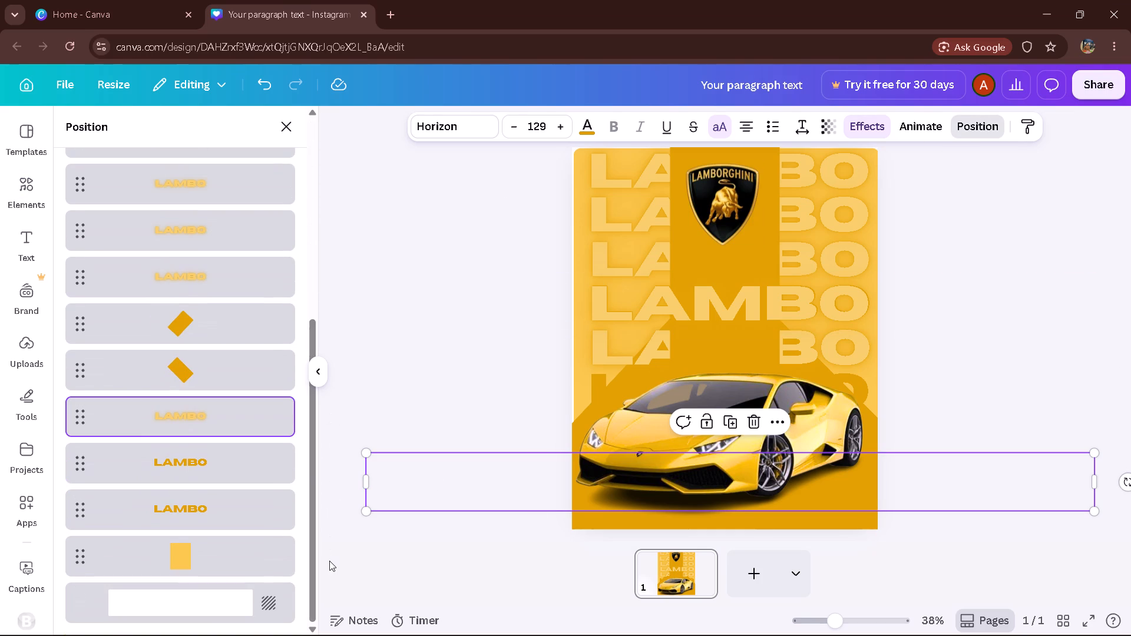
{"action": "left_click", "coordinate": [199, 509]}
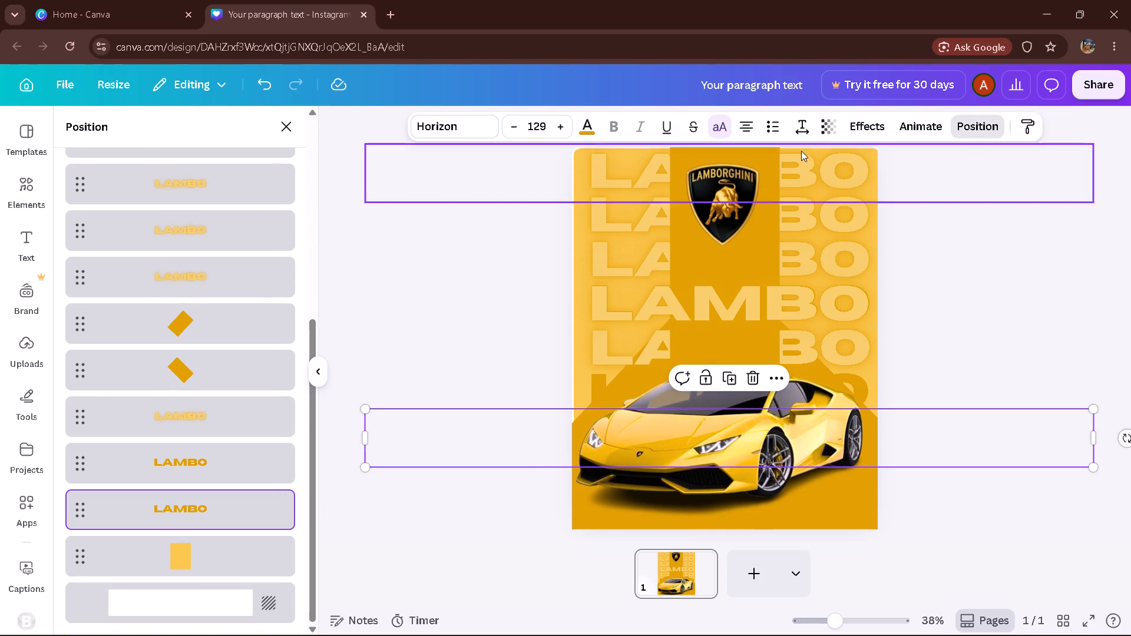
{"action": "left_click", "coordinate": [858, 125]}
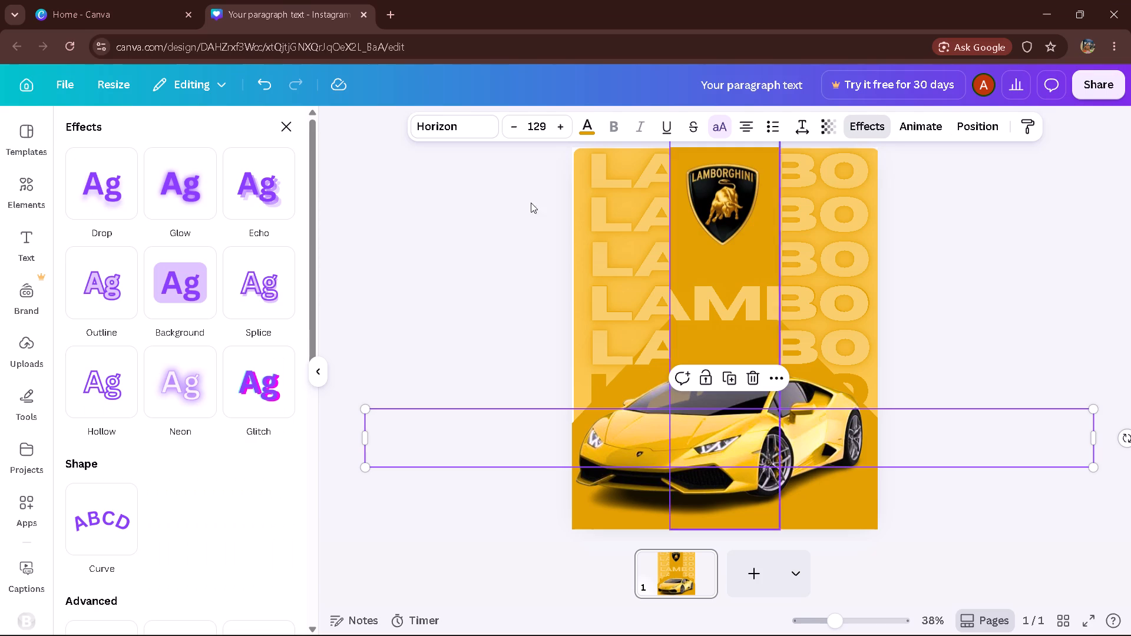
{"action": "left_click", "coordinate": [206, 396]}
{"action": "double_click", "coordinate": [286, 475]}
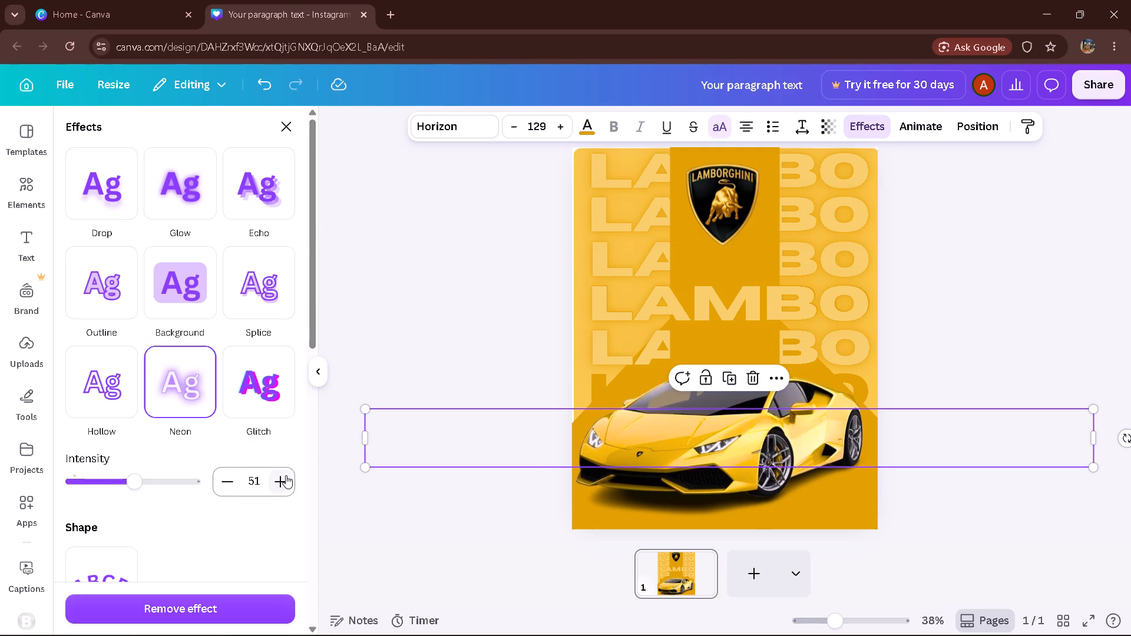
{"action": "left_click", "coordinate": [1094, 309]}
{"action": "left_click", "coordinate": [1094, 309]}
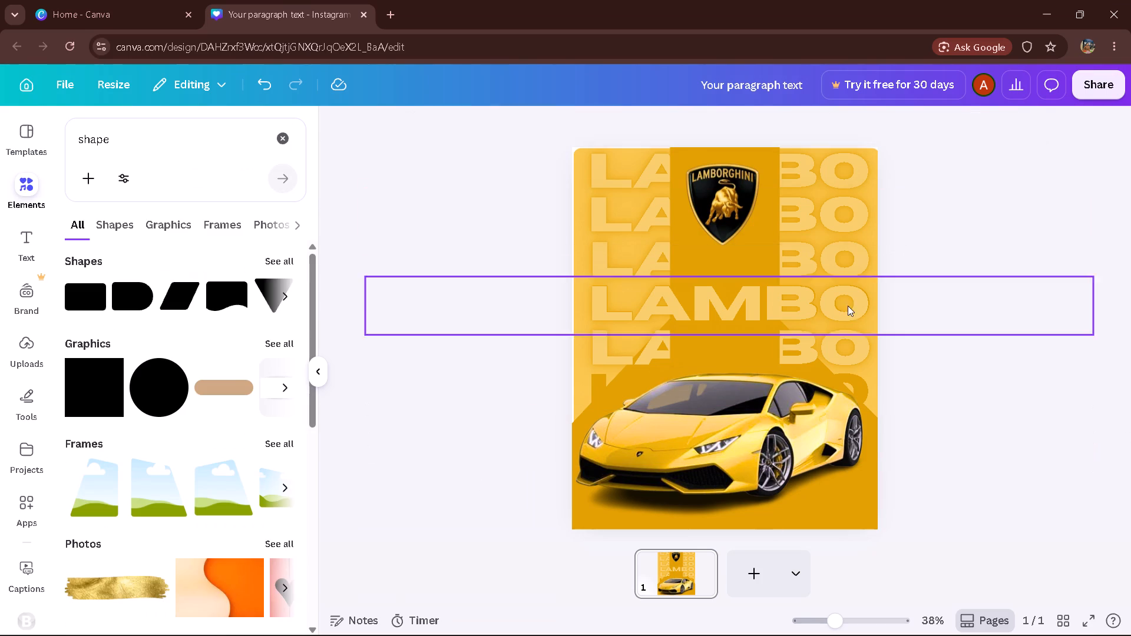
Apply the Neon effect with intensity 52 to the sixth LAMBO row, the one behind the car's roof.
{"action": "left_click", "coordinate": [848, 306]}
{"action": "left_click", "coordinate": [984, 138]}
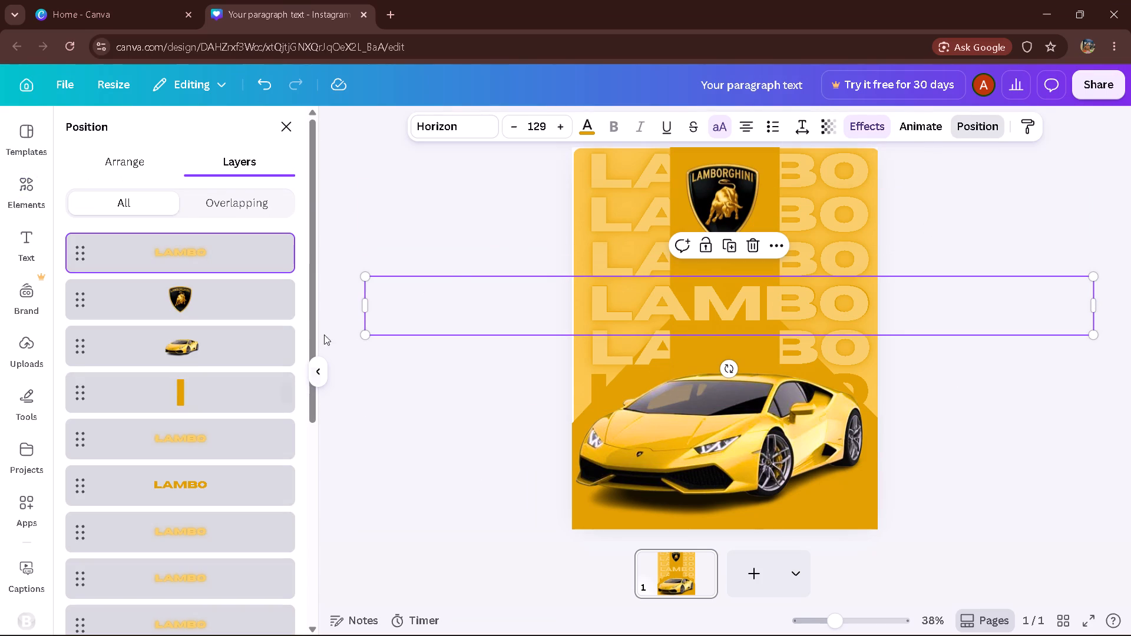
{"action": "left_click_drag", "start_coordinate": [307, 309], "coordinate": [324, 442]}
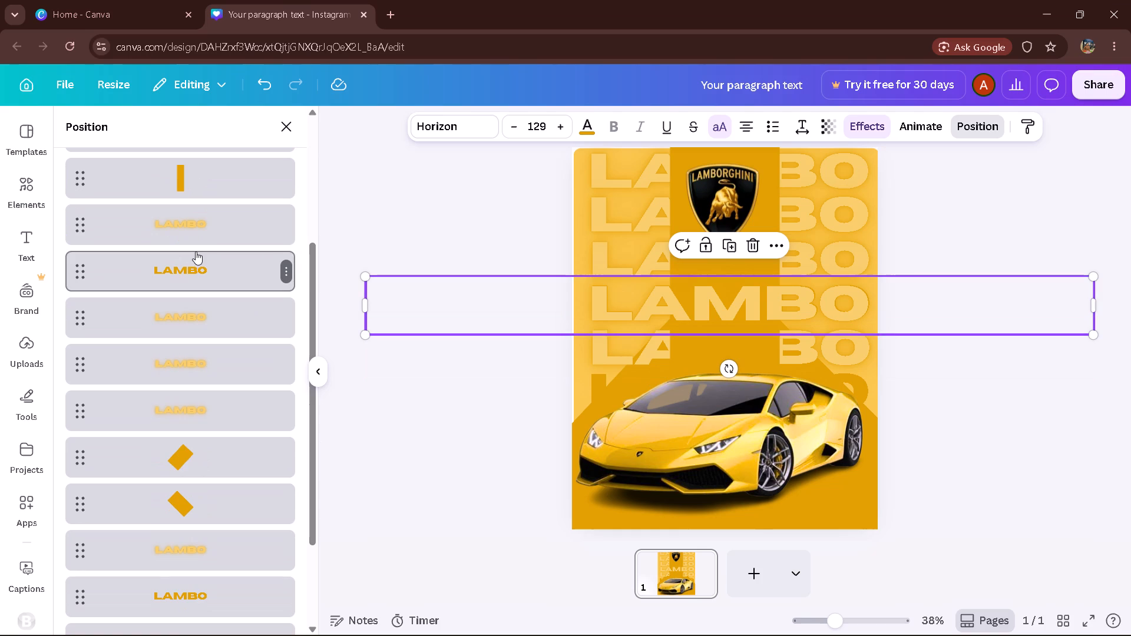
{"action": "left_click", "coordinate": [199, 586]}
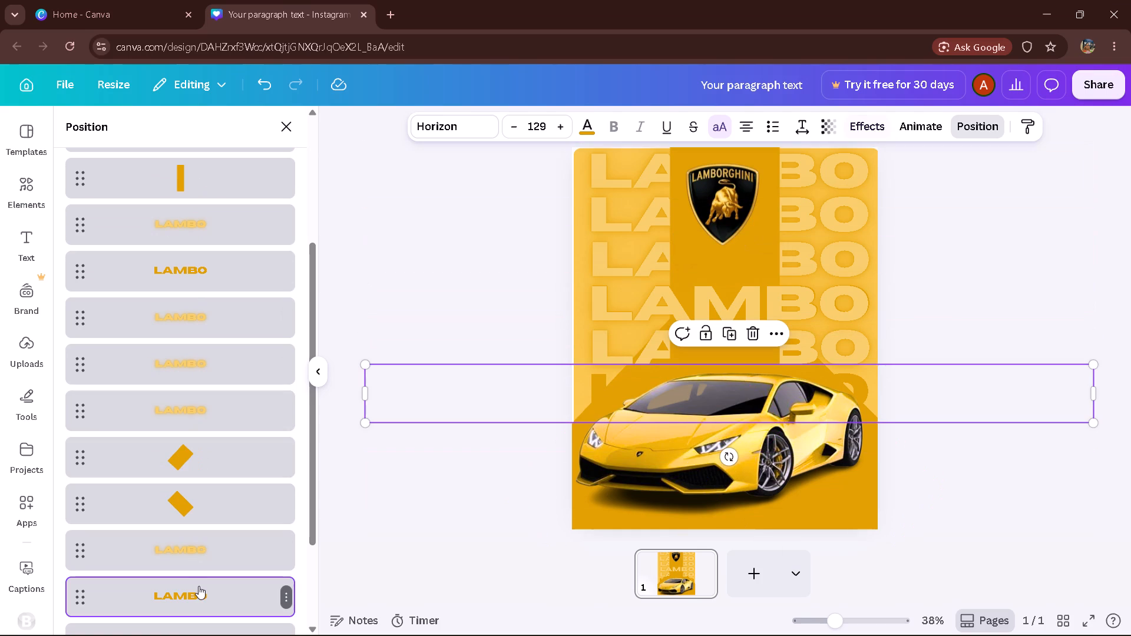
{"action": "left_click", "coordinate": [860, 117]}
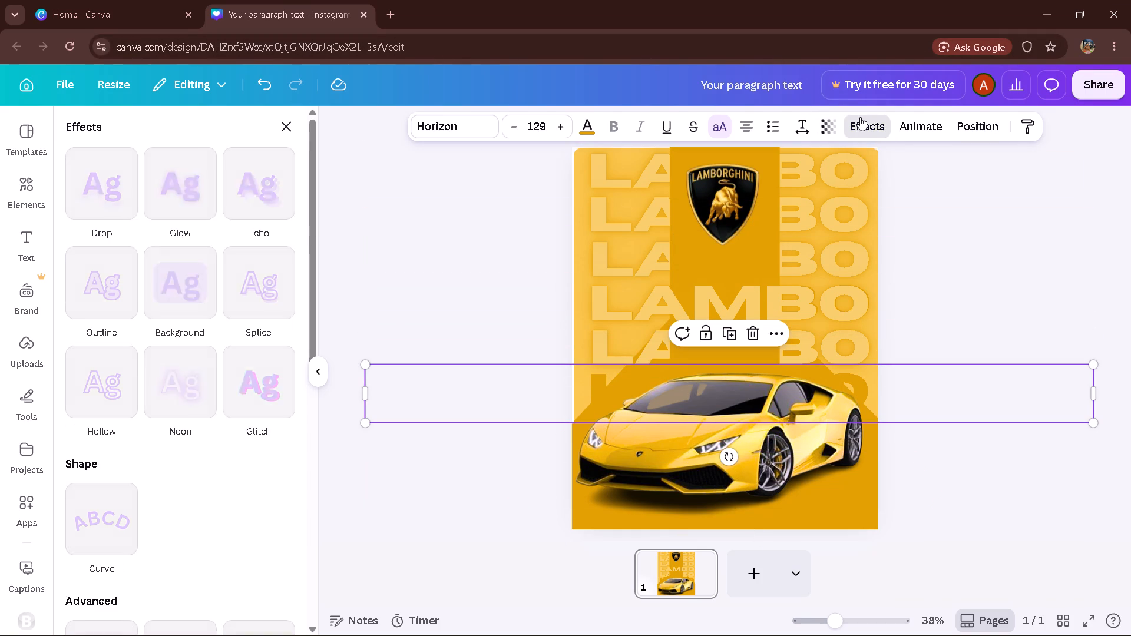
{"action": "left_click", "coordinate": [152, 409]}
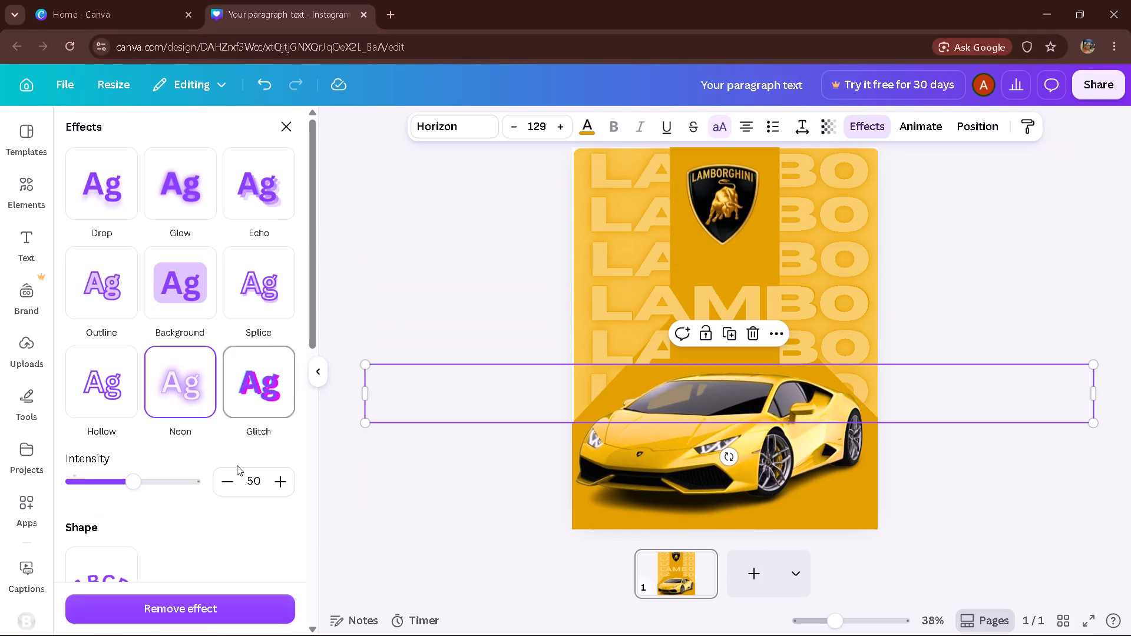
{"action": "double_click", "coordinate": [286, 489]}
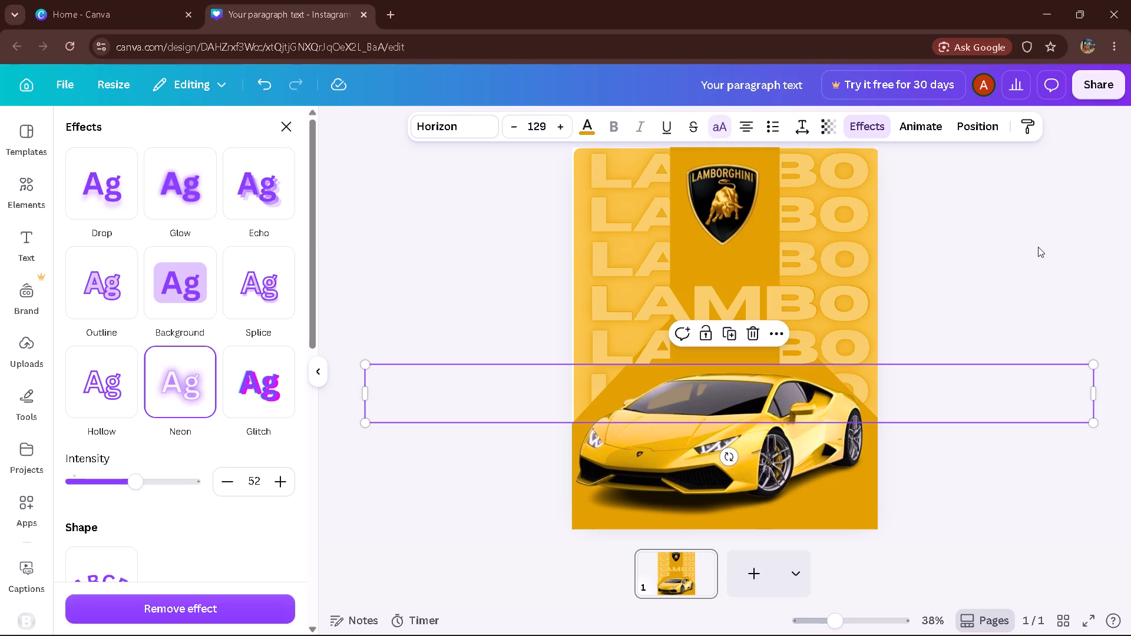
{"action": "triple_click", "coordinate": [1038, 247]}
Move the fourth LAMBO row below the vertical orange bar in the layer order.
{"action": "left_click", "coordinate": [748, 323]}
{"action": "left_click", "coordinate": [969, 123]}
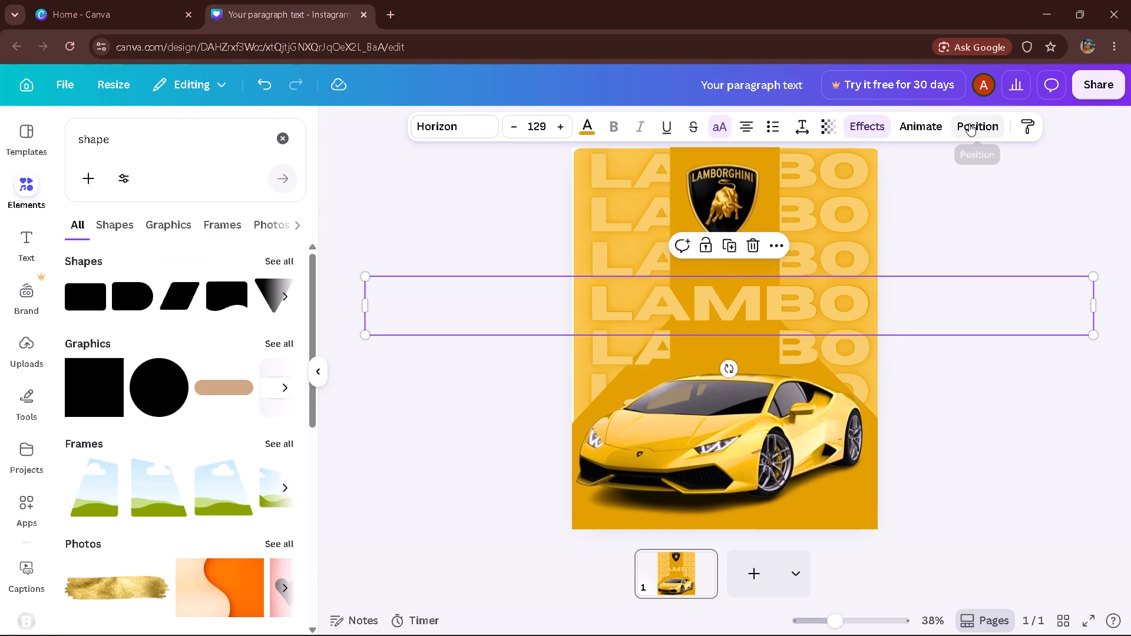
{"action": "left_click_drag", "start_coordinate": [196, 264], "coordinate": [175, 416]}
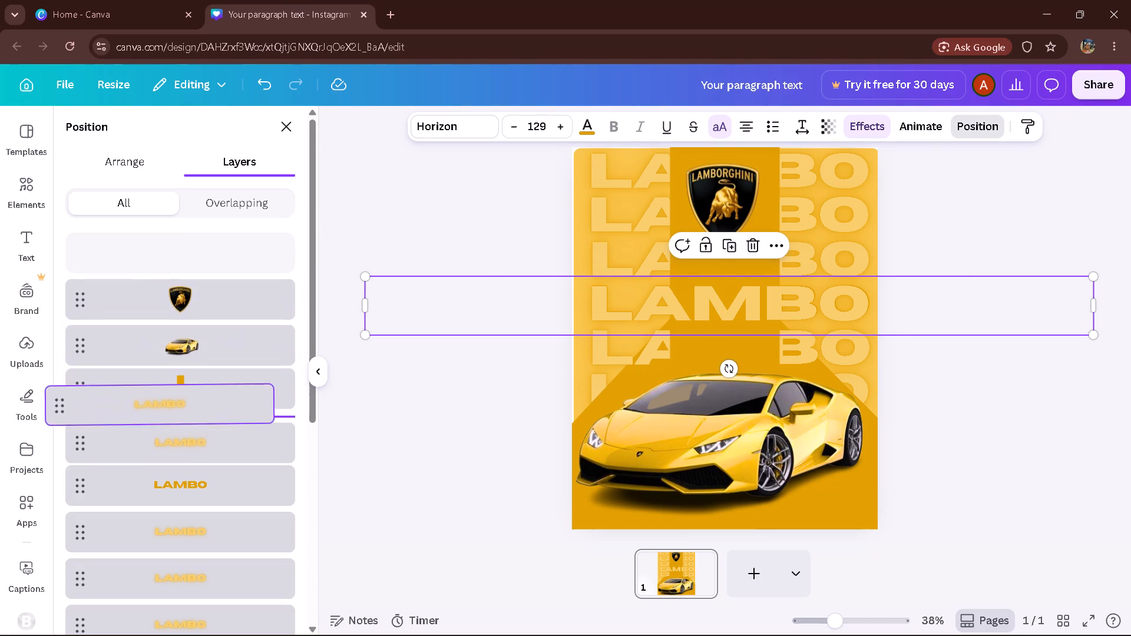
{"action": "left_click_drag", "start_coordinate": [175, 416], "coordinate": [175, 429]}
{"action": "triple_click", "coordinate": [1072, 180]}
{"action": "left_click", "coordinate": [1072, 180]}
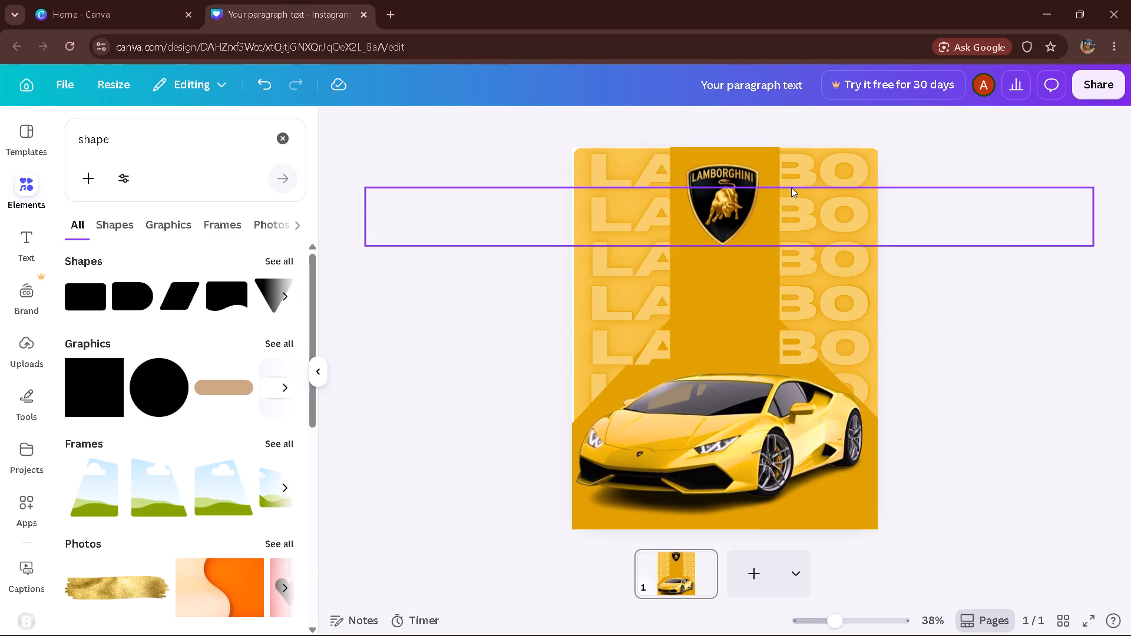
Shrink the Lamborghini logo and centre it horizontally near the top of the vertical orange bar.
{"action": "left_click", "coordinate": [716, 192]}
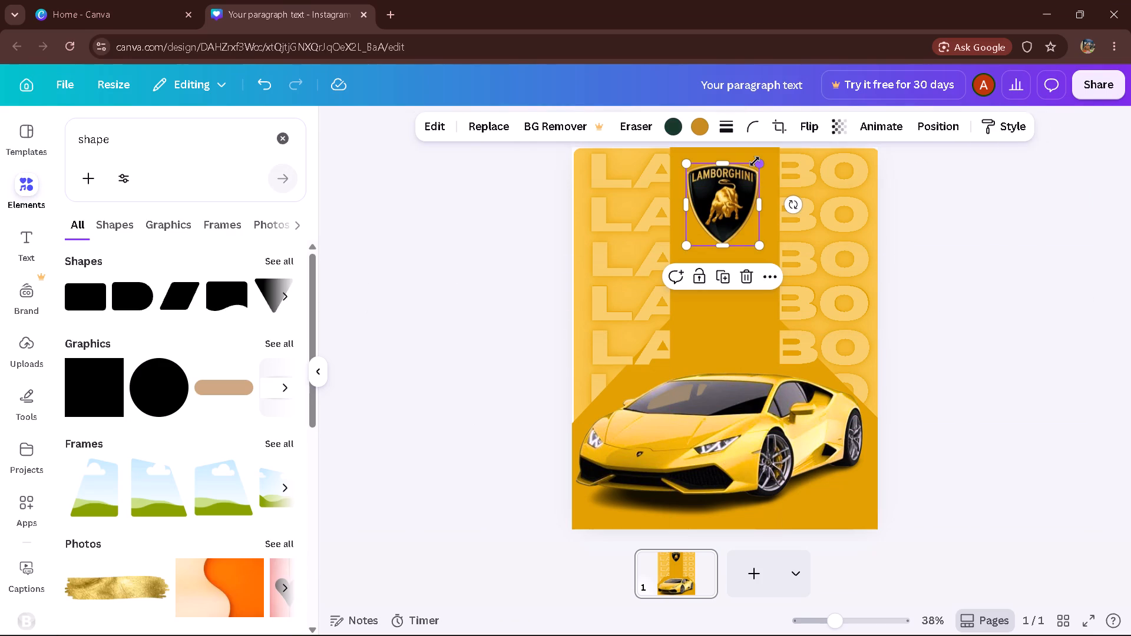
{"action": "left_click_drag", "start_coordinate": [755, 161], "coordinate": [732, 164]}
{"action": "left_click_drag", "start_coordinate": [716, 218], "coordinate": [726, 205]}
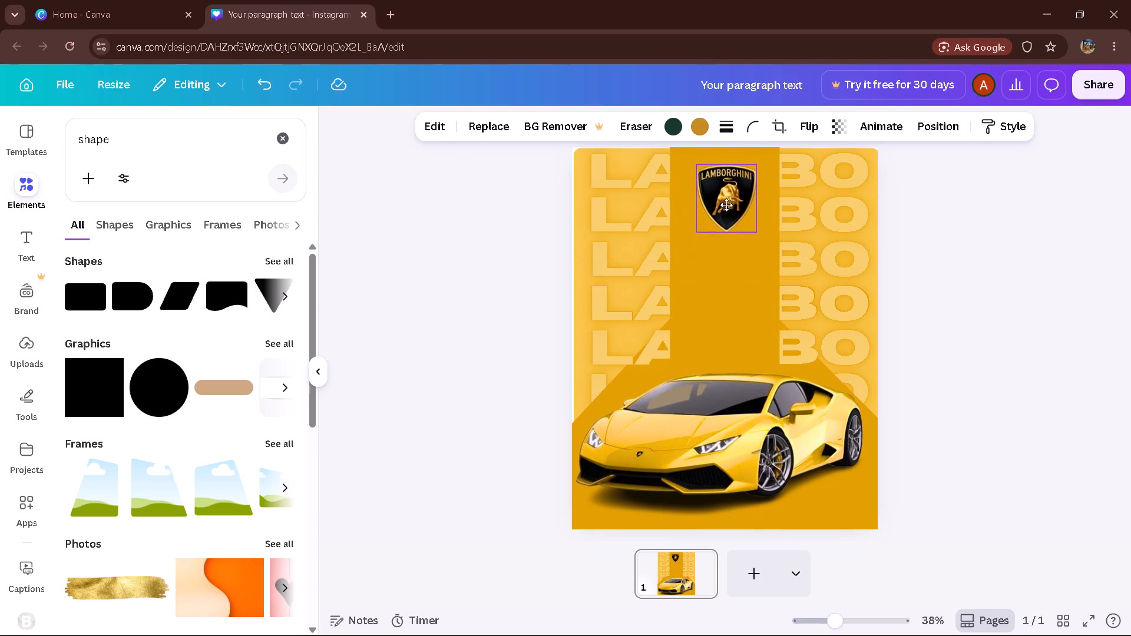
{"action": "left_click_drag", "start_coordinate": [726, 205], "coordinate": [716, 203]}
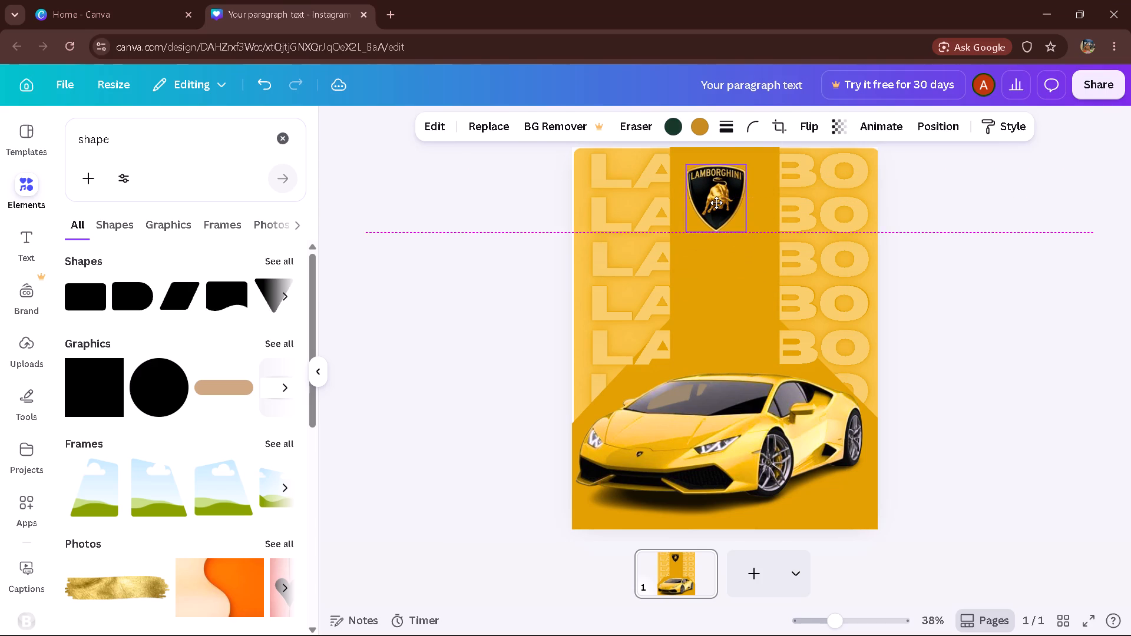
{"action": "left_click_drag", "start_coordinate": [716, 203], "coordinate": [719, 200]}
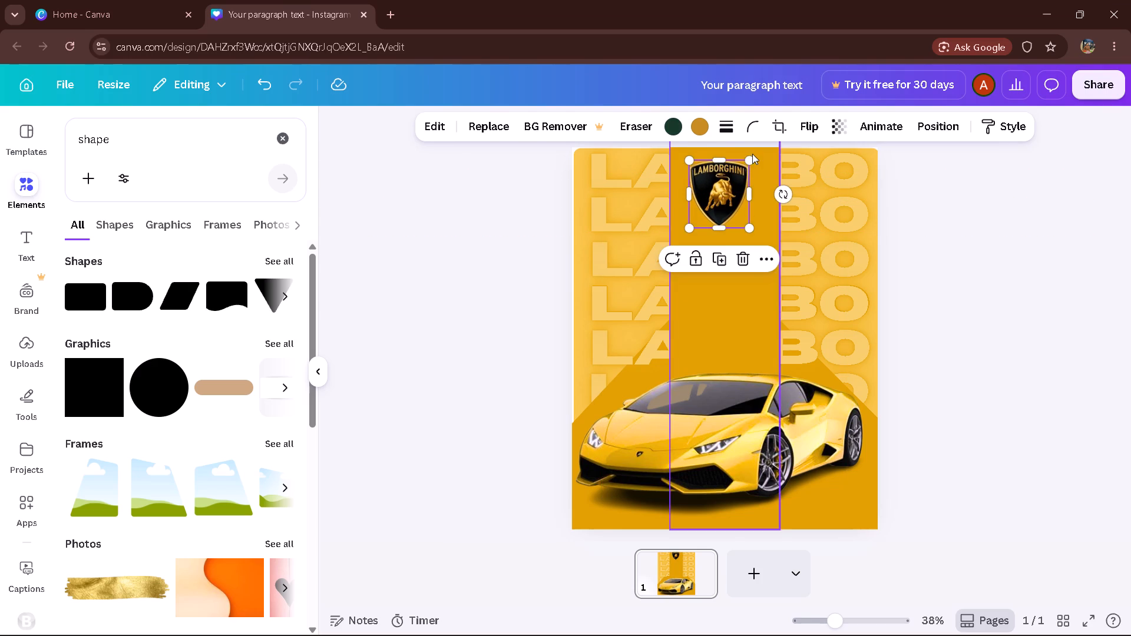
{"action": "left_click_drag", "start_coordinate": [752, 164], "coordinate": [727, 174]}
{"action": "left_click_drag", "start_coordinate": [719, 207], "coordinate": [723, 207]}
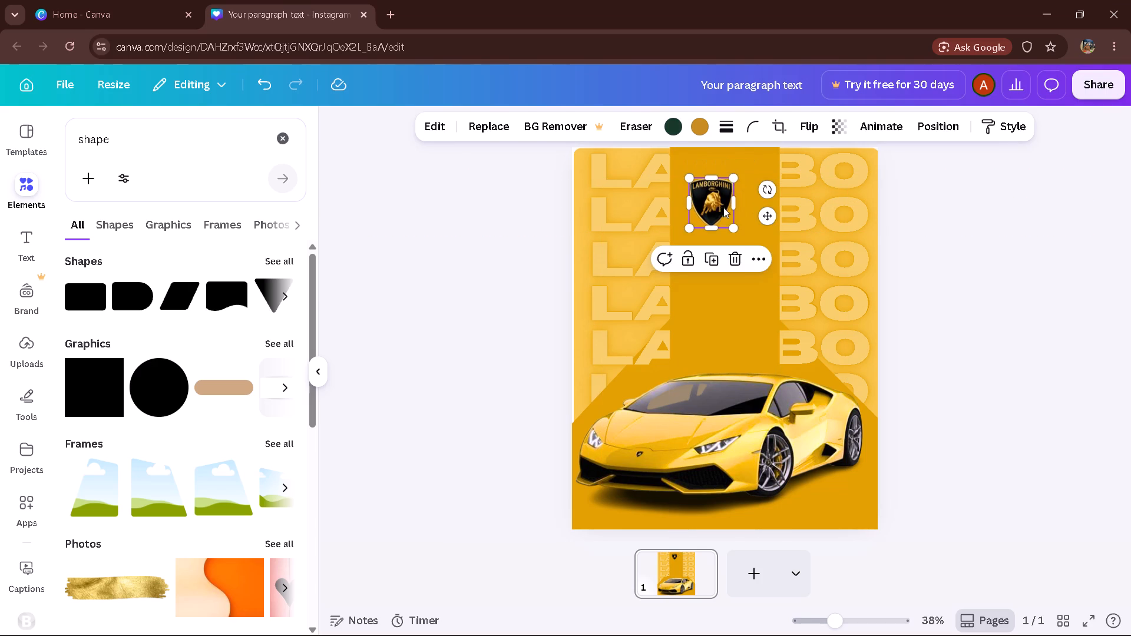
{"action": "left_click_drag", "start_coordinate": [723, 207], "coordinate": [732, 193]}
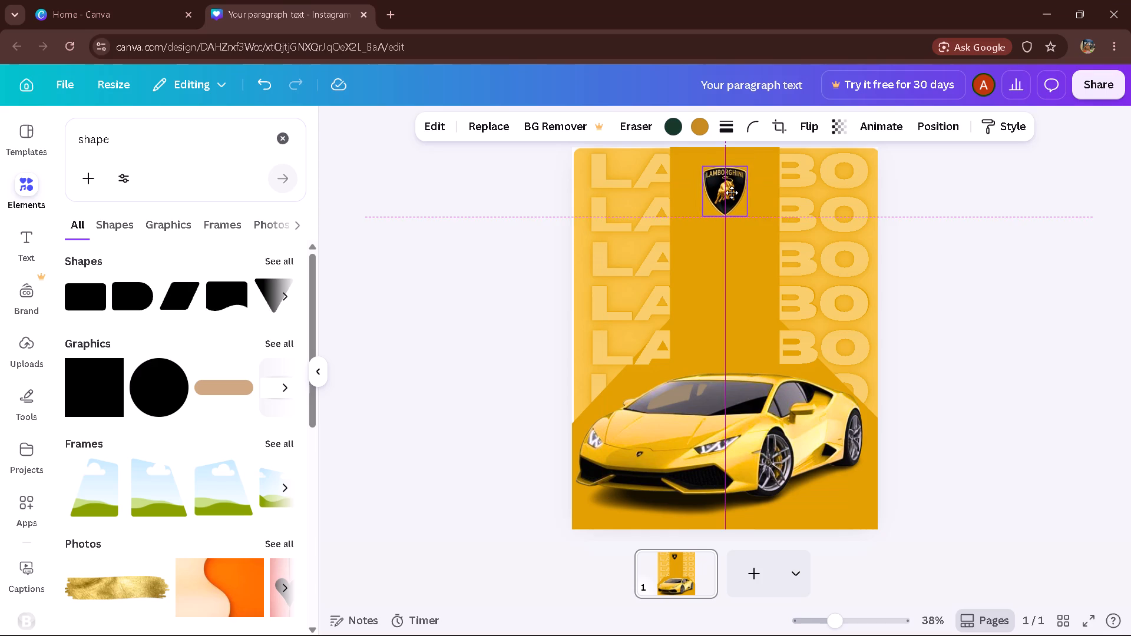
{"action": "left_click_drag", "start_coordinate": [732, 193], "coordinate": [729, 190]}
{"action": "double_click", "coordinate": [963, 213]}
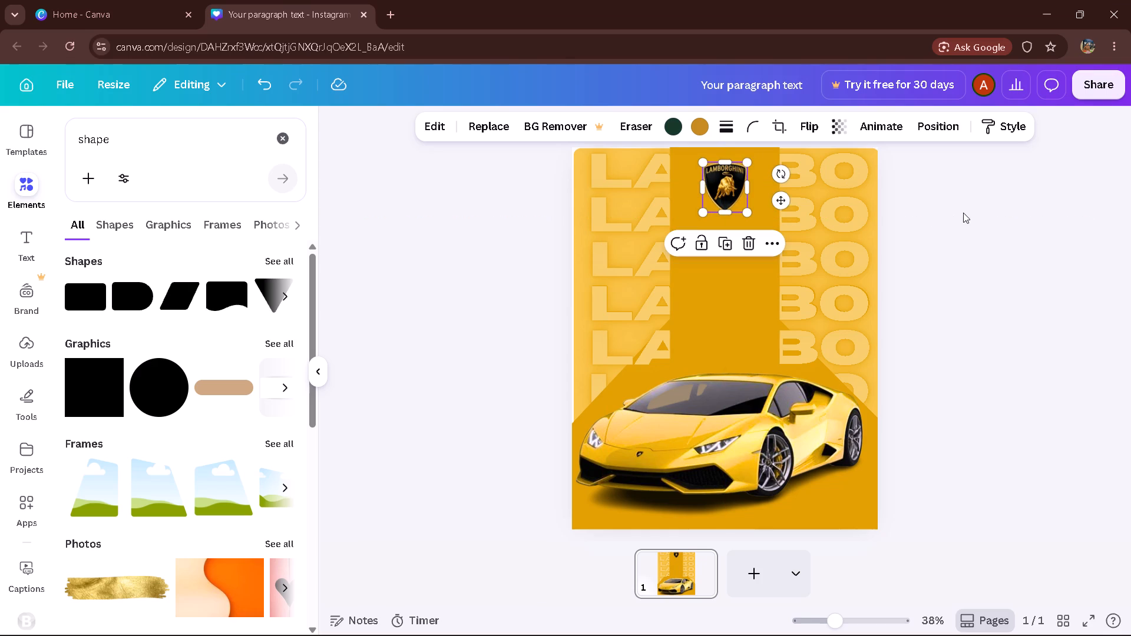
Add a text box reading POWER with each letter on its own line, stacked vertically over the orange bar.
{"action": "left_click", "coordinate": [31, 228]}
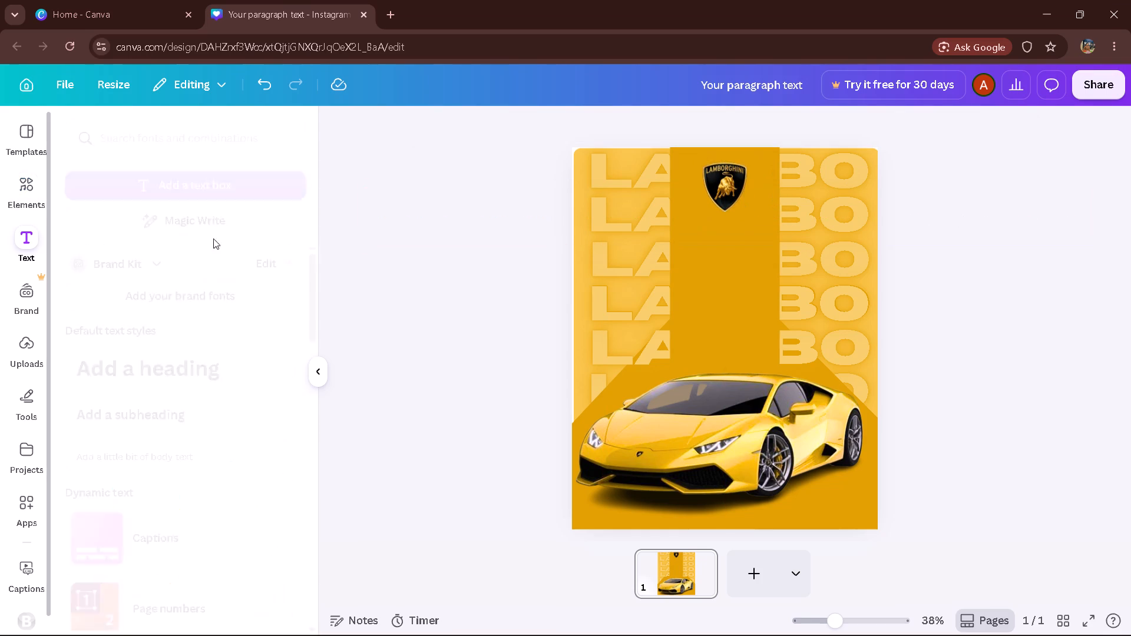
{"action": "left_click", "coordinate": [257, 187]}
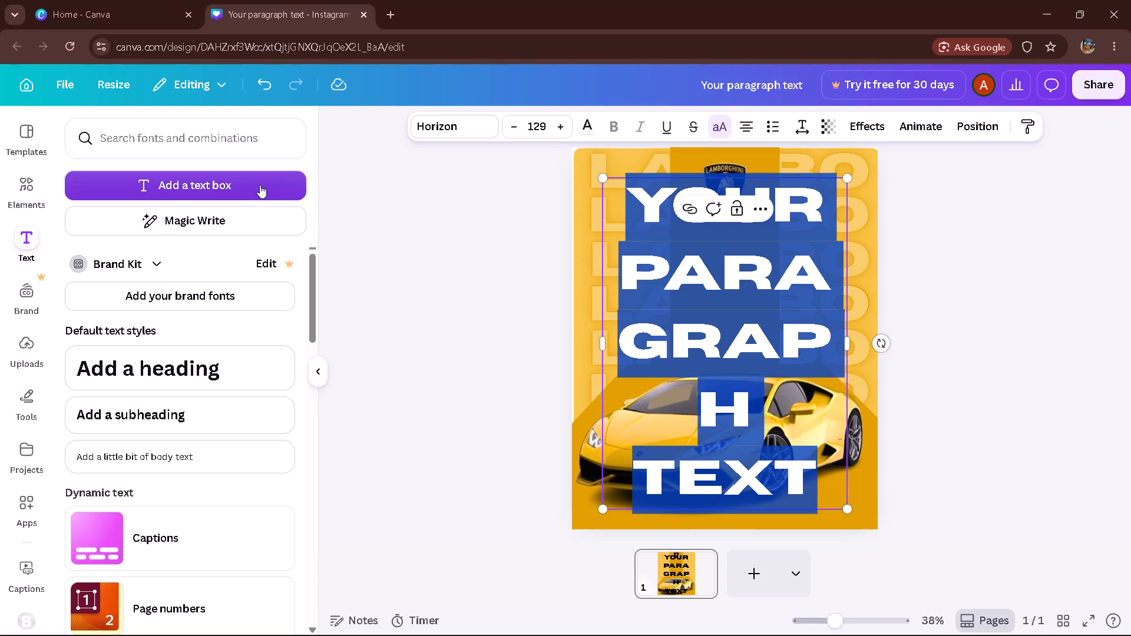
{"action": "key", "text": "BackSpace"}
{"action": "key", "text": "p"}
{"action": "key", "text": "Return"}
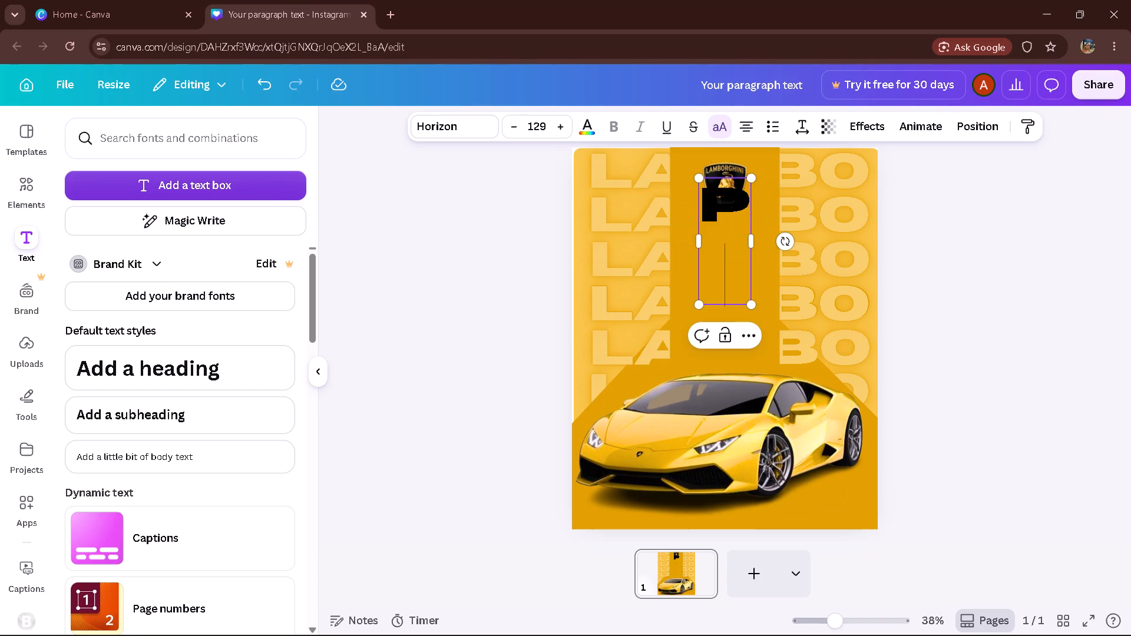
{"action": "key", "text": "o"}
{"action": "key", "text": "Return"}
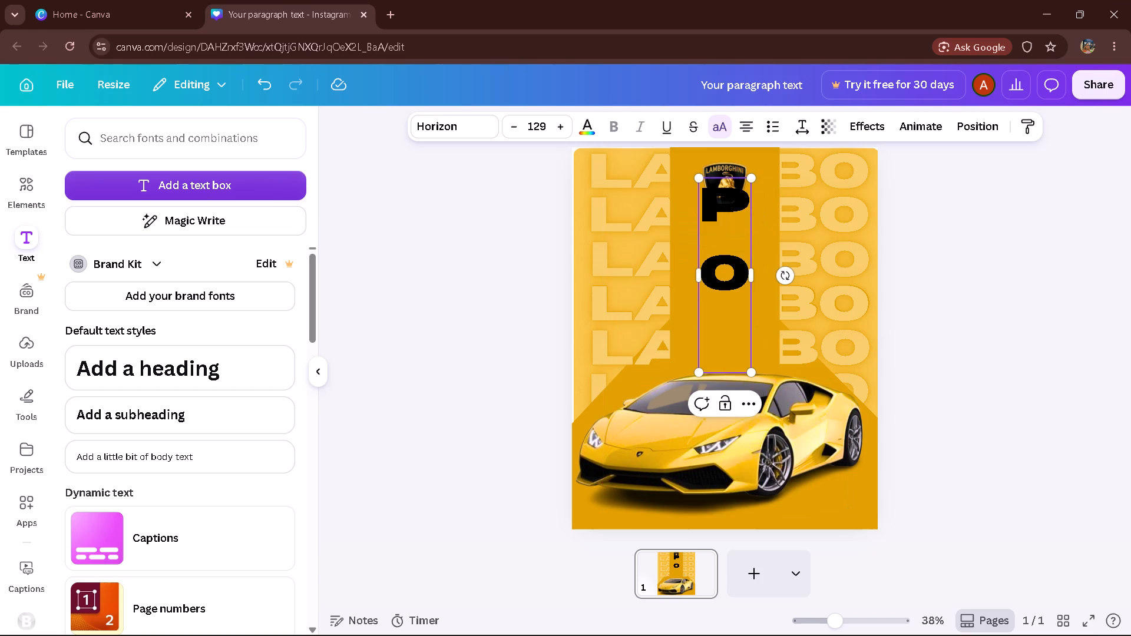
{"action": "key", "text": "w"}
{"action": "key", "text": "Return"}
{"action": "key", "text": "e"}
{"action": "key", "text": "Return"}
{"action": "key", "text": "r"}
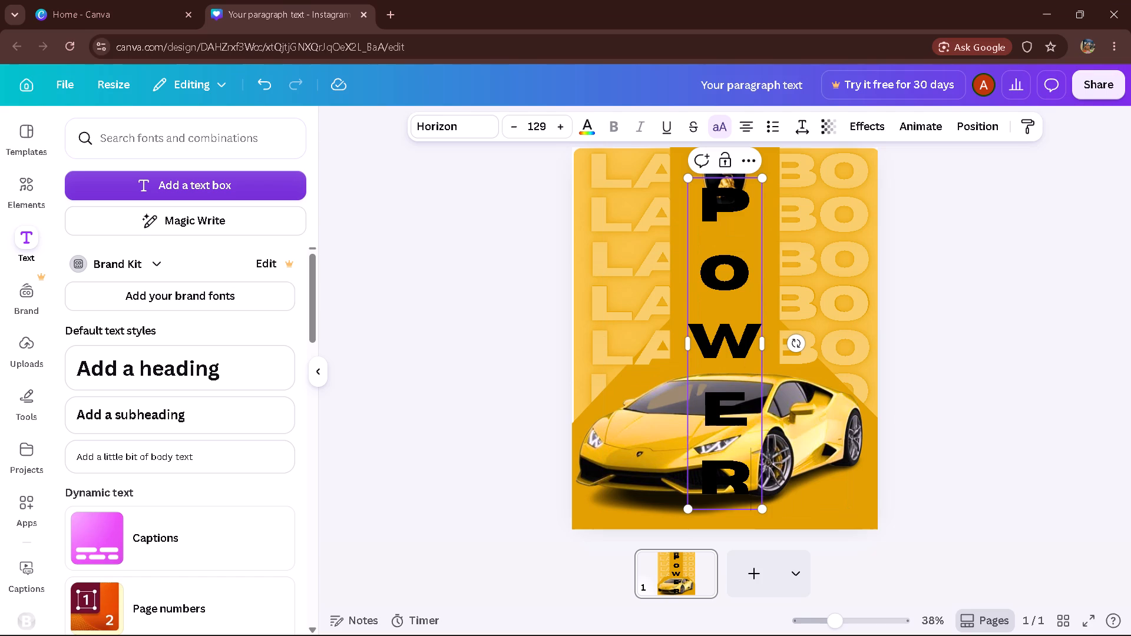
{"action": "double_click", "coordinate": [1051, 297]}
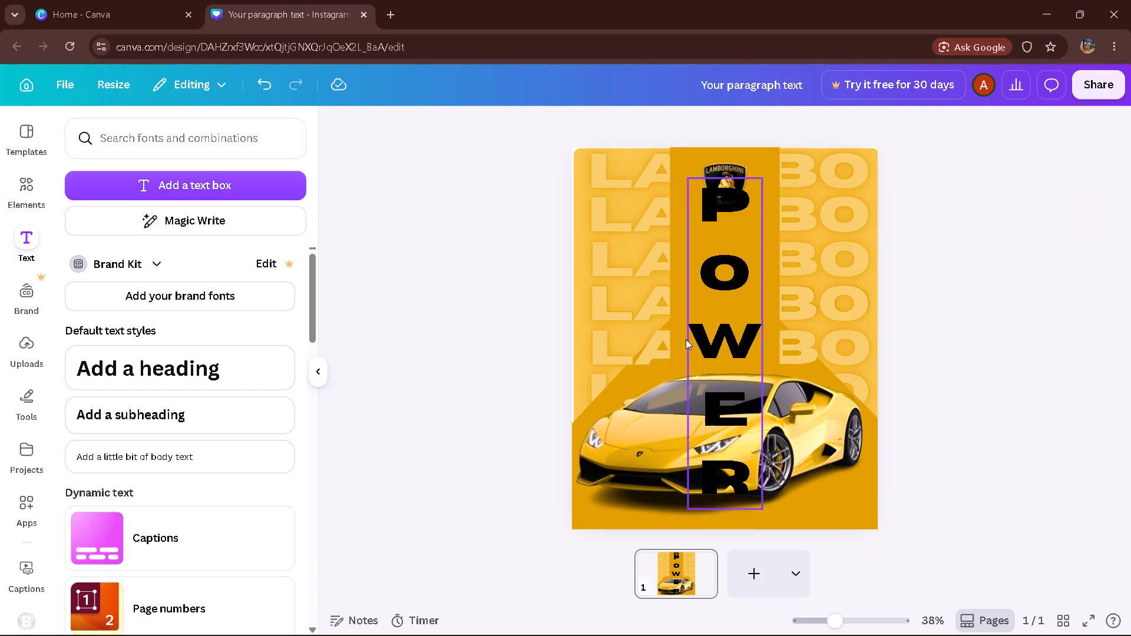
Shrink the stacked POWER text to a font size of about 68.6 and place it below the Lamborghini logo, above the car.
{"action": "left_click", "coordinate": [713, 290]}
{"action": "left_click_drag", "start_coordinate": [765, 180], "coordinate": [724, 261]}
{"action": "left_click_drag", "start_coordinate": [703, 413], "coordinate": [719, 355]}
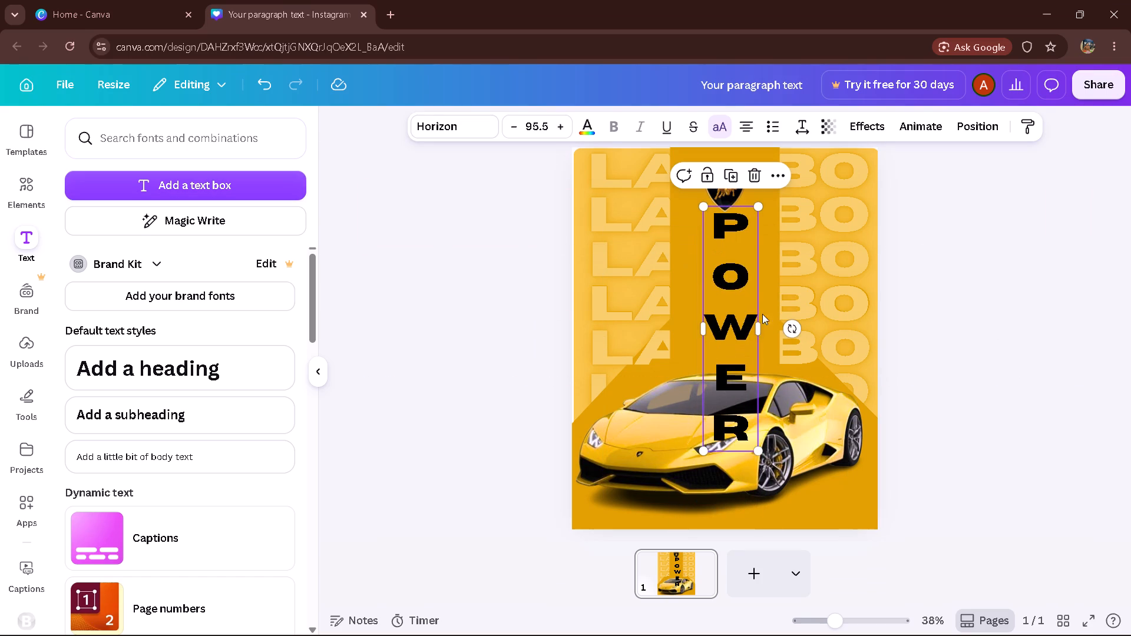
{"action": "left_click_drag", "start_coordinate": [753, 310], "coordinate": [748, 306]}
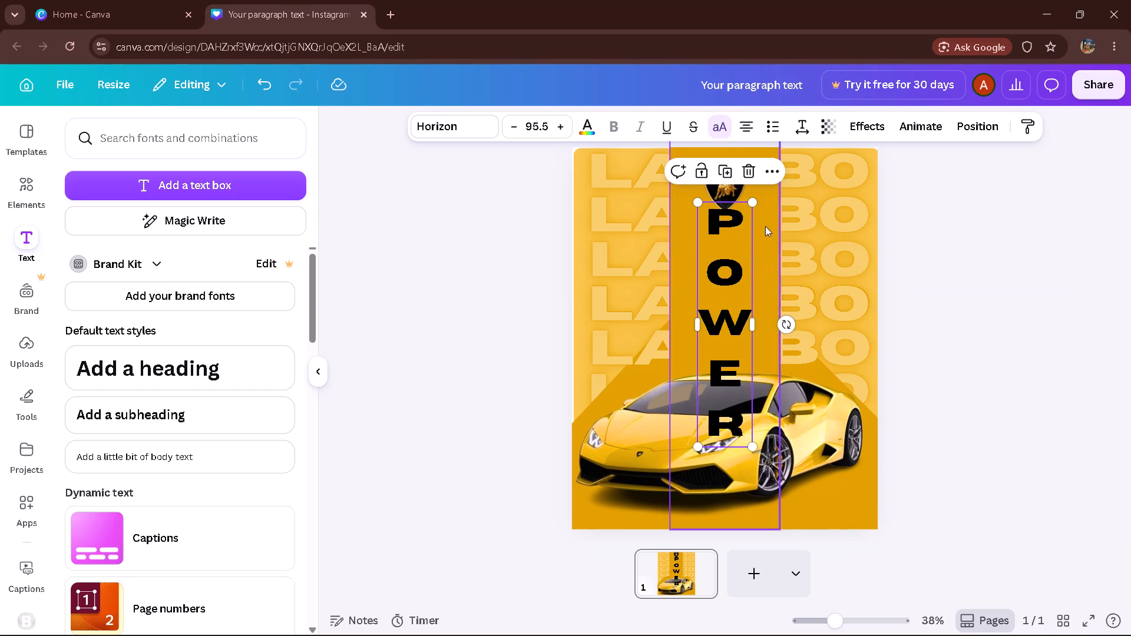
{"action": "left_click_drag", "start_coordinate": [755, 206], "coordinate": [737, 274]}
{"action": "left_click_drag", "start_coordinate": [709, 359], "coordinate": [713, 316]}
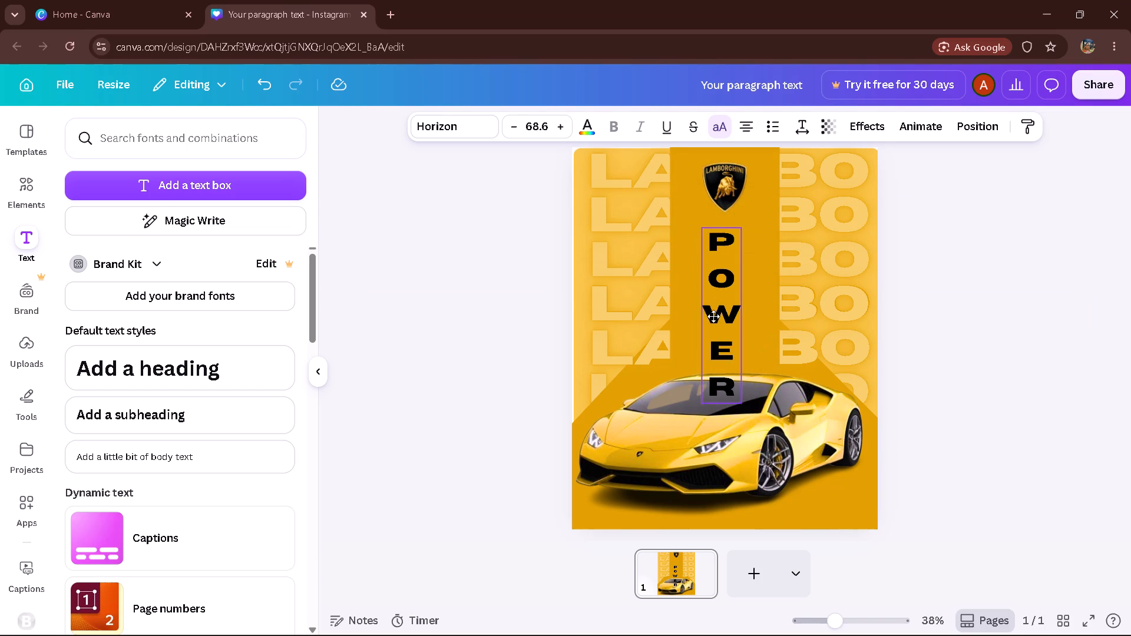
{"action": "left_click_drag", "start_coordinate": [713, 316], "coordinate": [719, 293]}
Shrink the Lamborghini logo slightly, keeping it near the top of the vertical orange bar.
{"action": "left_click", "coordinate": [727, 187]}
{"action": "left_click", "coordinate": [727, 187]}
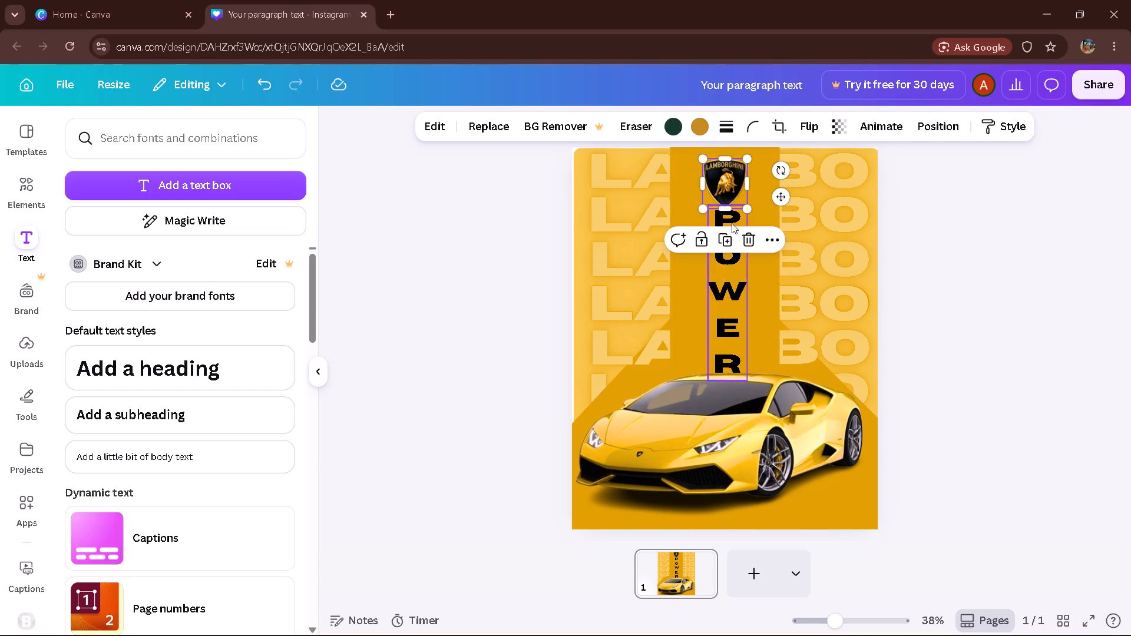
{"action": "left_click_drag", "start_coordinate": [749, 211], "coordinate": [737, 211]}
{"action": "left_click", "coordinate": [724, 177]}
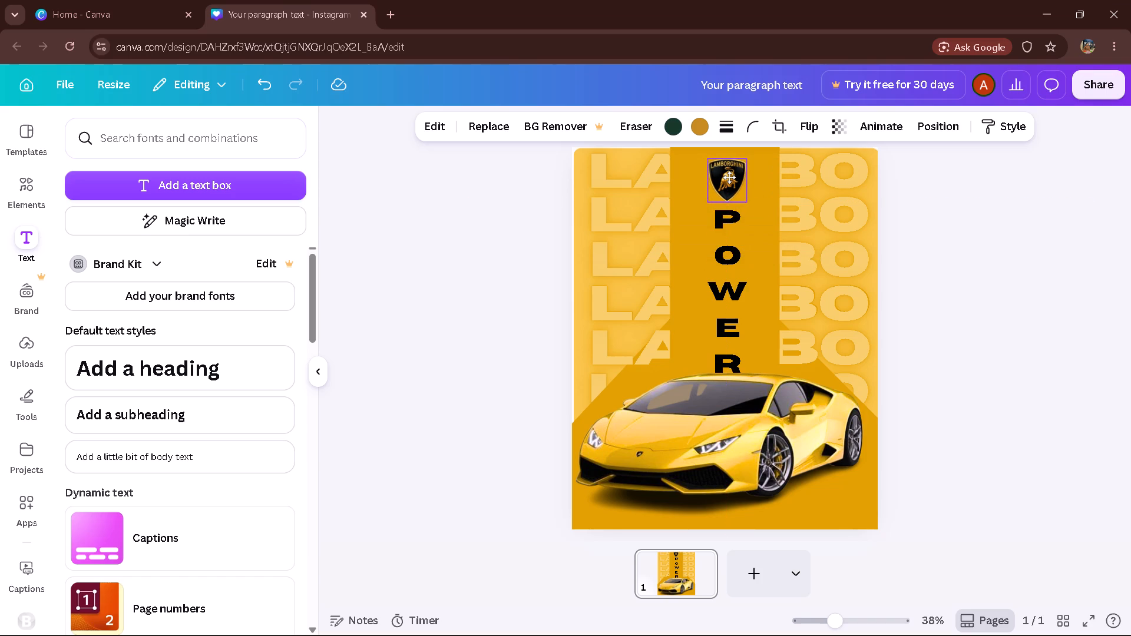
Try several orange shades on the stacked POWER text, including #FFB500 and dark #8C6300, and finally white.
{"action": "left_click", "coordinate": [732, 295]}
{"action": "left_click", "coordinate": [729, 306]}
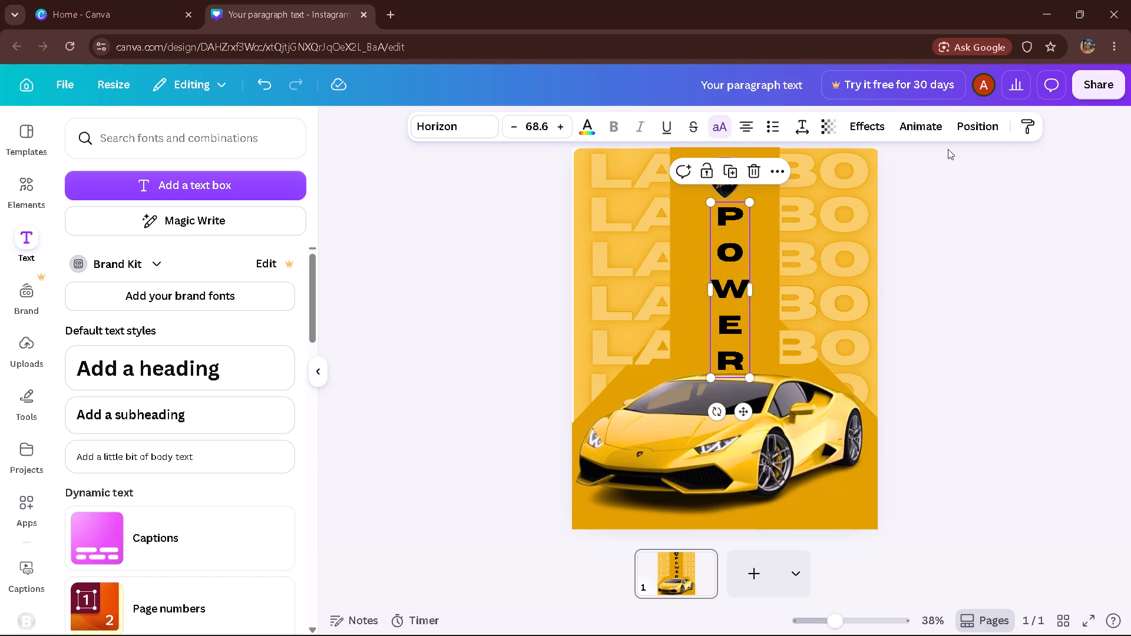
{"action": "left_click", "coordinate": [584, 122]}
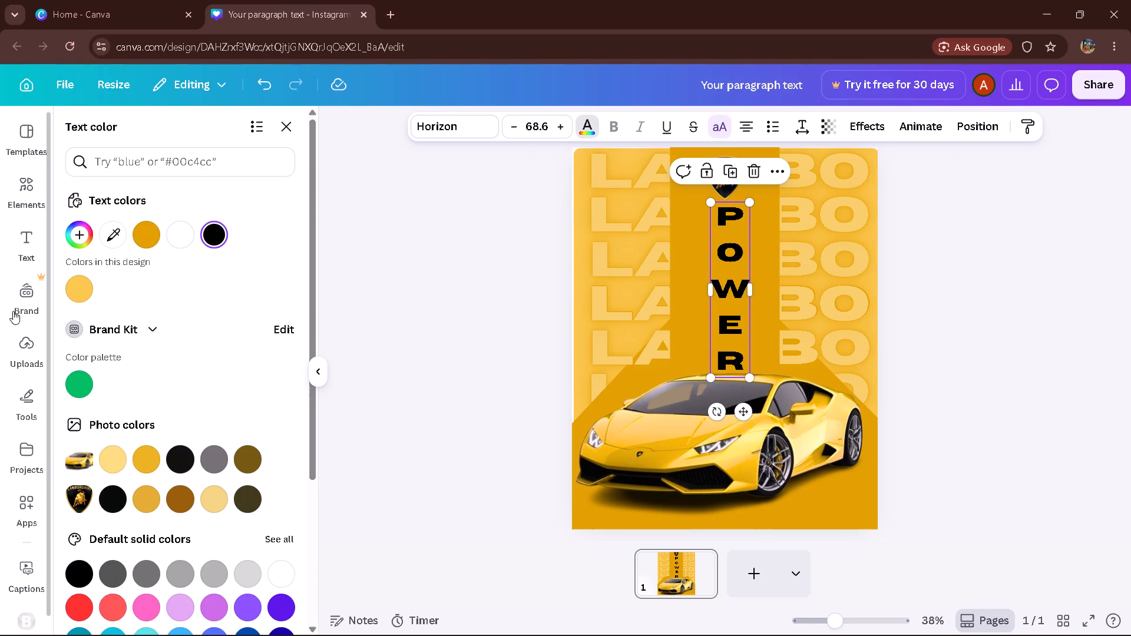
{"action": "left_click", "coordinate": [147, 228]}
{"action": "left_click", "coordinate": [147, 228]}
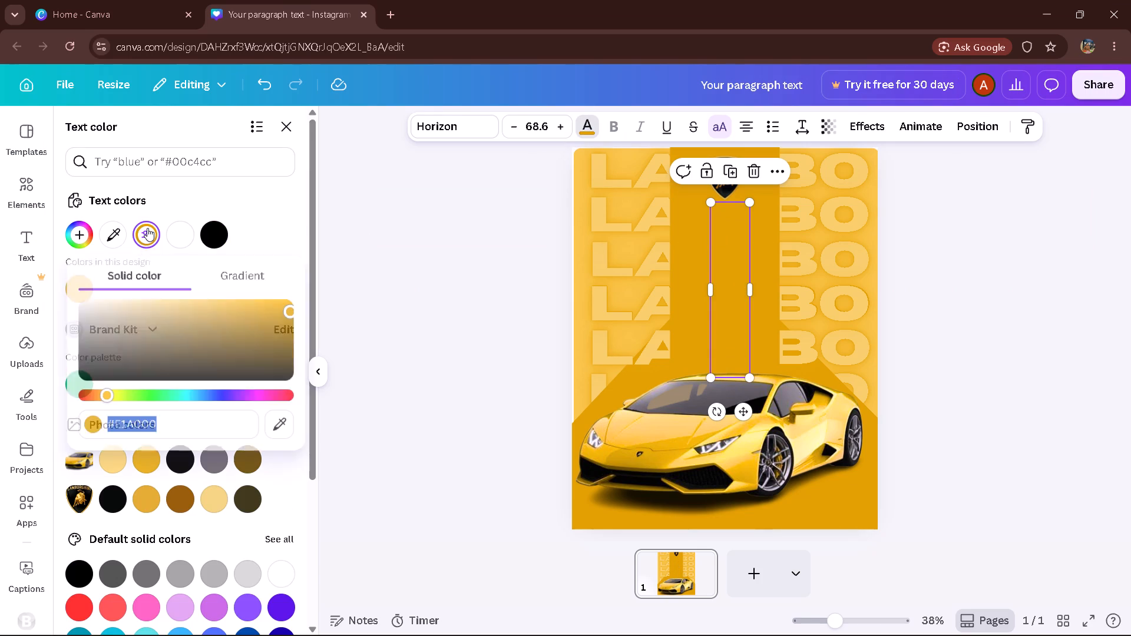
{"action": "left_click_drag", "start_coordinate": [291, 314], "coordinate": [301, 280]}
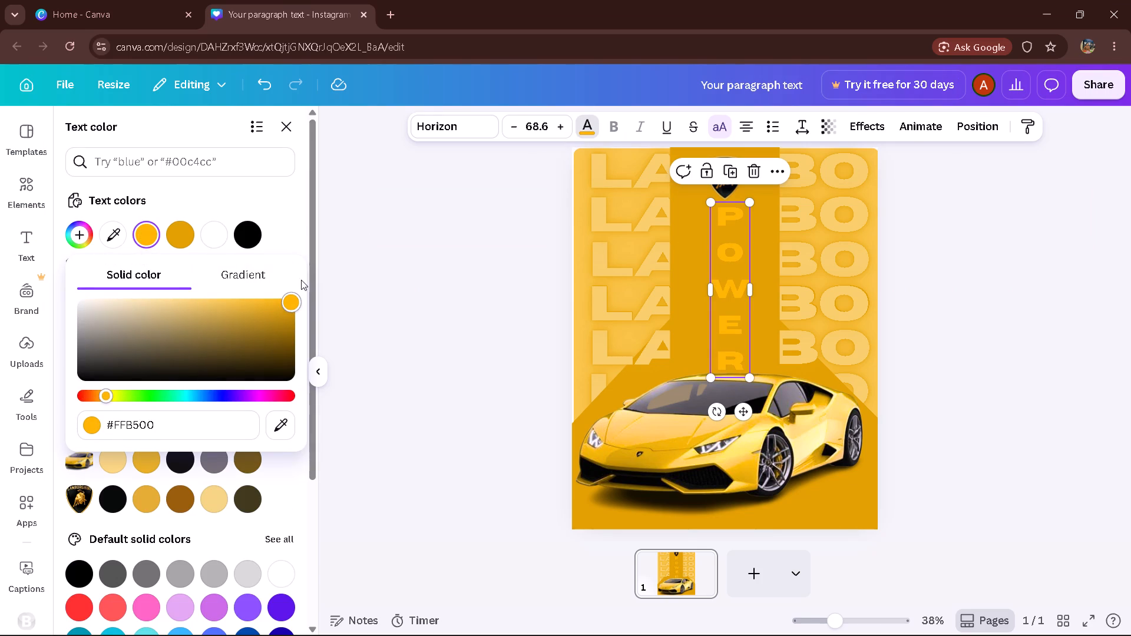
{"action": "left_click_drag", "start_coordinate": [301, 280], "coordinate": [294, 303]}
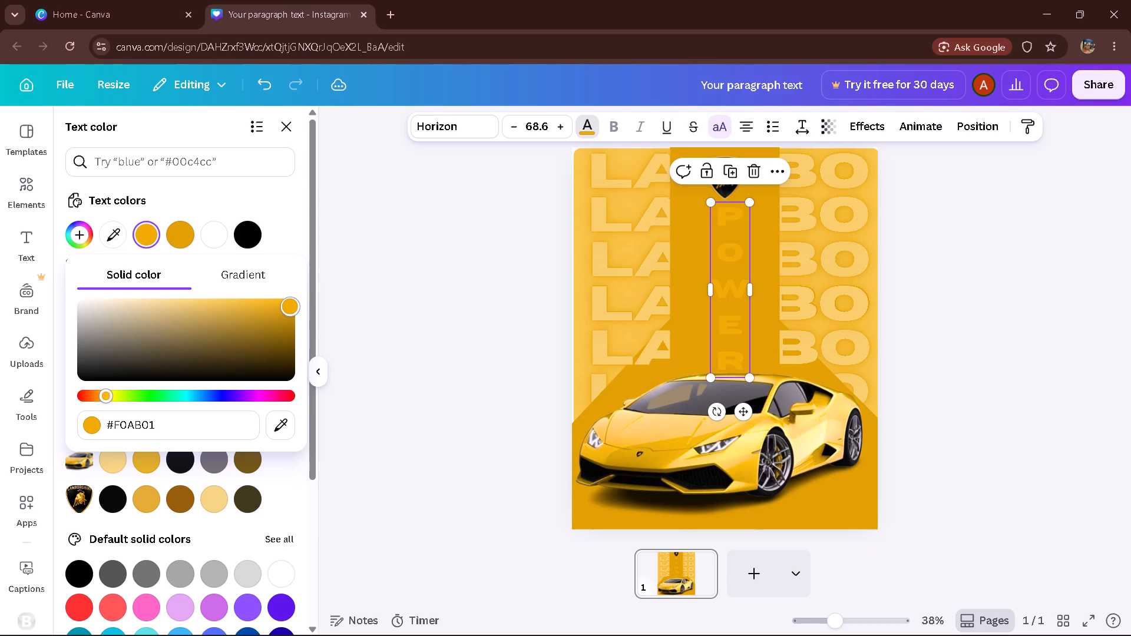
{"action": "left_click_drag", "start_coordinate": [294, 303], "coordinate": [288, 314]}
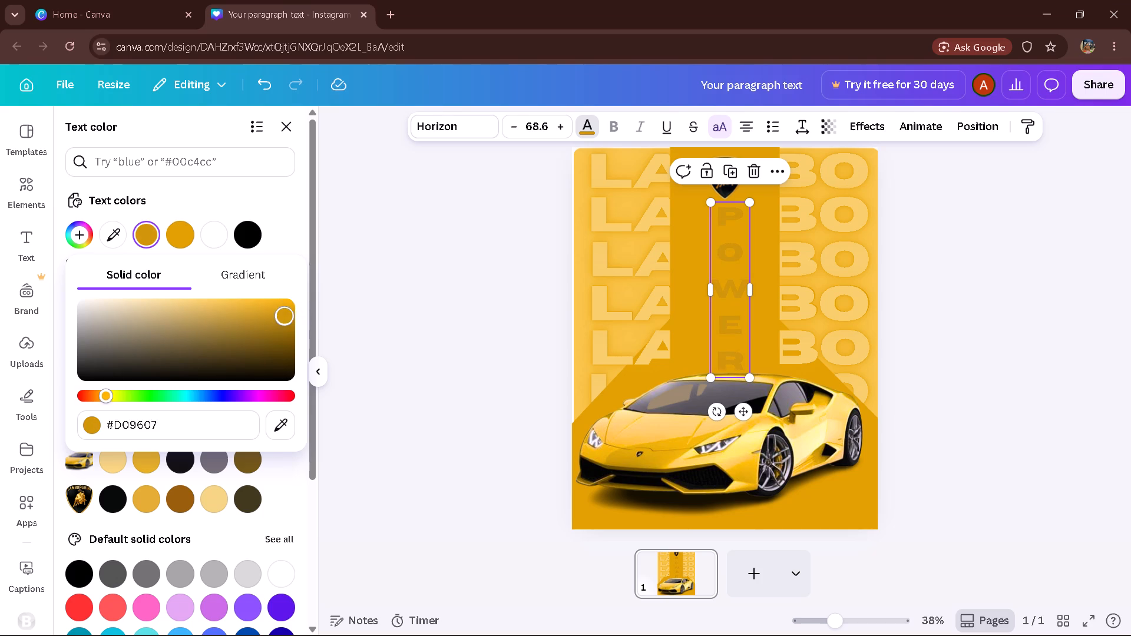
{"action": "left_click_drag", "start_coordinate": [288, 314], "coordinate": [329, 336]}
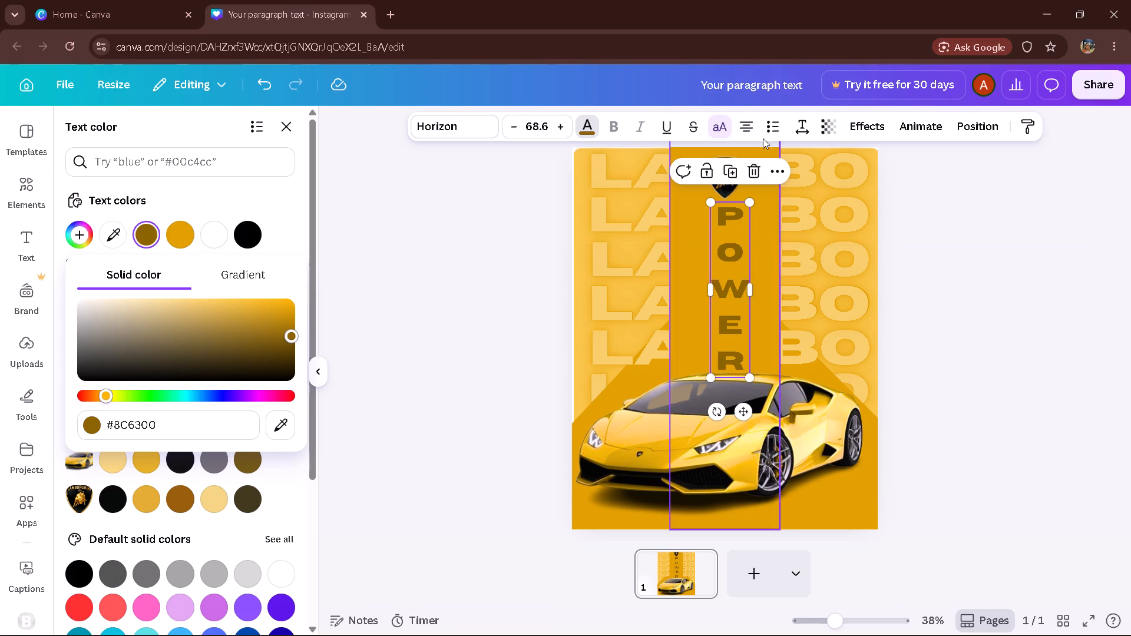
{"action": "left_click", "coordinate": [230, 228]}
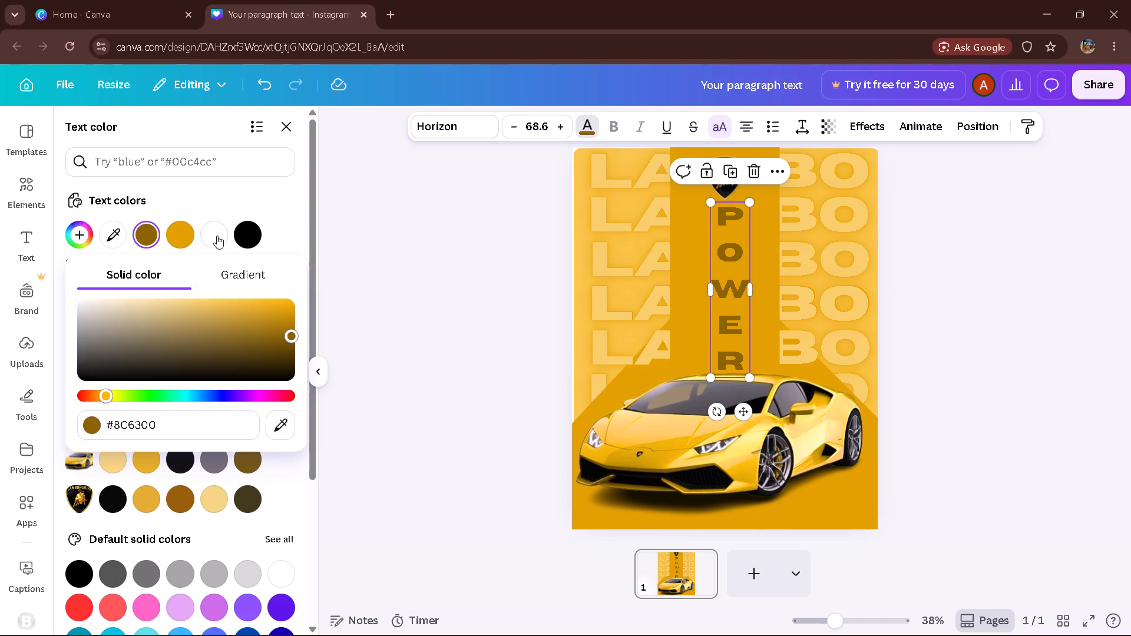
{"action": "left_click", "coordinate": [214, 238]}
Apply the Neon effect to the stacked POWER text.
{"action": "left_click", "coordinate": [835, 125]}
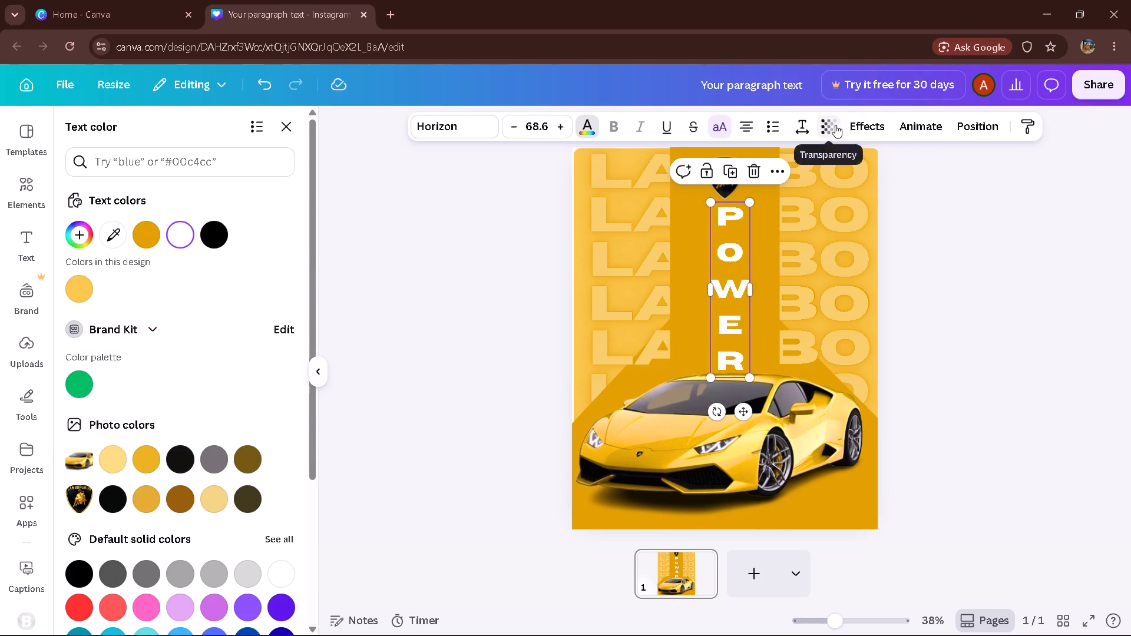
{"action": "left_click", "coordinate": [855, 125]}
{"action": "left_click", "coordinate": [170, 396]}
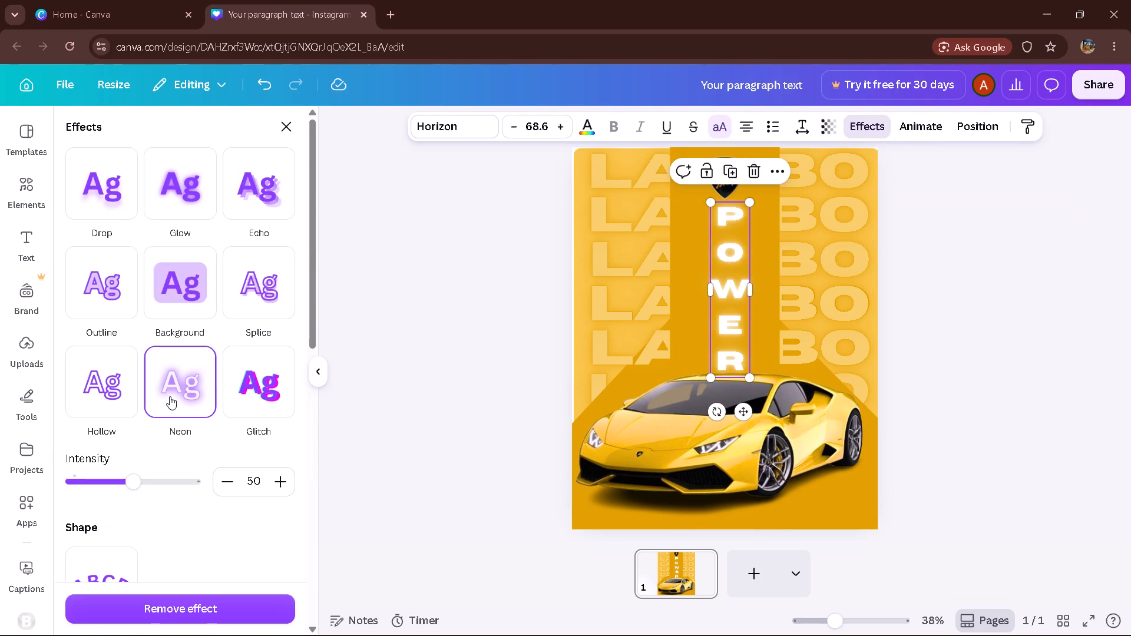
Compare with a LAMBO row's effect and recolour the Neon POWER text with the design's orange, #e1a000.
{"action": "left_click", "coordinate": [840, 267]}
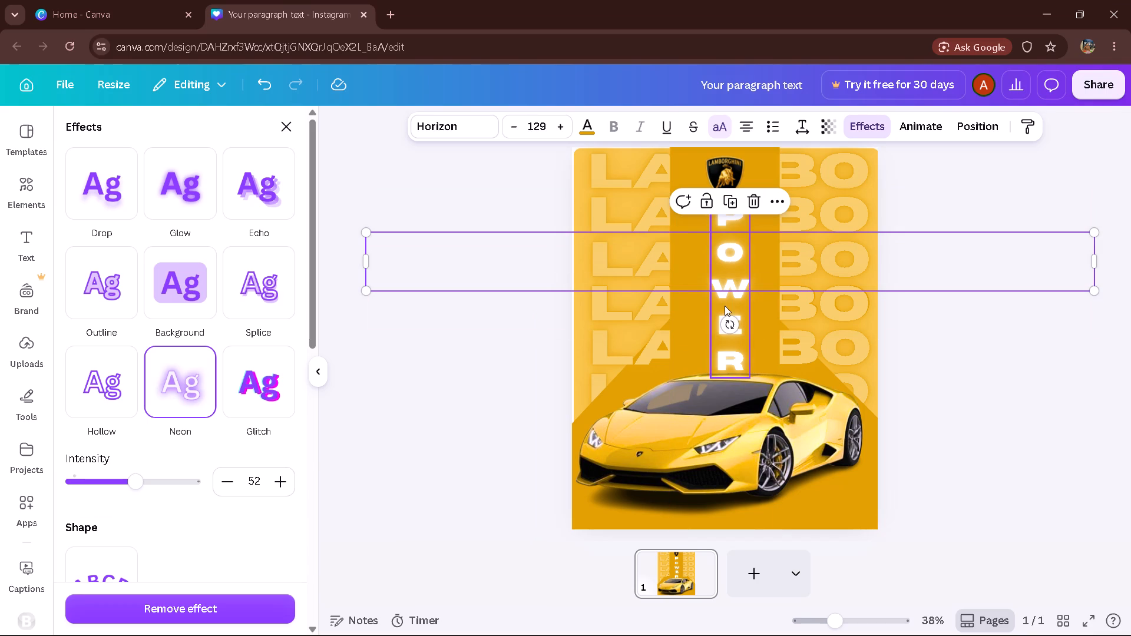
{"action": "left_click", "coordinate": [742, 290]}
{"action": "left_click", "coordinate": [595, 128]}
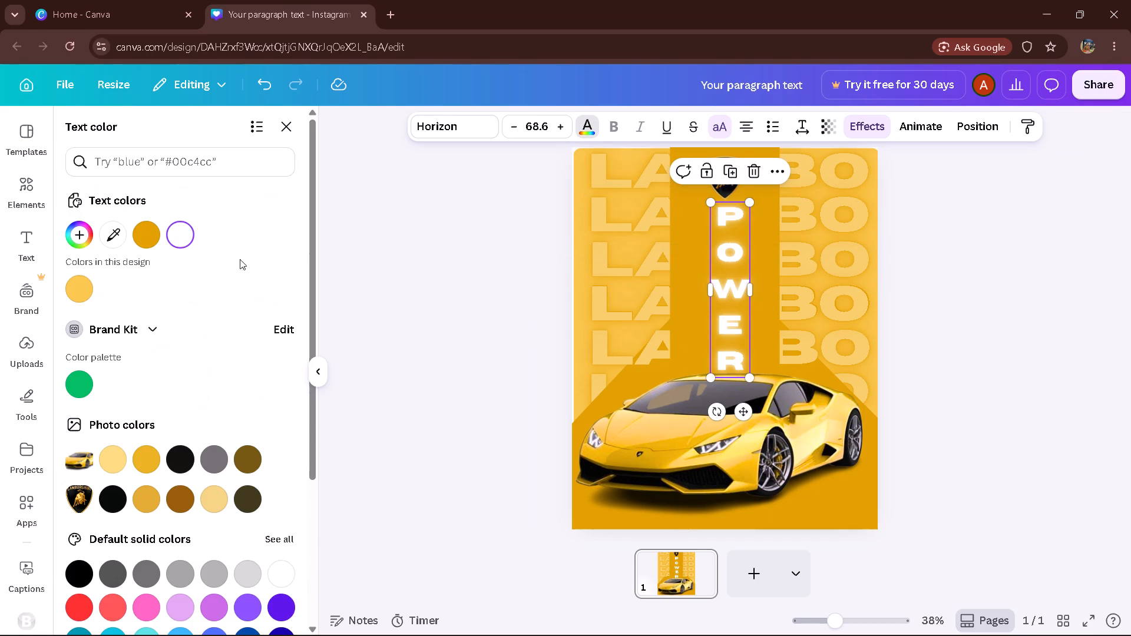
{"action": "left_click", "coordinate": [147, 228]}
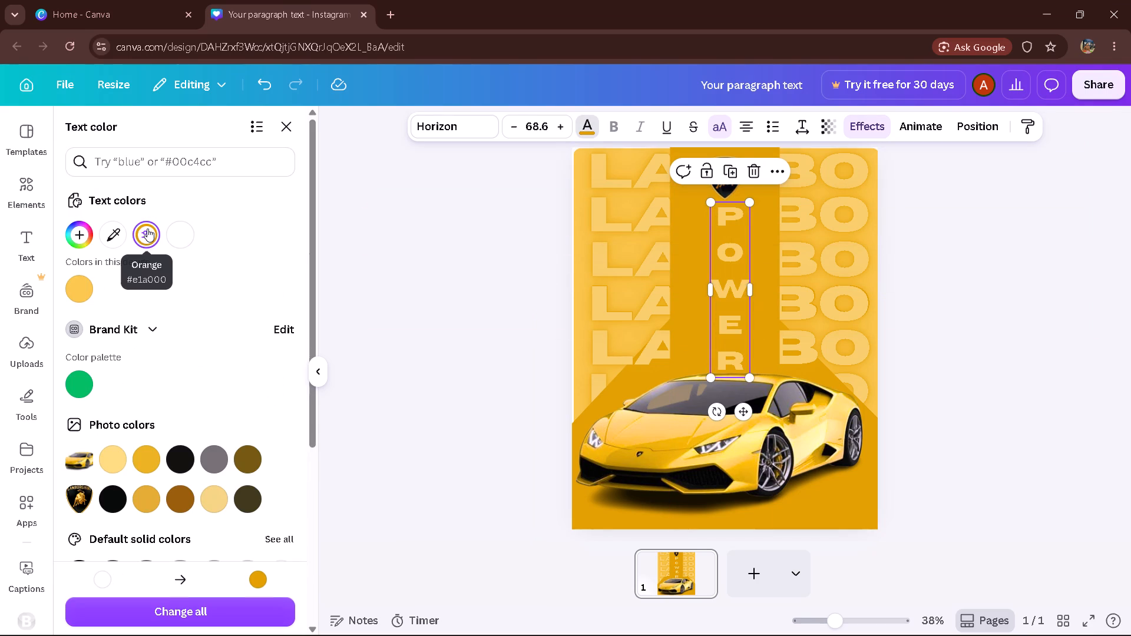
{"action": "triple_click", "coordinate": [1130, 275]}
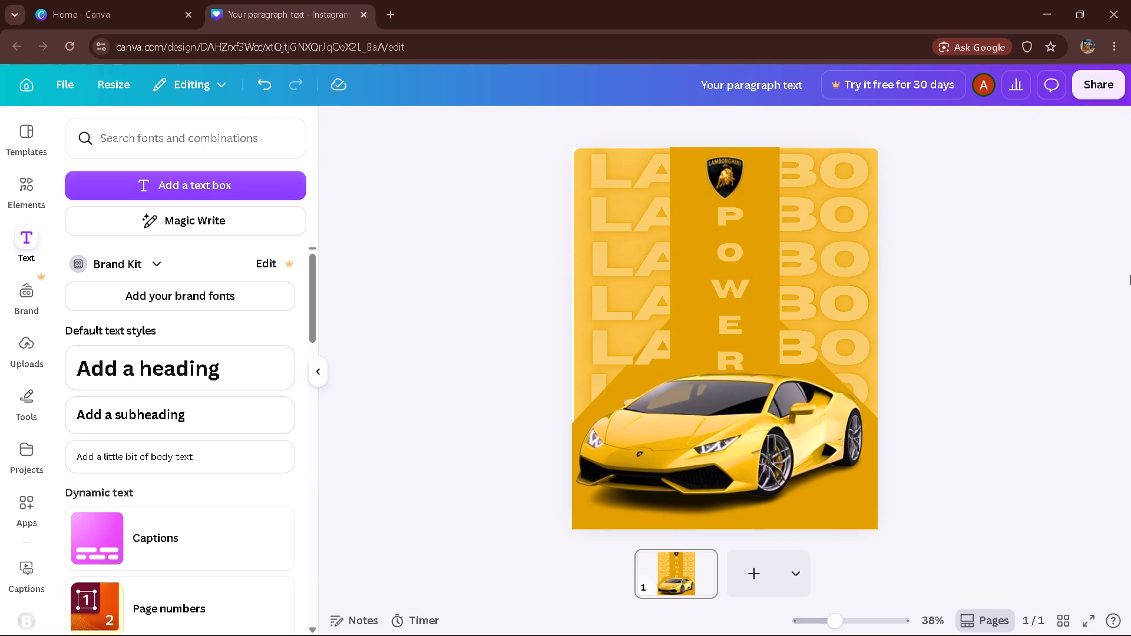
Enlarge the stacked POWER text downward to a font size of about 81.1.
{"action": "left_click", "coordinate": [716, 252]}
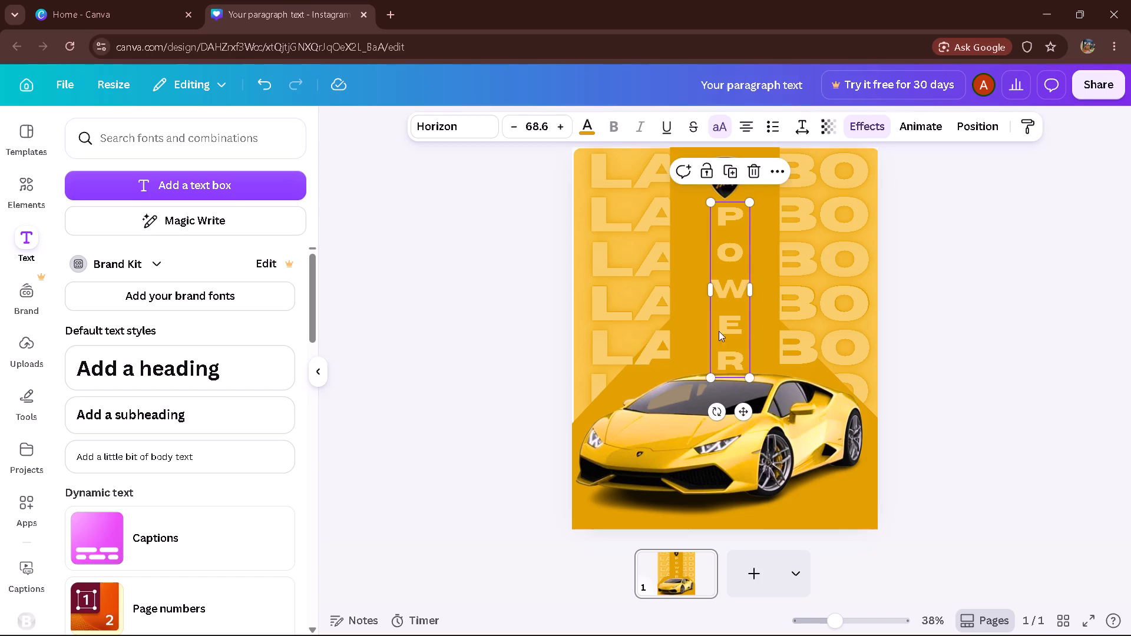
{"action": "left_click_drag", "start_coordinate": [711, 378], "coordinate": [711, 409]}
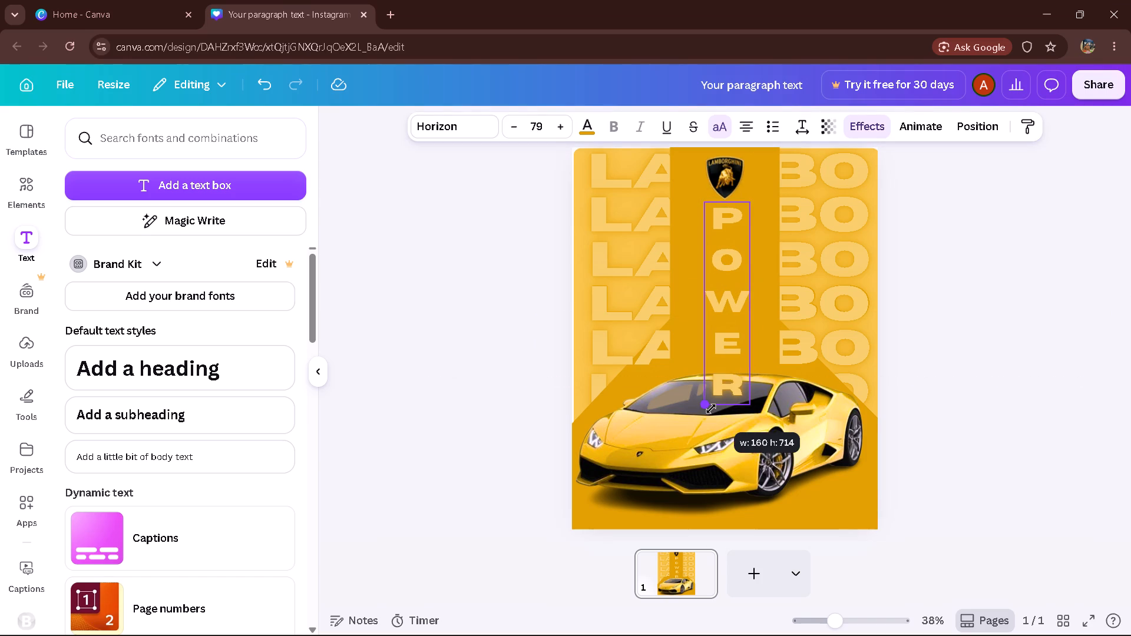
{"action": "left_click_drag", "start_coordinate": [711, 409], "coordinate": [709, 411]}
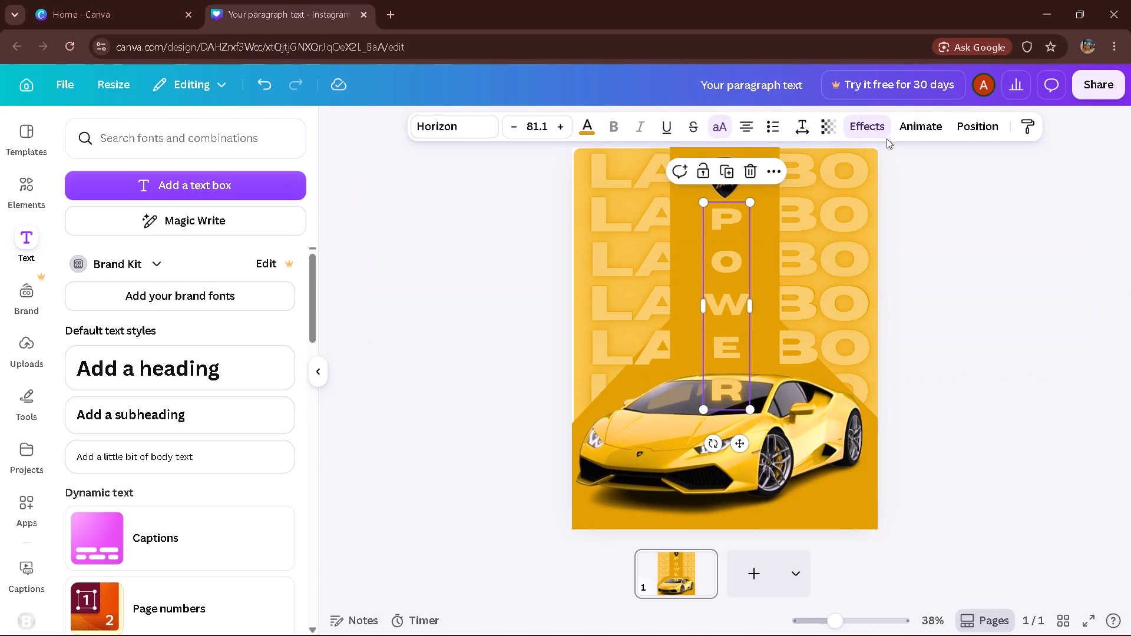
Set the POWER text's letter spacing to about -195 and tighten its line spacing so the letters end near the car's roof.
{"action": "left_click", "coordinate": [793, 120]}
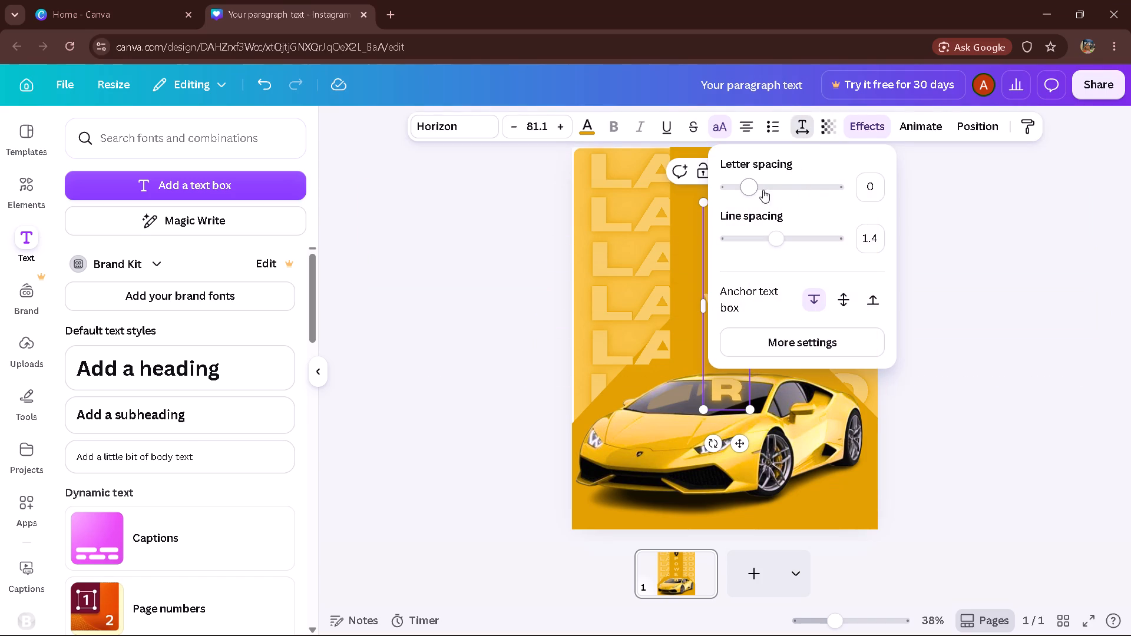
{"action": "left_click_drag", "start_coordinate": [752, 190], "coordinate": [732, 190]}
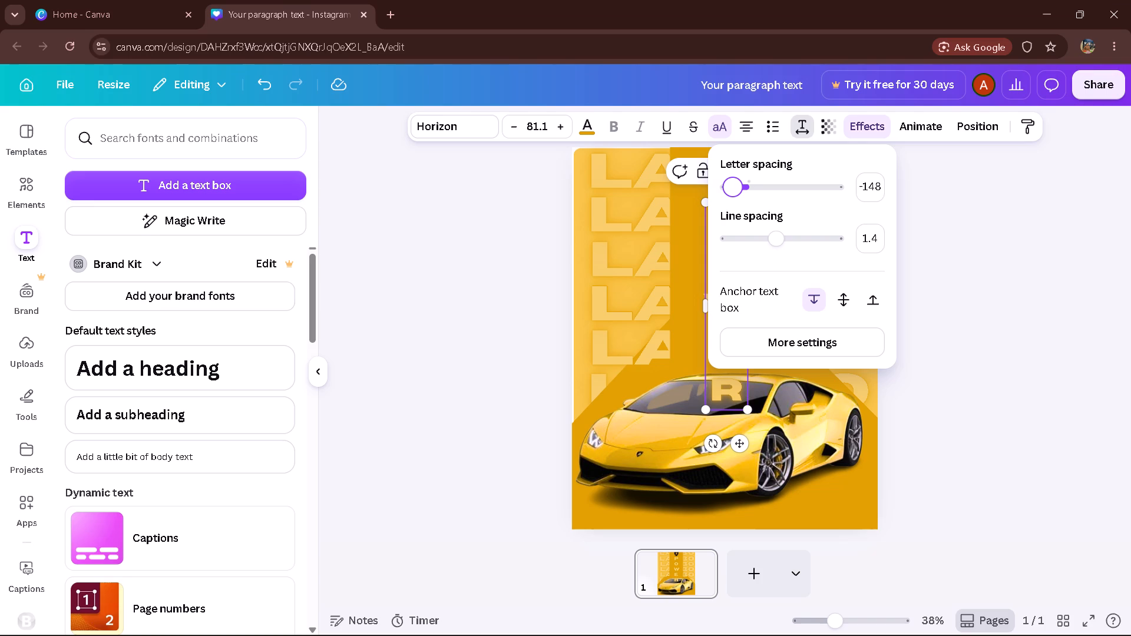
{"action": "left_click_drag", "start_coordinate": [732, 190], "coordinate": [726, 190]}
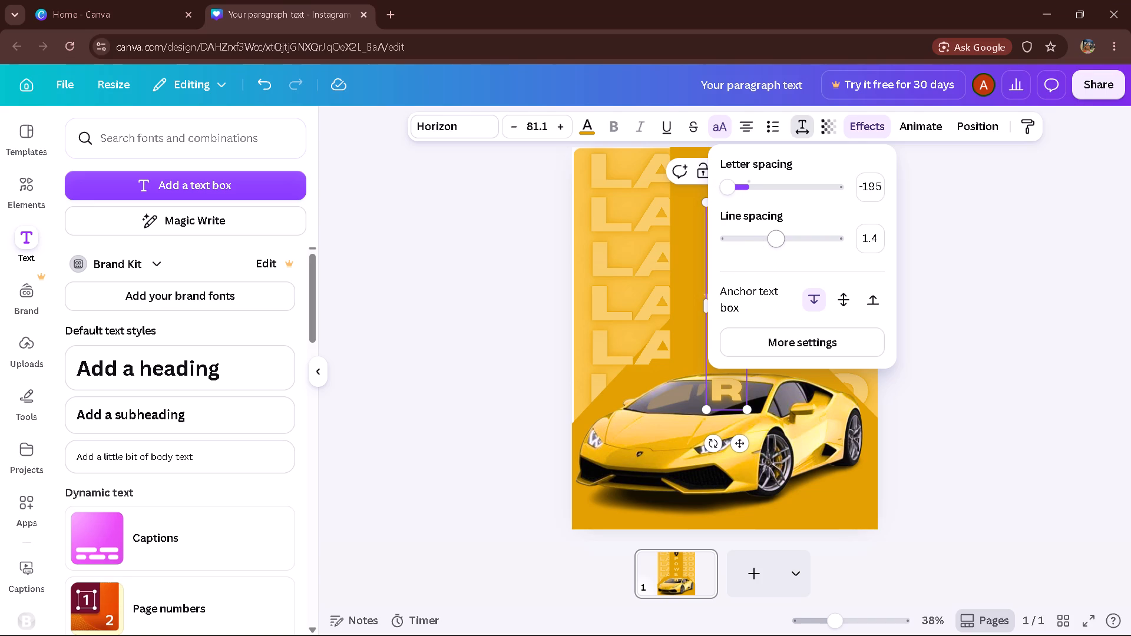
{"action": "left_click_drag", "start_coordinate": [772, 238], "coordinate": [765, 238]}
{"action": "double_click", "coordinate": [997, 246]}
Move the stacked POWER text slightly upward, centred beneath the logo, so its last letter sits just above the car's roof.
{"action": "left_click", "coordinate": [739, 282]}
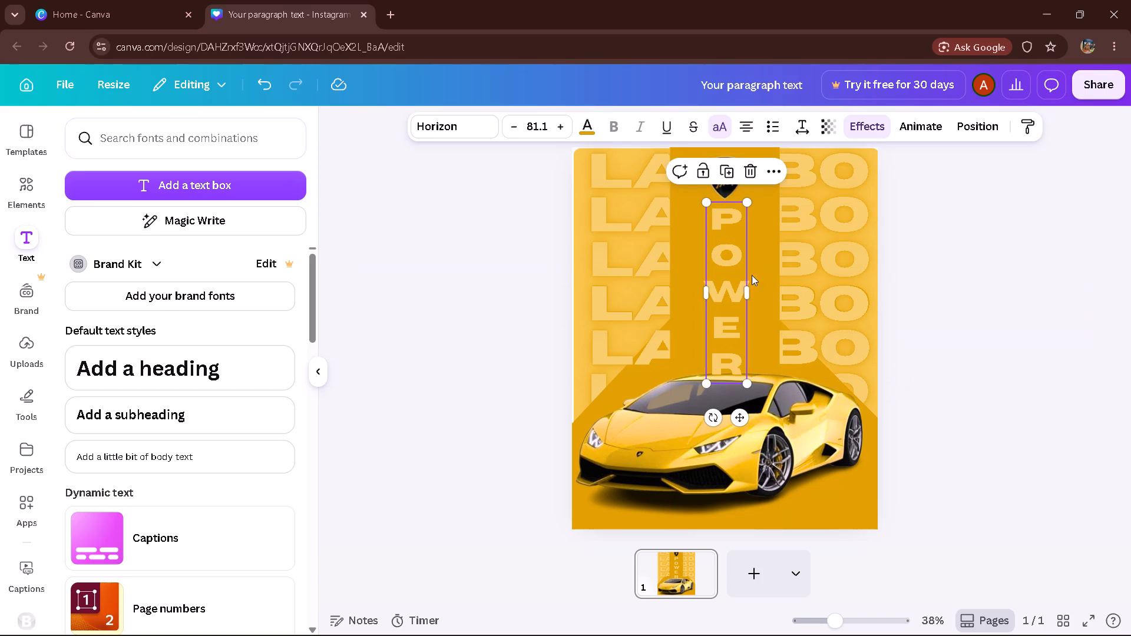
{"action": "left_click", "coordinate": [734, 310]}
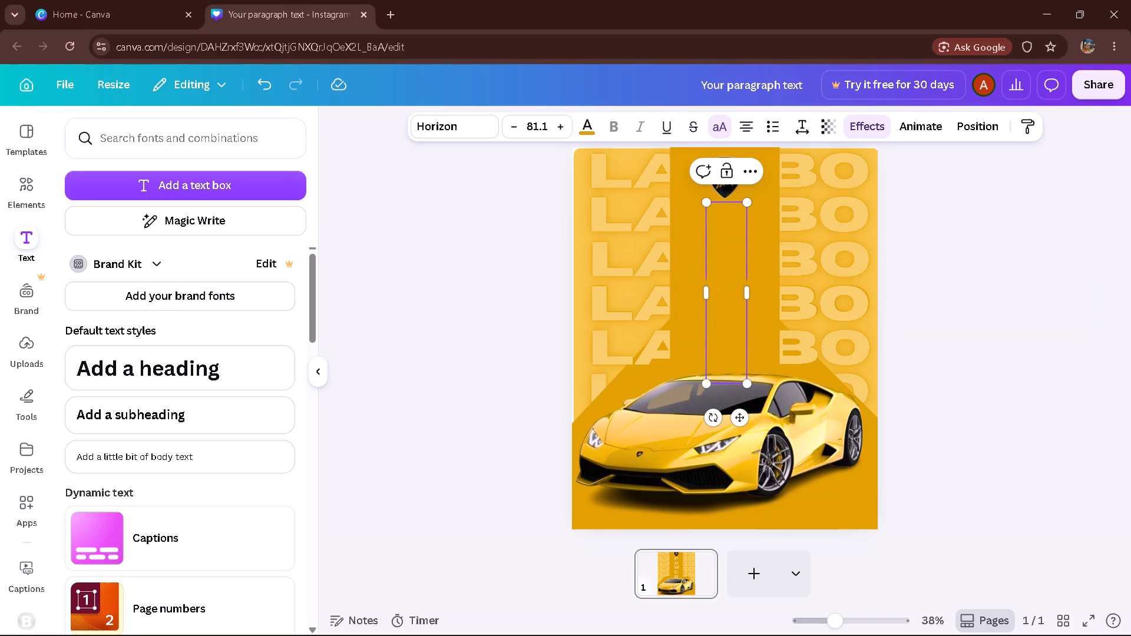
{"action": "left_click", "coordinate": [722, 310]}
{"action": "double_click", "coordinate": [924, 288]}
{"action": "left_click", "coordinate": [719, 295]}
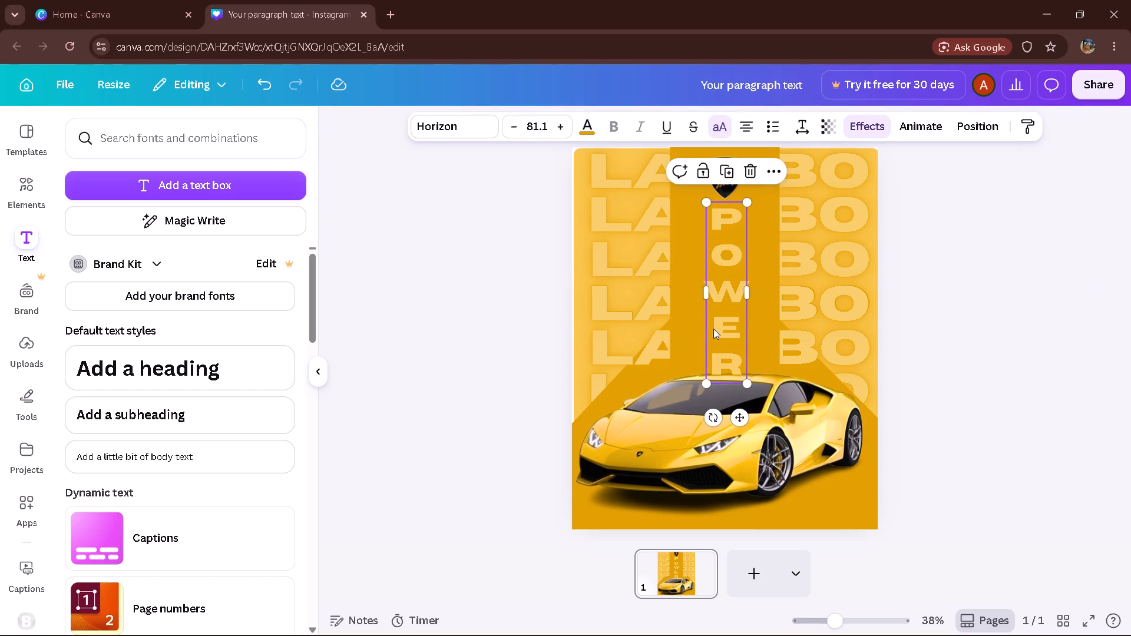
{"action": "left_click_drag", "start_coordinate": [713, 329], "coordinate": [711, 329]}
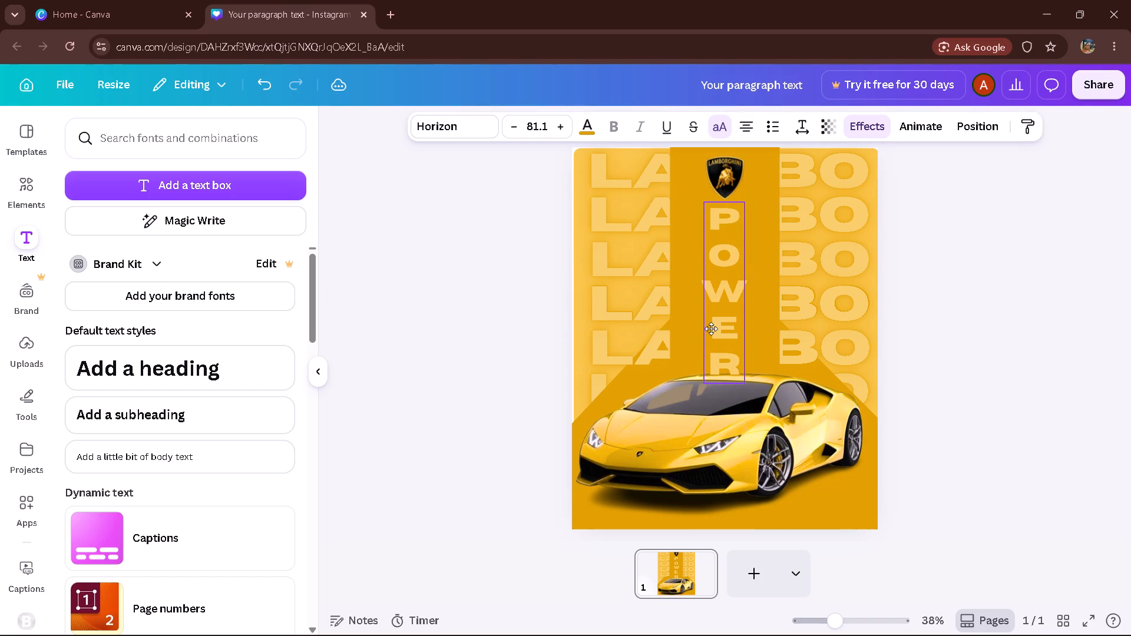
{"action": "left_click_drag", "start_coordinate": [711, 329], "coordinate": [710, 329]}
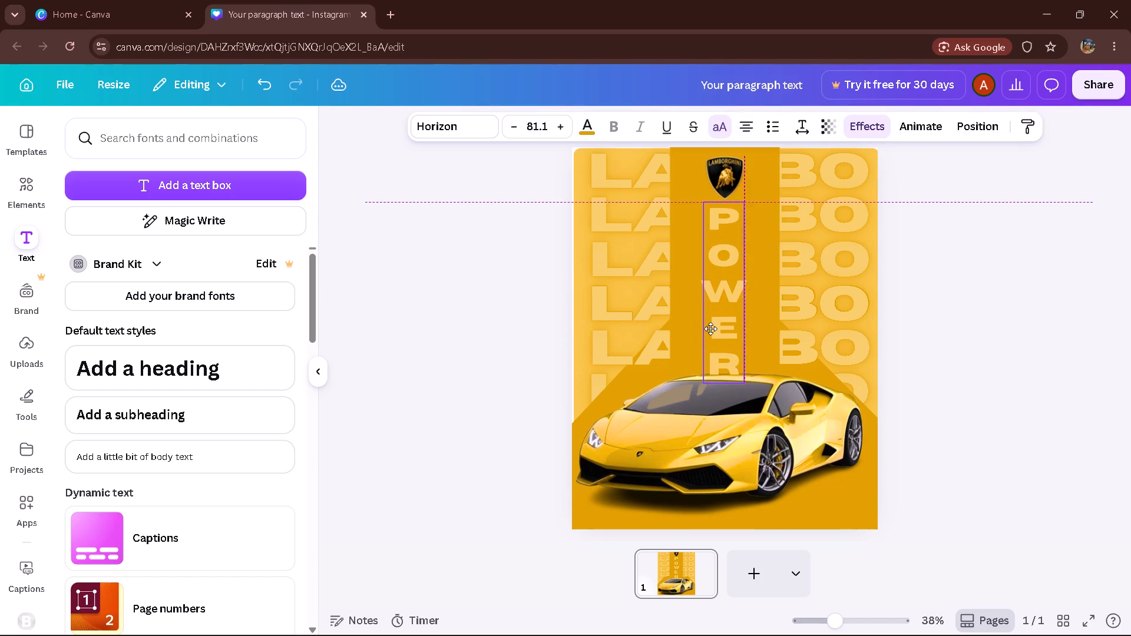
{"action": "left_click_drag", "start_coordinate": [710, 329], "coordinate": [713, 322]}
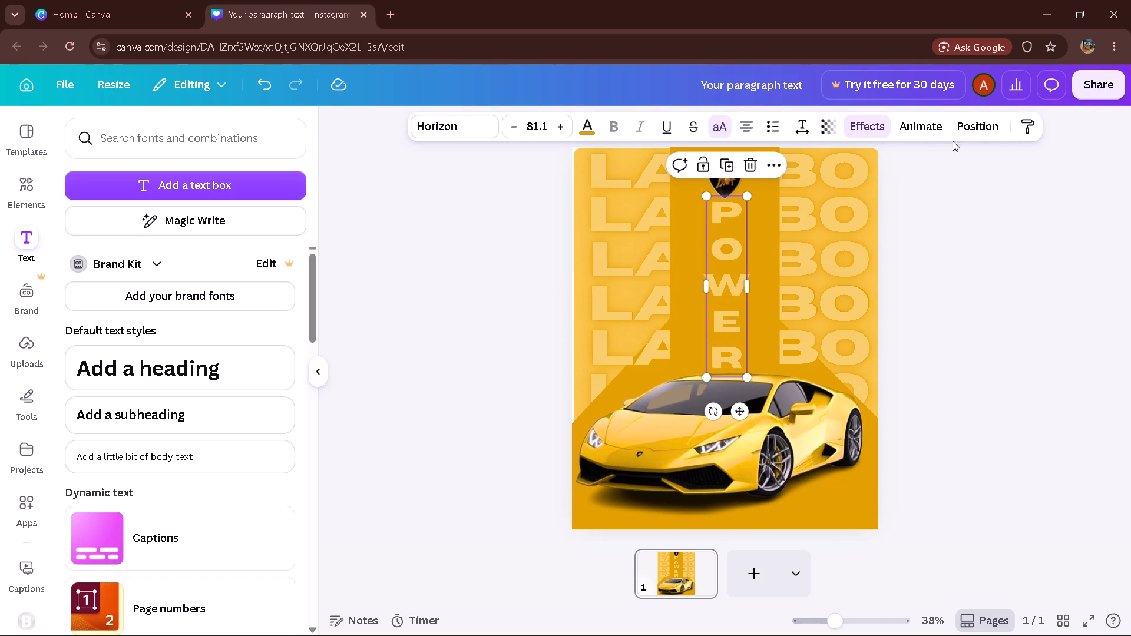
{"action": "double_click", "coordinate": [1033, 244]}
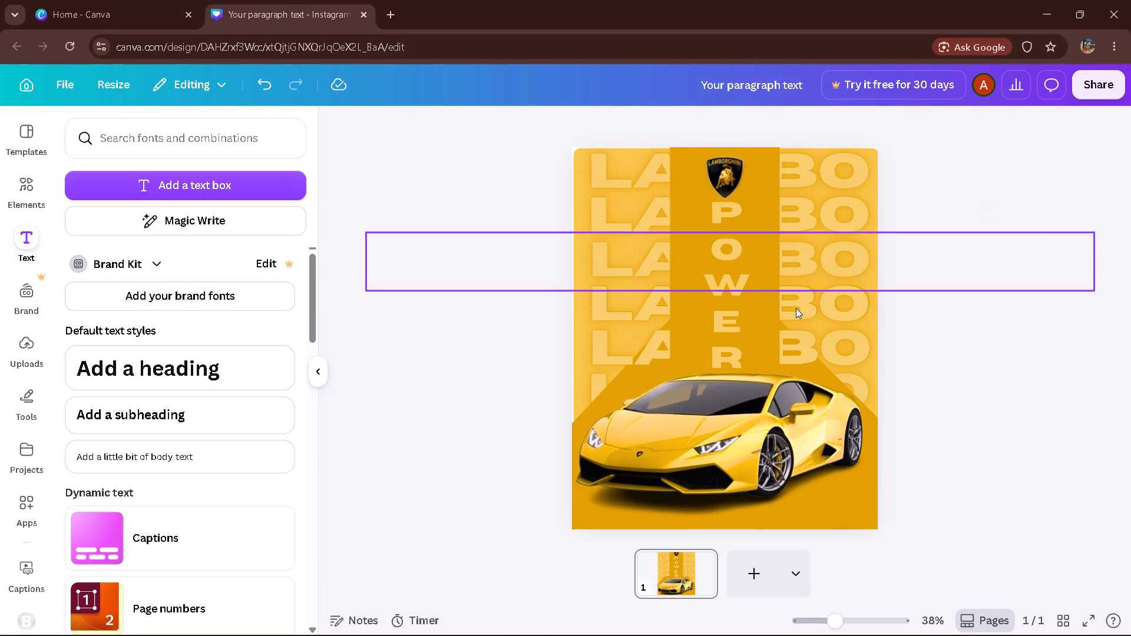
Move the fifth LAMBO row's layer, just above the car, behind the two diagonal orange shapes in the layer order.
{"action": "left_click", "coordinate": [796, 342]}
{"action": "left_click", "coordinate": [924, 125]}
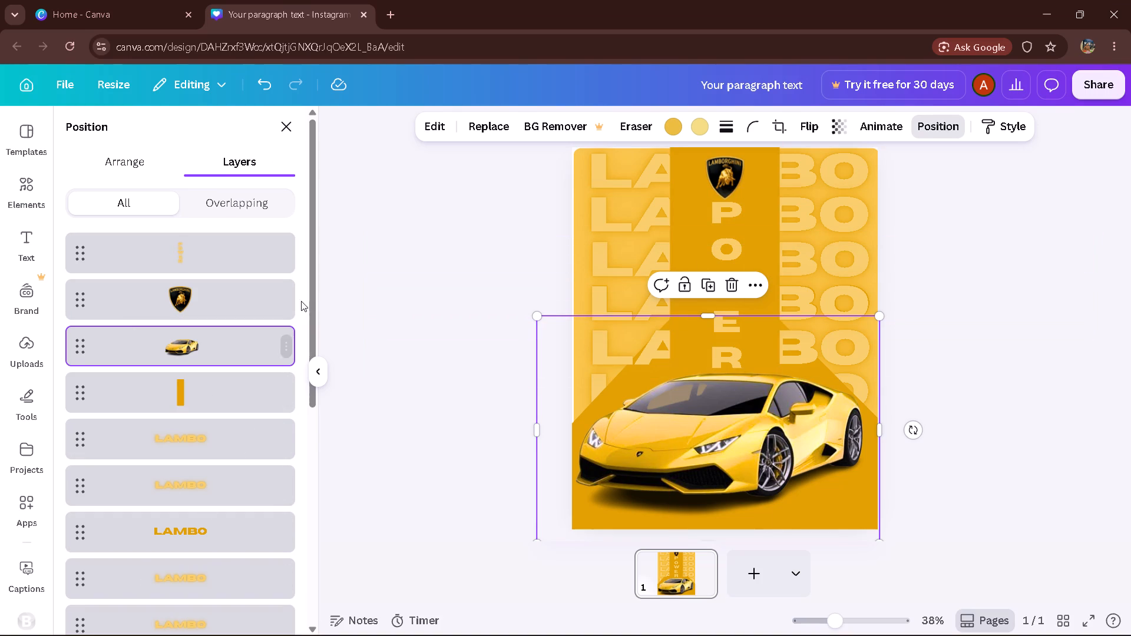
{"action": "left_click_drag", "start_coordinate": [313, 296], "coordinate": [314, 426]}
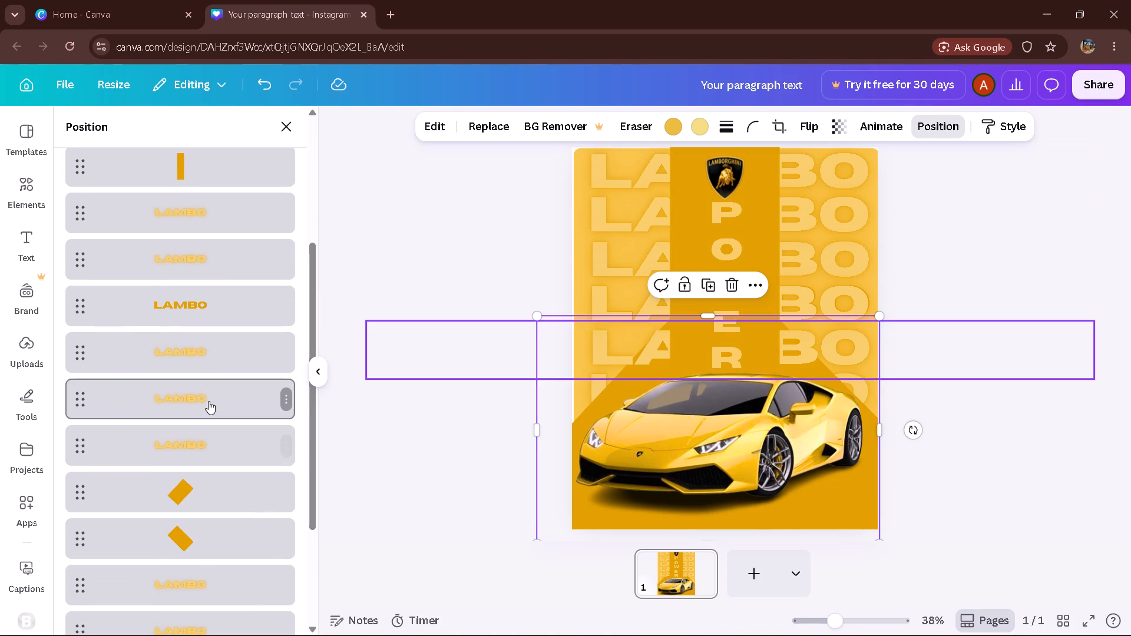
{"action": "left_click", "coordinate": [209, 396]}
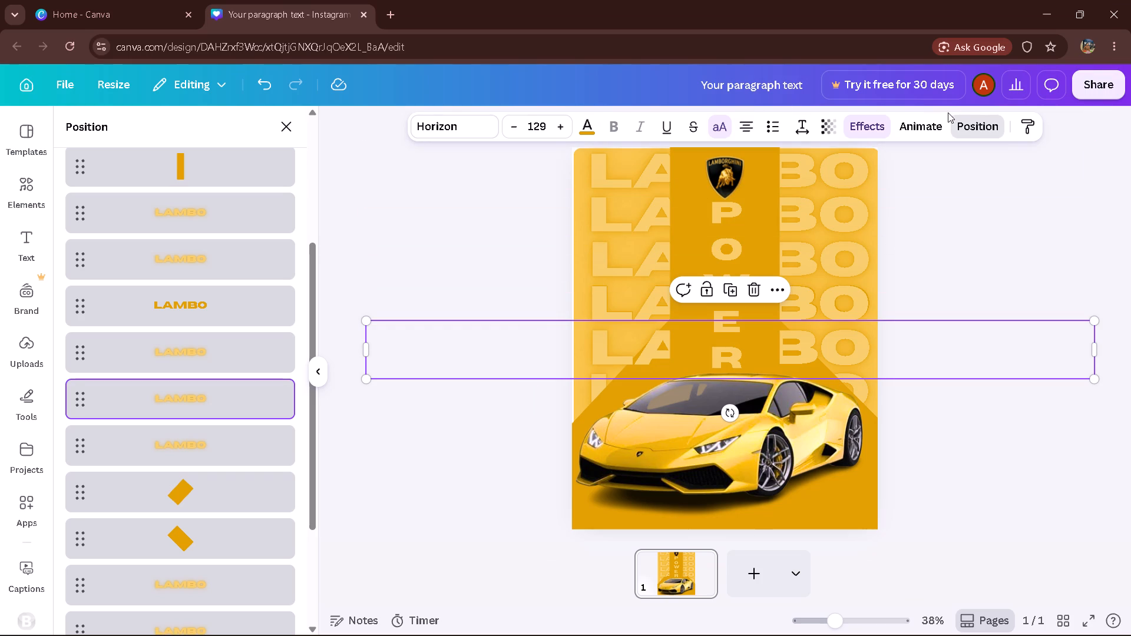
{"action": "left_click_drag", "start_coordinate": [173, 393], "coordinate": [180, 458]}
{"action": "left_click_drag", "start_coordinate": [180, 465], "coordinate": [187, 561]}
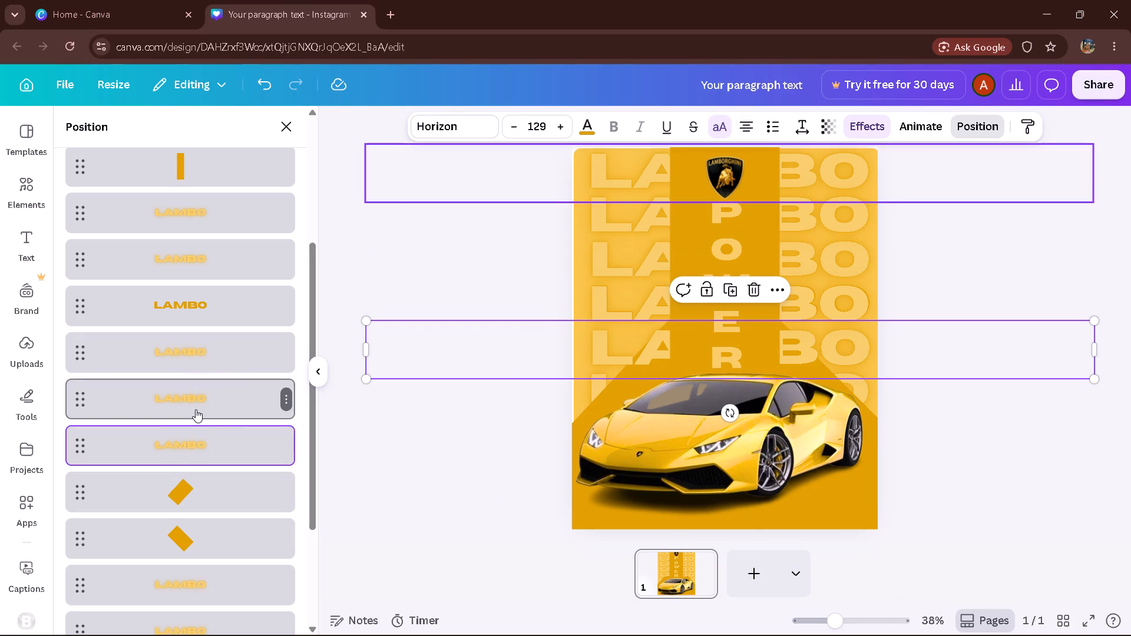
{"action": "left_click_drag", "start_coordinate": [190, 452], "coordinate": [196, 496]}
Fade the top two LAMBO rows with a low Transparency value, setting the second row to 25.
{"action": "left_click", "coordinate": [853, 162]}
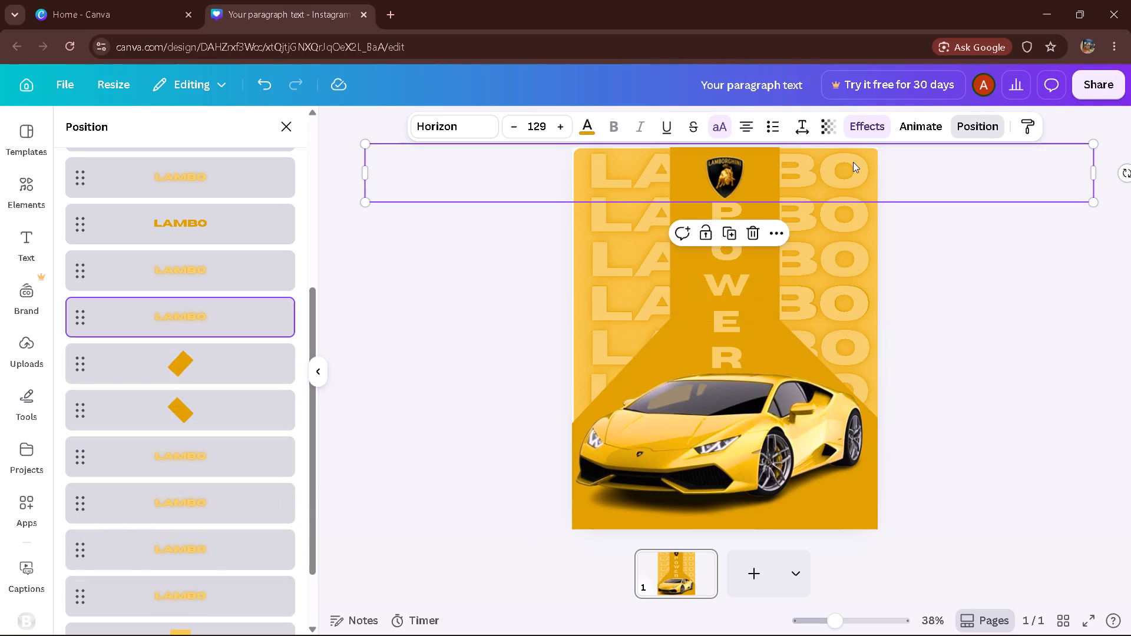
{"action": "left_click", "coordinate": [824, 128]}
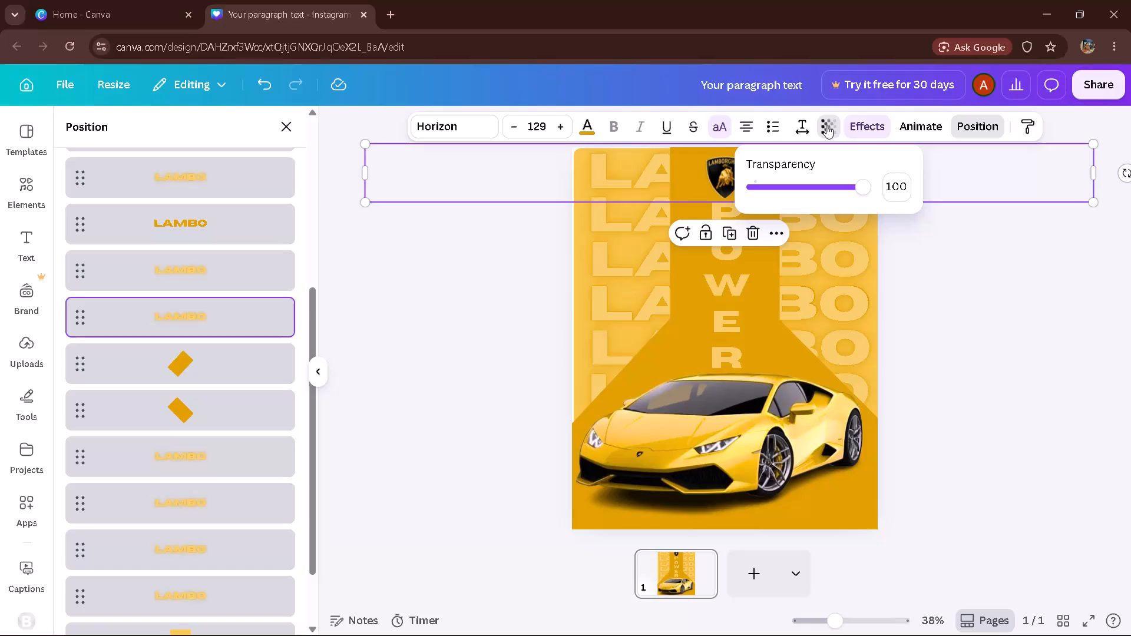
{"action": "left_click", "coordinate": [811, 195]}
{"action": "left_click_drag", "start_coordinate": [811, 195], "coordinate": [781, 200]}
{"action": "left_click", "coordinate": [639, 231]}
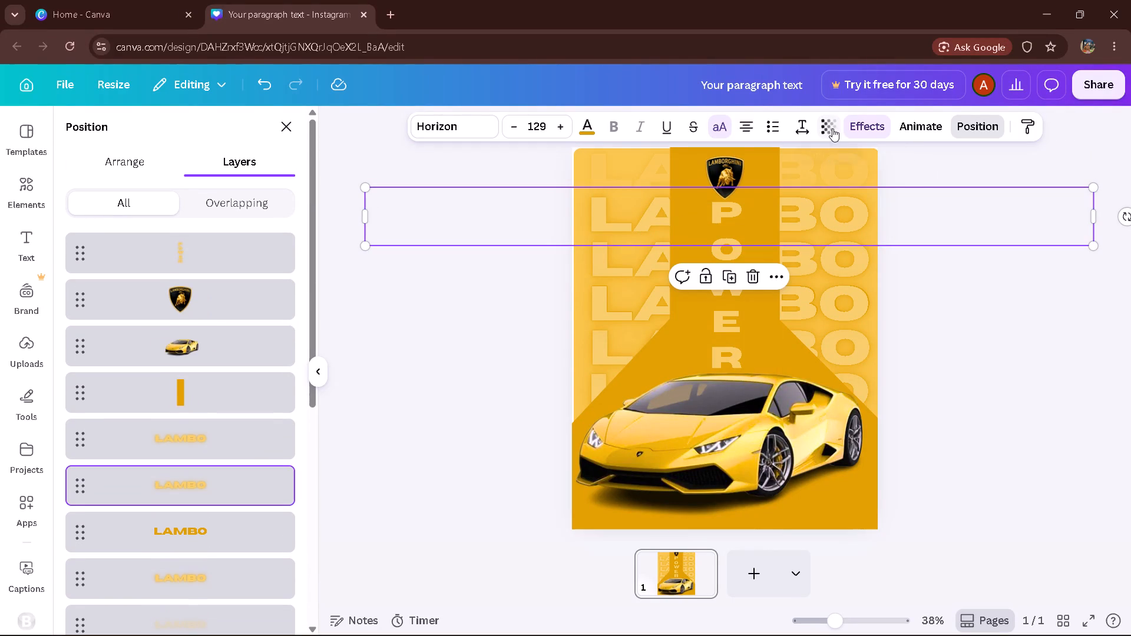
{"action": "left_click", "coordinate": [832, 128]}
{"action": "left_click_drag", "start_coordinate": [798, 195], "coordinate": [778, 197]}
{"action": "scroll", "coordinate": [793, 195], "scroll_direction": "up", "scroll_amount": 1}
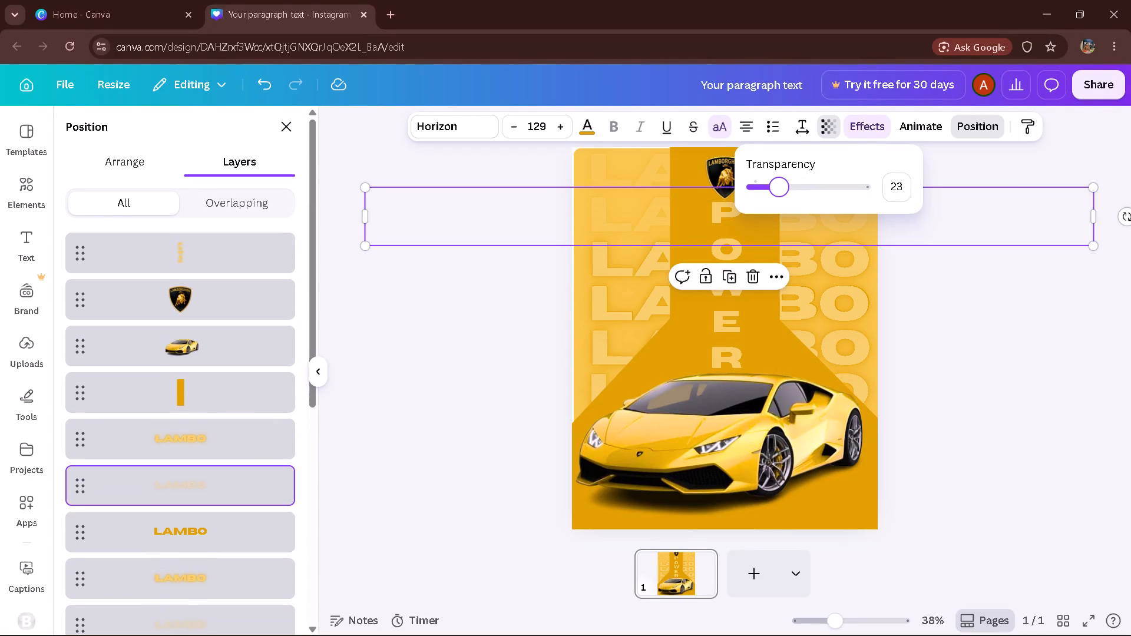
{"action": "left_click_drag", "start_coordinate": [778, 197], "coordinate": [780, 197]}
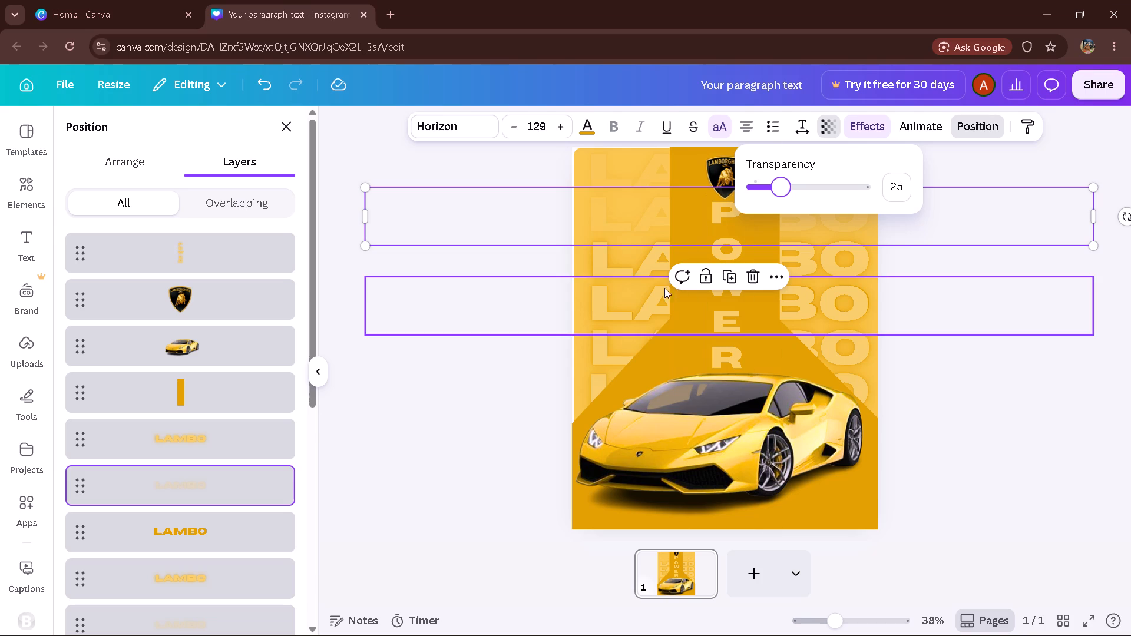
Set the Transparency value of the third LAMBO row to 25.
{"action": "left_click", "coordinate": [647, 267]}
{"action": "scroll", "coordinate": [647, 267], "scroll_direction": "down", "scroll_amount": 1}
{"action": "scroll", "coordinate": [647, 267], "scroll_direction": "up", "scroll_amount": 2}
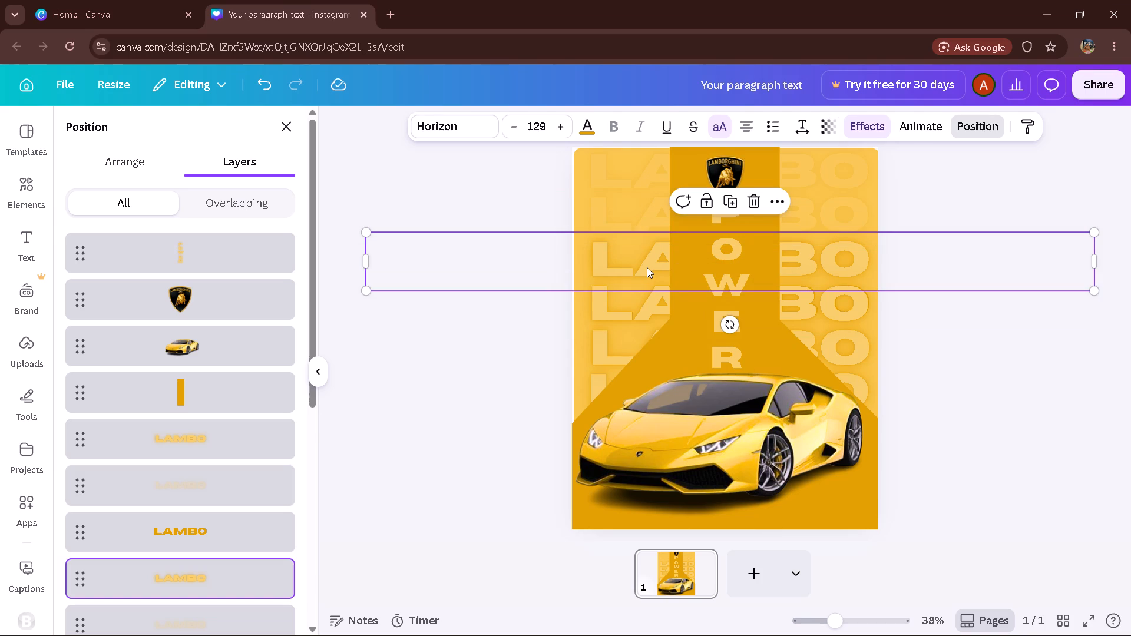
{"action": "left_click", "coordinate": [824, 115]}
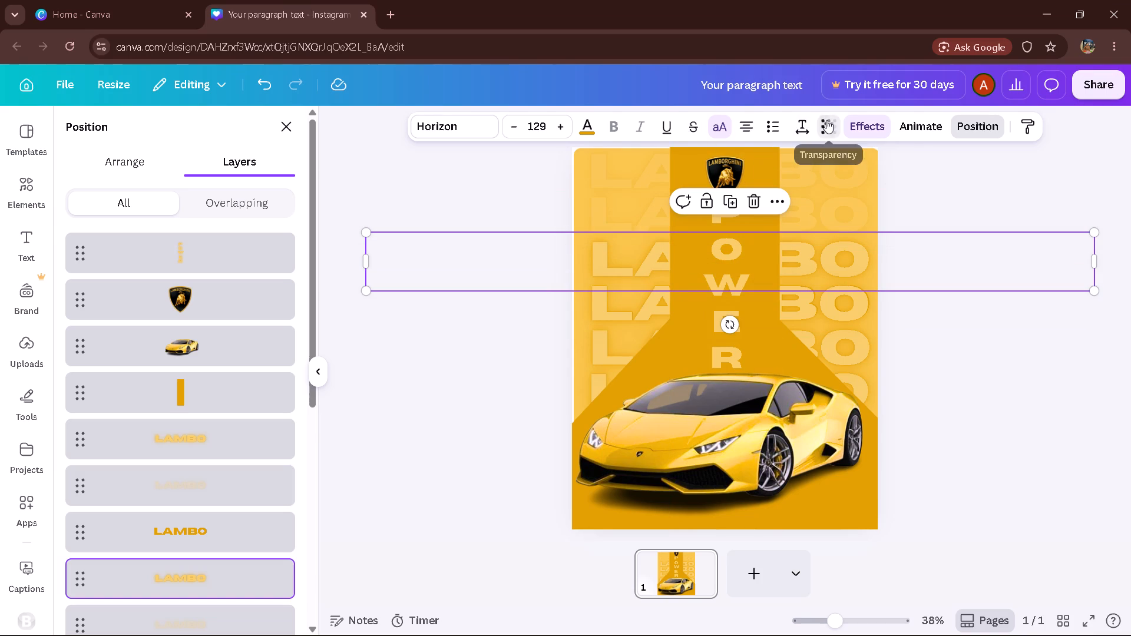
{"action": "left_click_drag", "start_coordinate": [793, 183], "coordinate": [781, 183]}
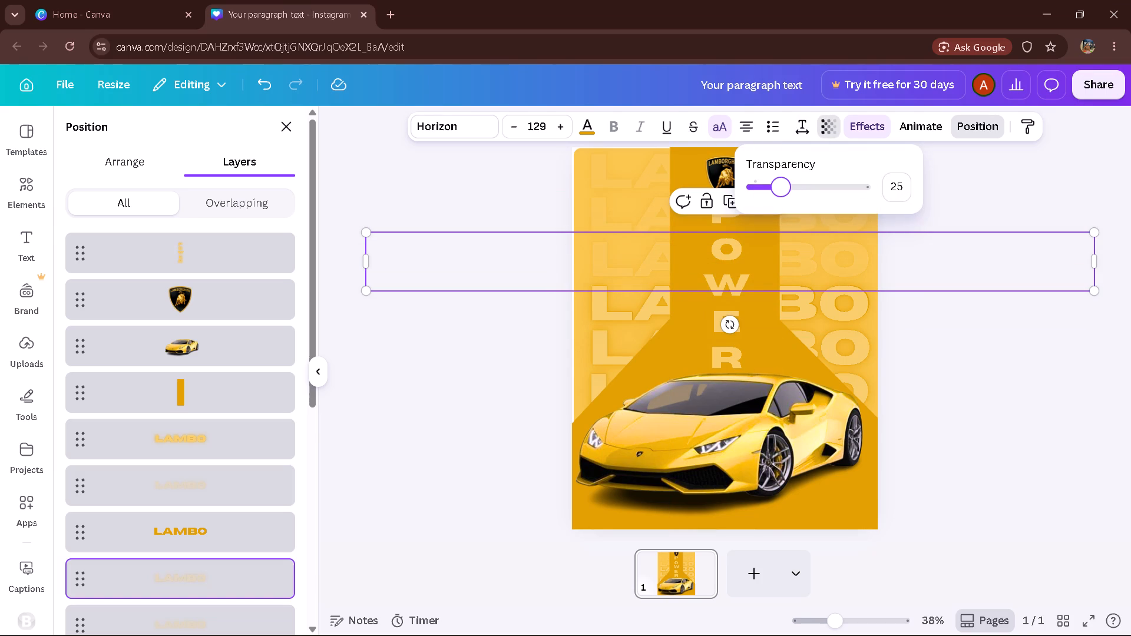
Set the Transparency value of the Neon LAMBO text in the fourth row to 25.
{"action": "left_click", "coordinate": [598, 310]}
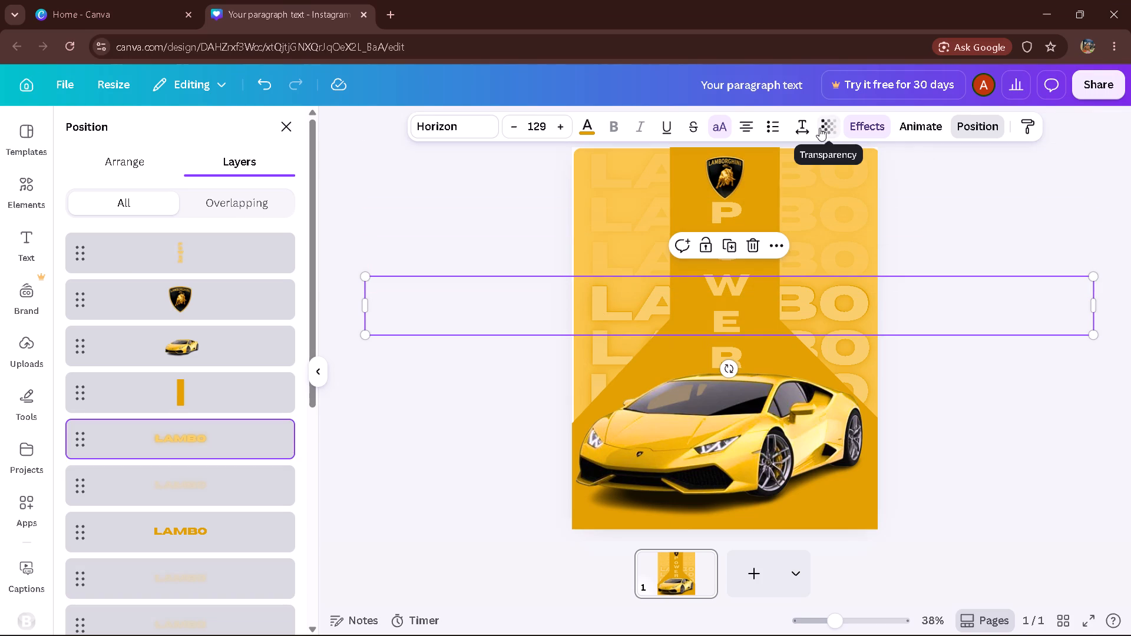
{"action": "left_click", "coordinate": [819, 128]}
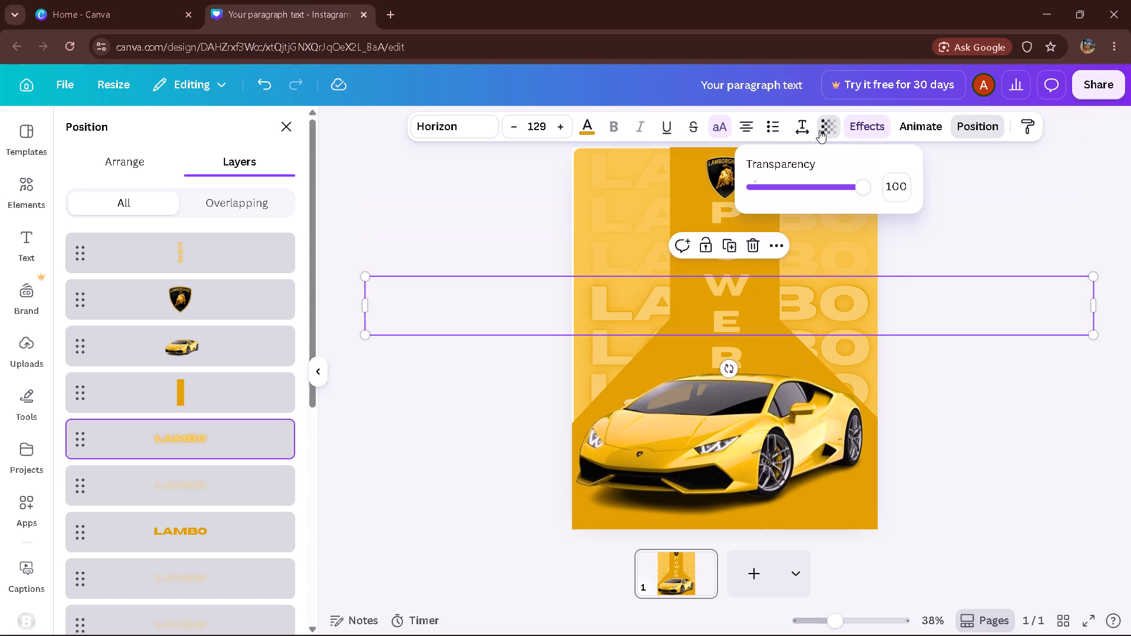
{"action": "scroll", "coordinate": [793, 198], "scroll_direction": "up", "scroll_amount": 1}
{"action": "left_click_drag", "start_coordinate": [791, 195], "coordinate": [773, 193]}
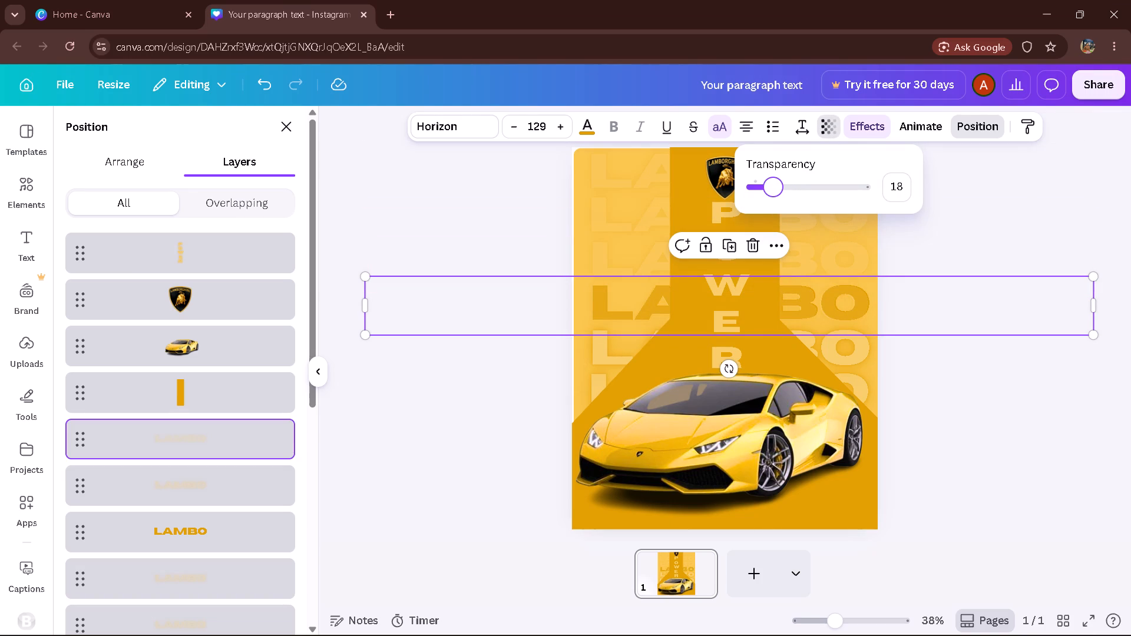
{"action": "left_click_drag", "start_coordinate": [773, 193], "coordinate": [780, 193]}
{"action": "left_click_drag", "start_coordinate": [780, 193], "coordinate": [781, 193]}
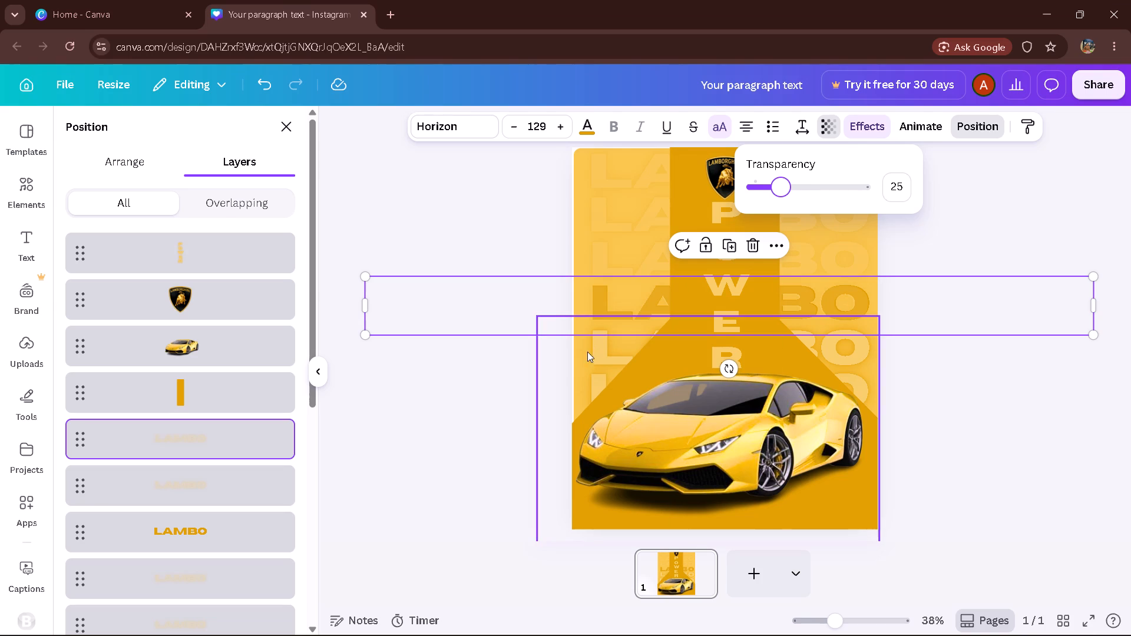
Set the Transparency value of the solid orange LAMBO text overlapping the fourth row to 25.
{"action": "left_click", "coordinate": [865, 337]}
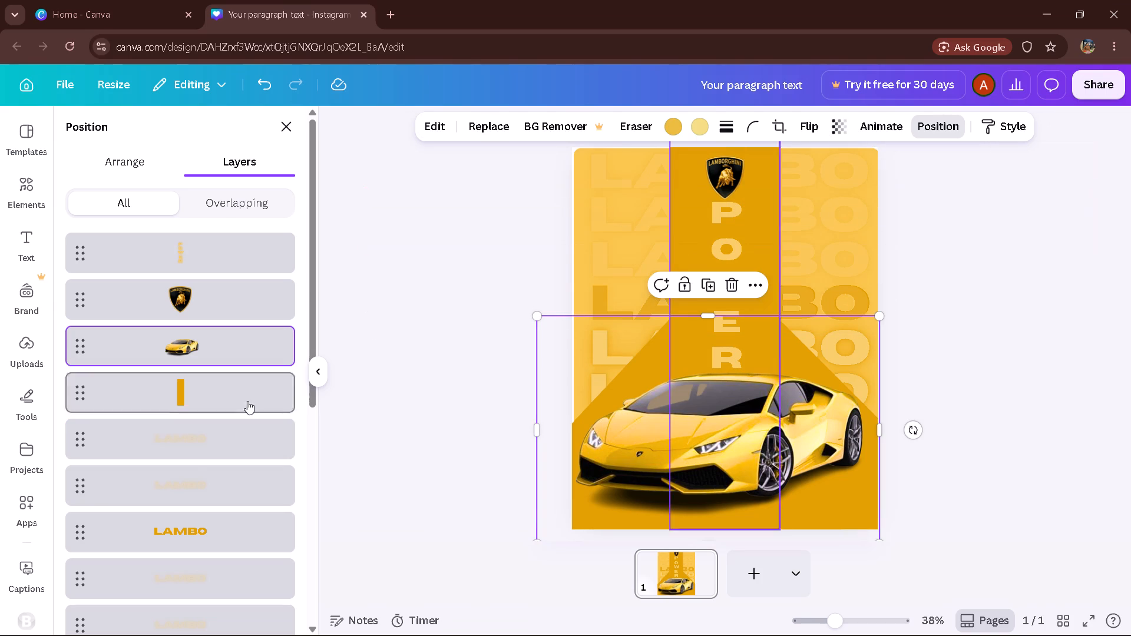
{"action": "left_click", "coordinate": [165, 529]}
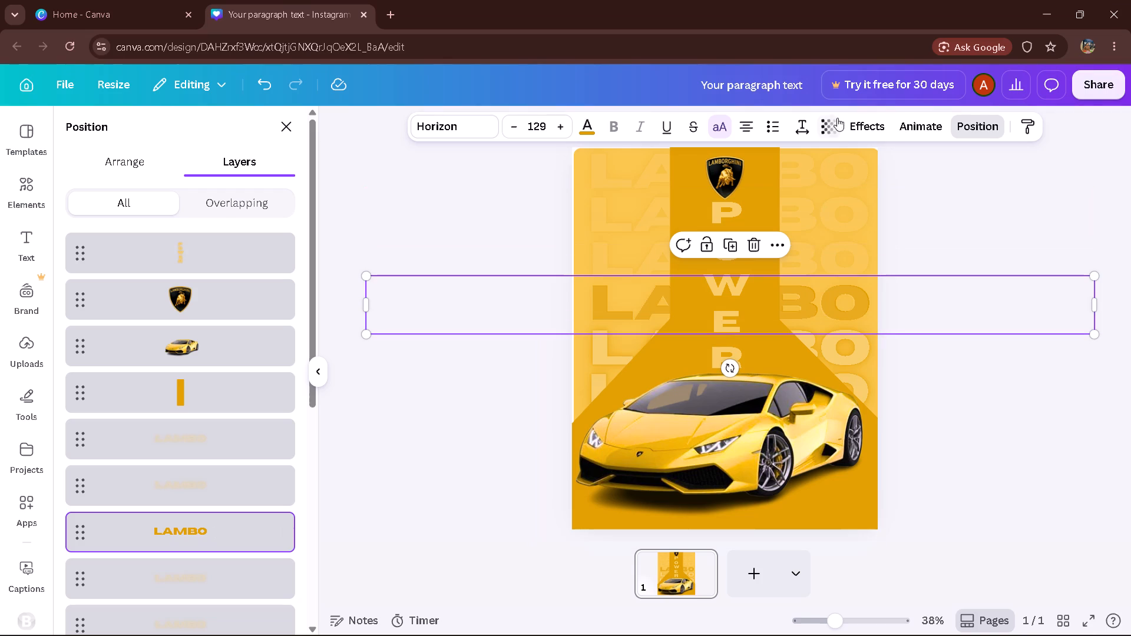
{"action": "left_click", "coordinate": [837, 125]}
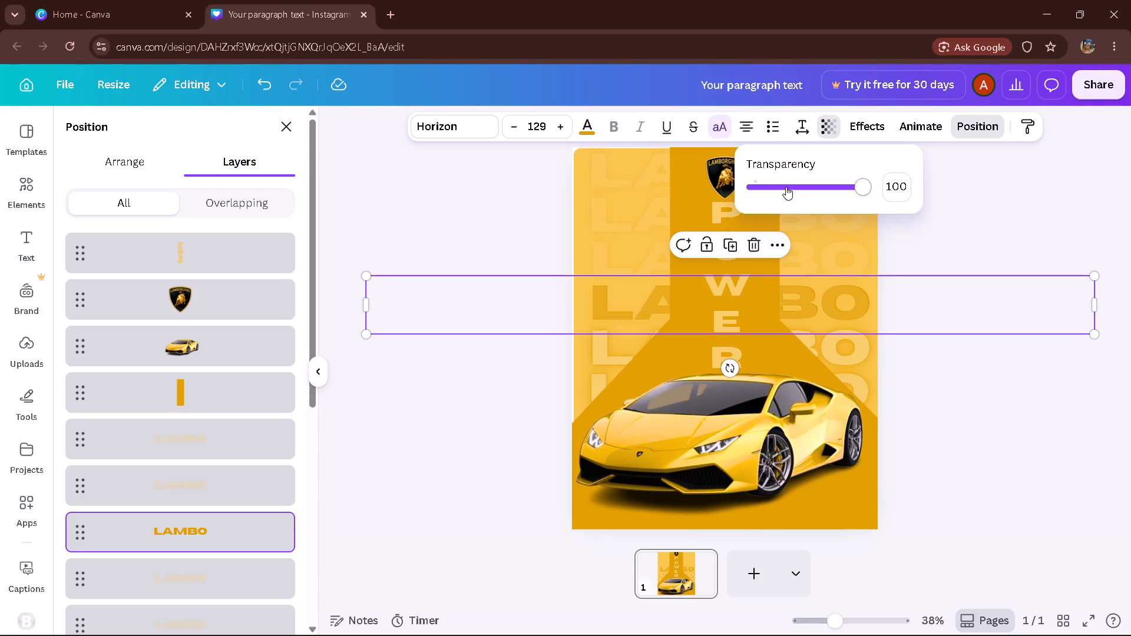
{"action": "left_click_drag", "start_coordinate": [786, 187], "coordinate": [778, 187]}
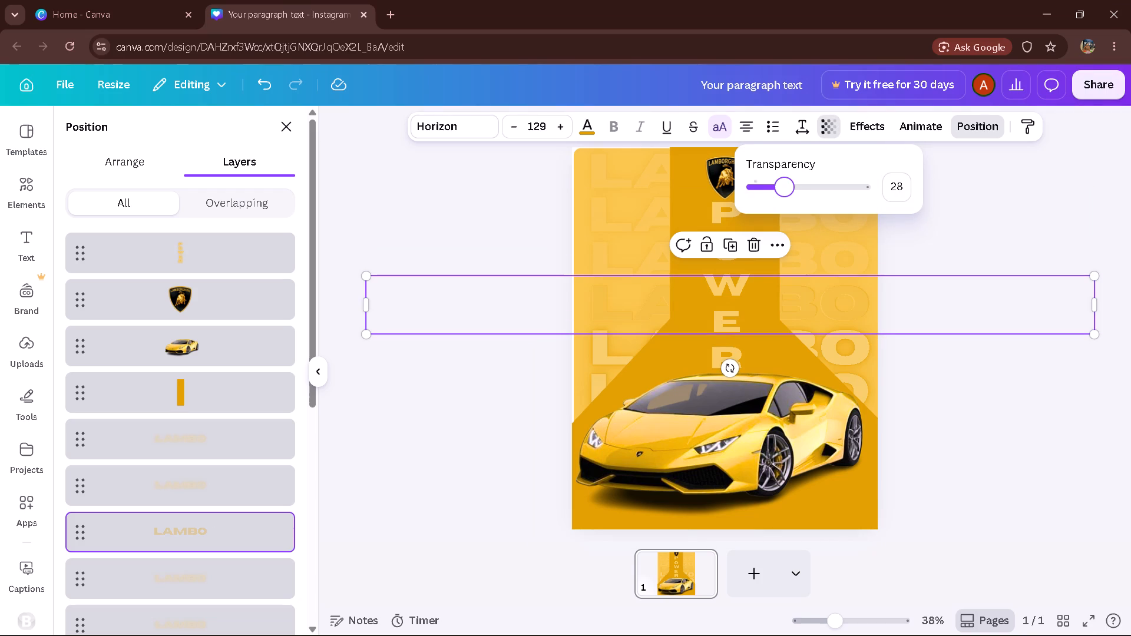
{"action": "left_click_drag", "start_coordinate": [778, 187], "coordinate": [780, 187]}
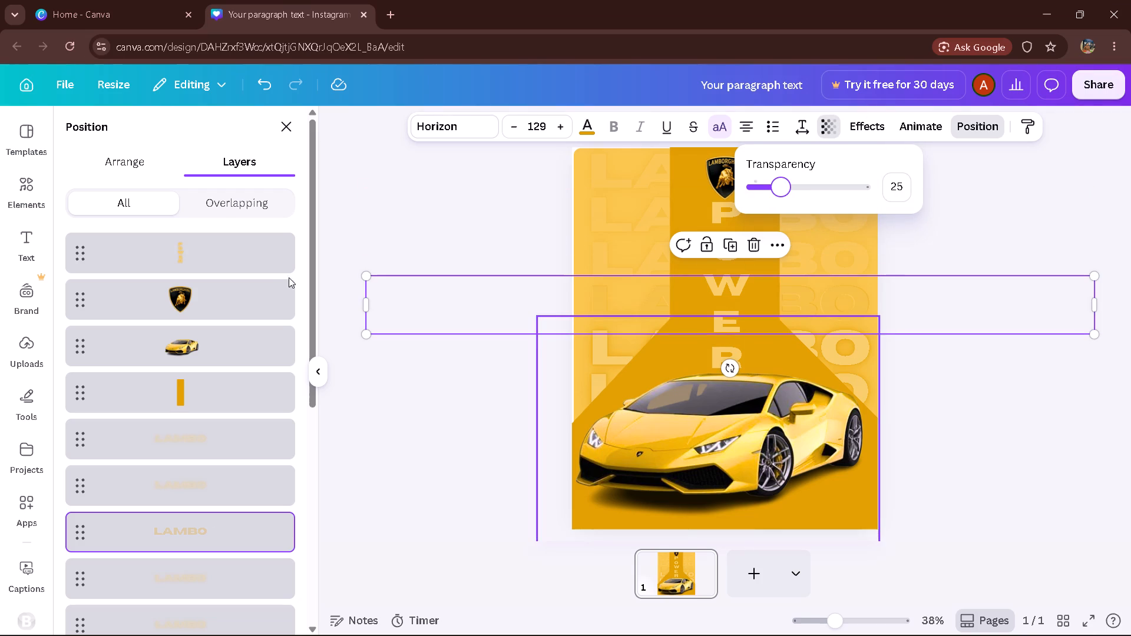
Set the Transparency value of the Neon LAMBO text in the fifth row to 25.
{"action": "left_click_drag", "start_coordinate": [311, 269], "coordinate": [324, 352]}
{"action": "left_click", "coordinate": [329, 380]}
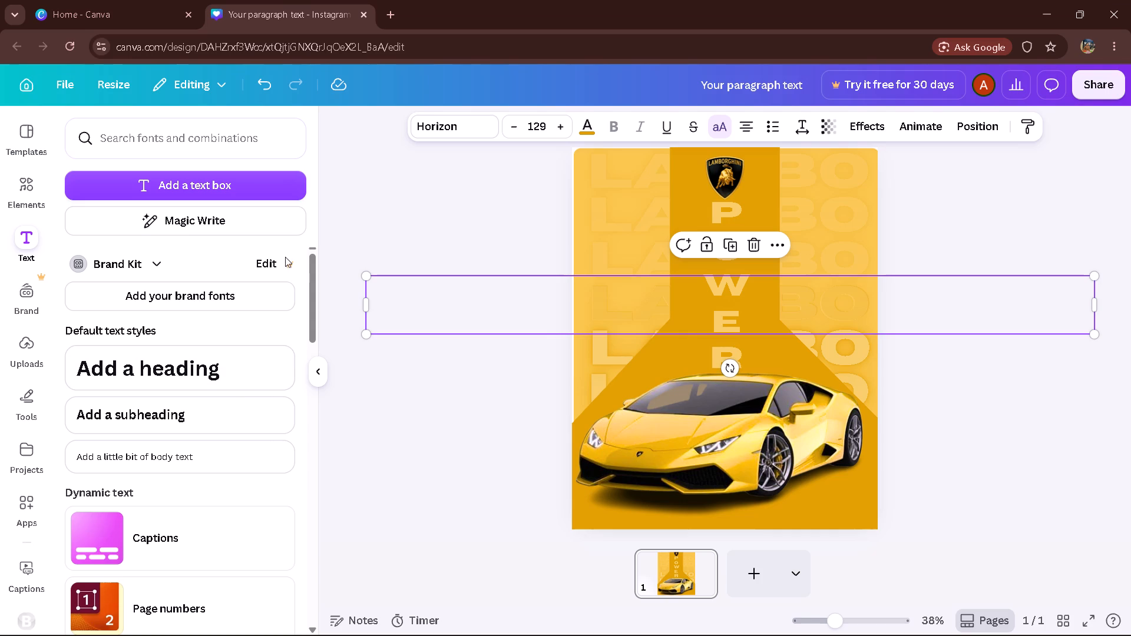
{"action": "double_click", "coordinate": [968, 131]}
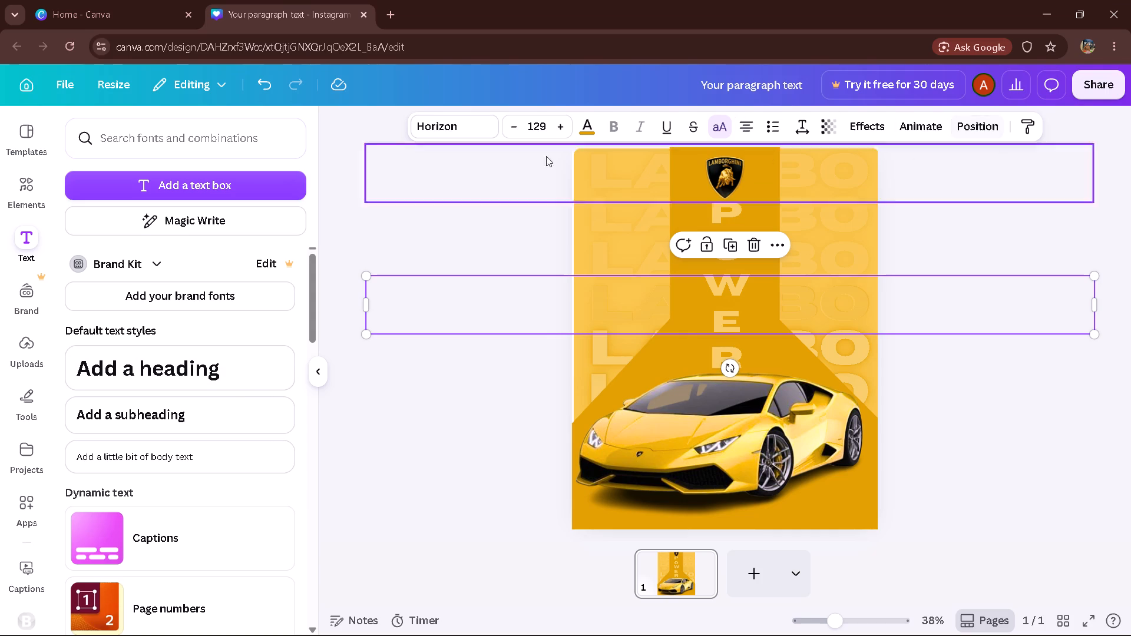
{"action": "left_click", "coordinate": [981, 133]}
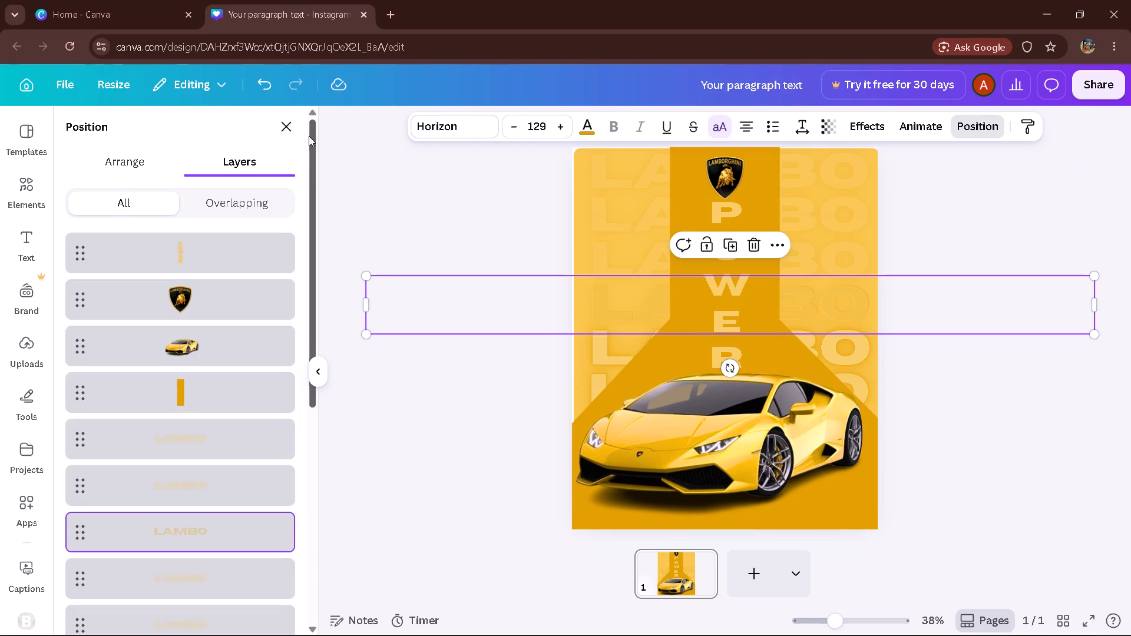
{"action": "left_click_drag", "start_coordinate": [309, 136], "coordinate": [312, 429]}
{"action": "left_click", "coordinate": [188, 365]}
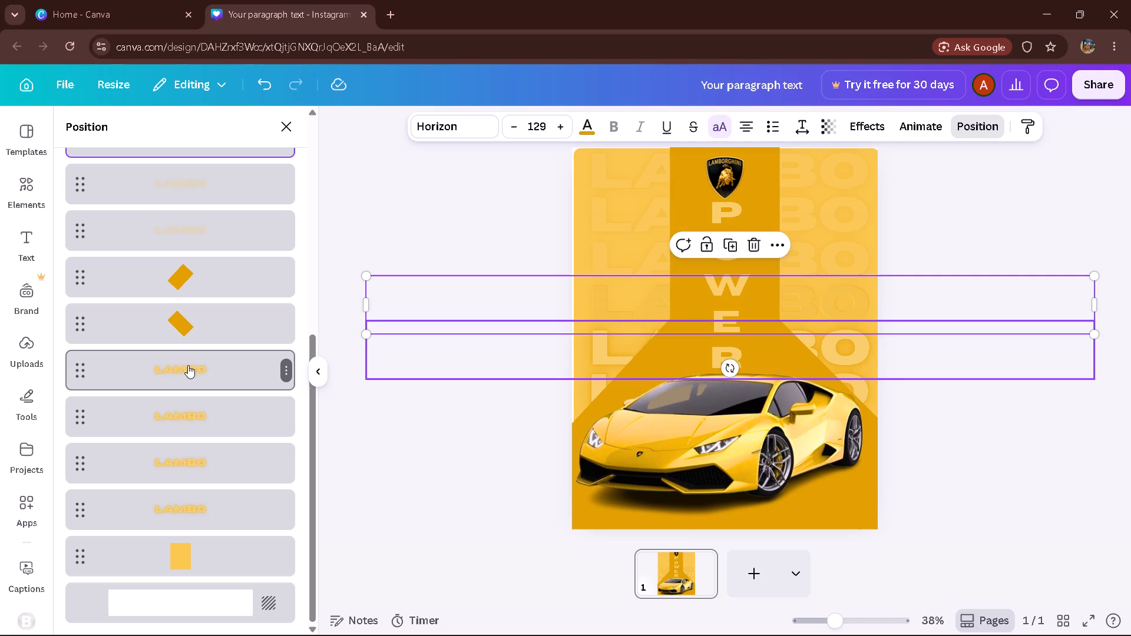
{"action": "left_click", "coordinate": [824, 123]}
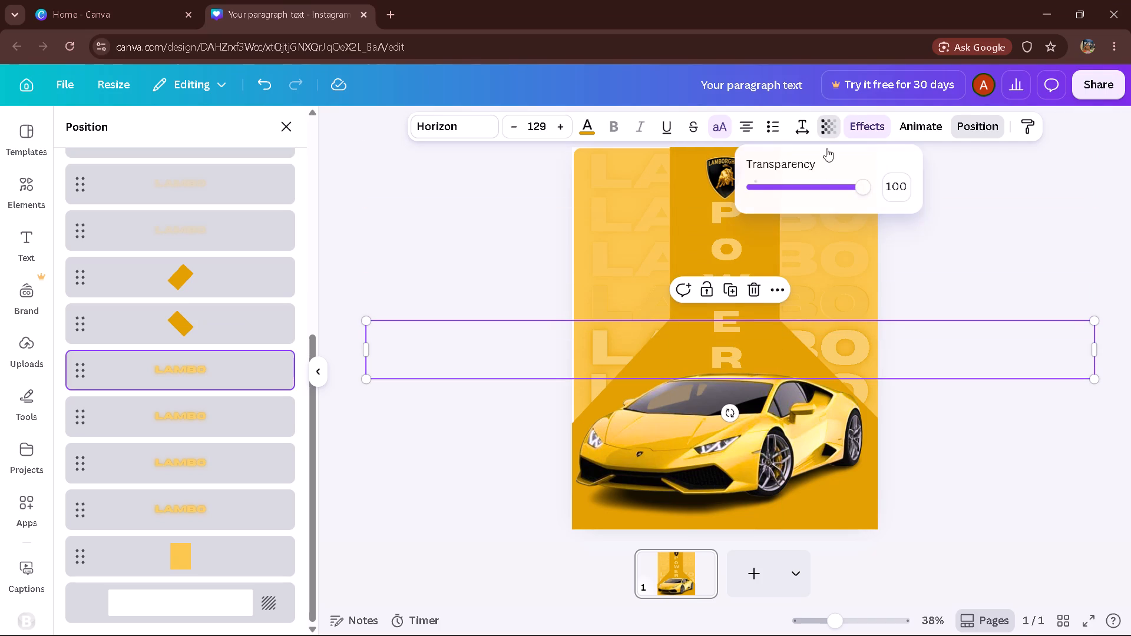
{"action": "left_click", "coordinate": [812, 185]}
{"action": "left_click_drag", "start_coordinate": [809, 185], "coordinate": [791, 185]}
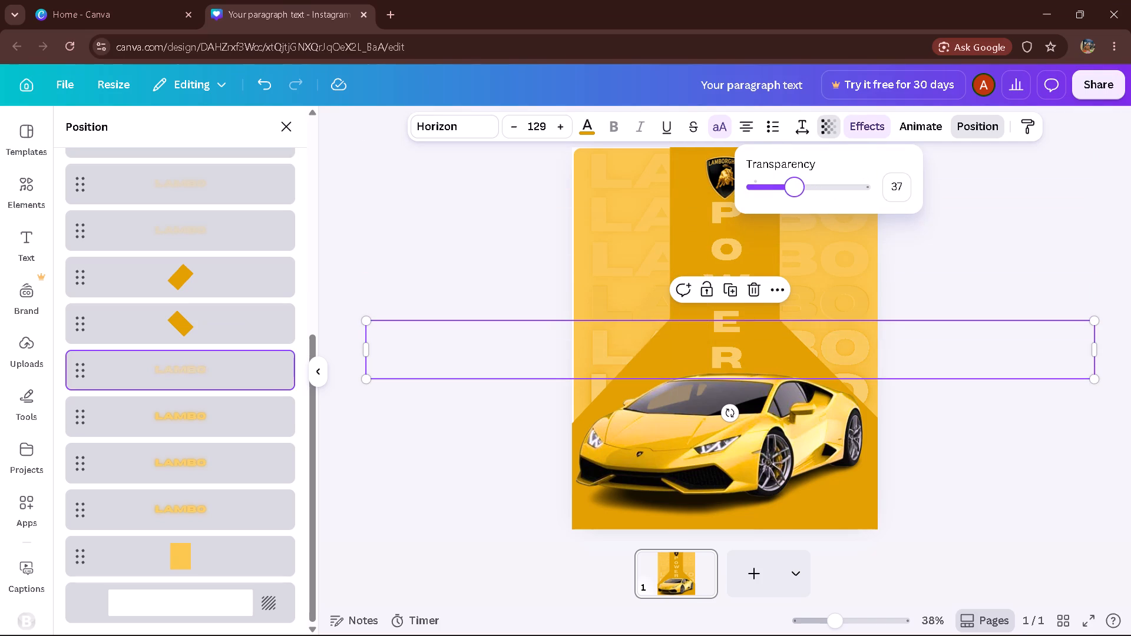
{"action": "left_click_drag", "start_coordinate": [791, 185], "coordinate": [780, 185]}
Set the Transparency value of the lowest LAMBO row, hidden behind the car's front bumper, to 25.
{"action": "left_click", "coordinate": [188, 416]}
{"action": "double_click", "coordinate": [829, 128]}
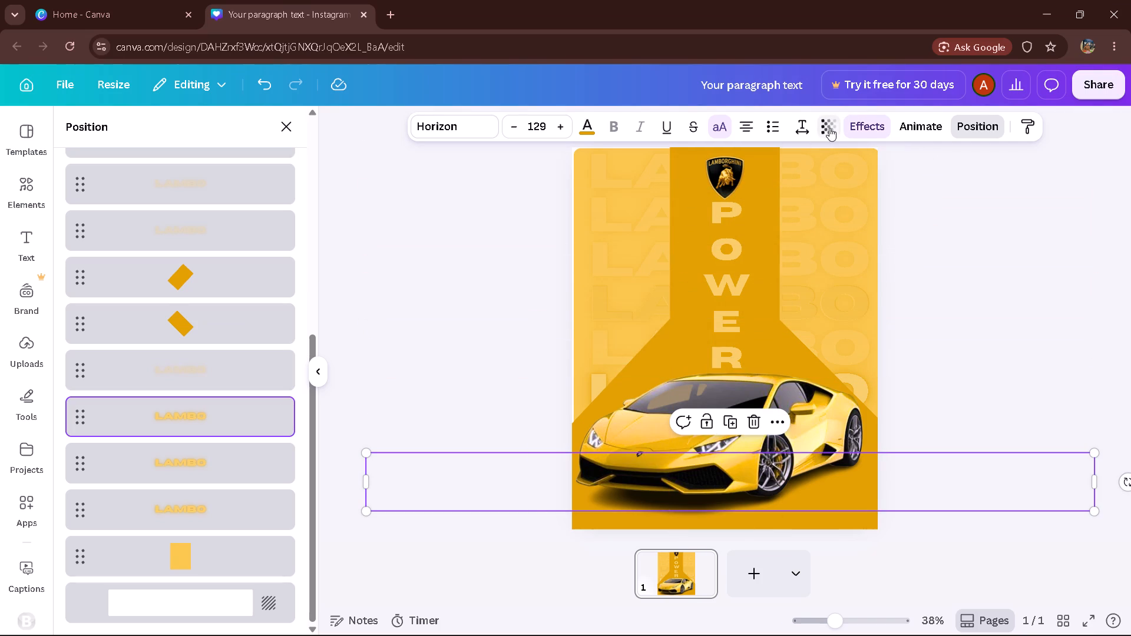
{"action": "left_click", "coordinate": [821, 128]}
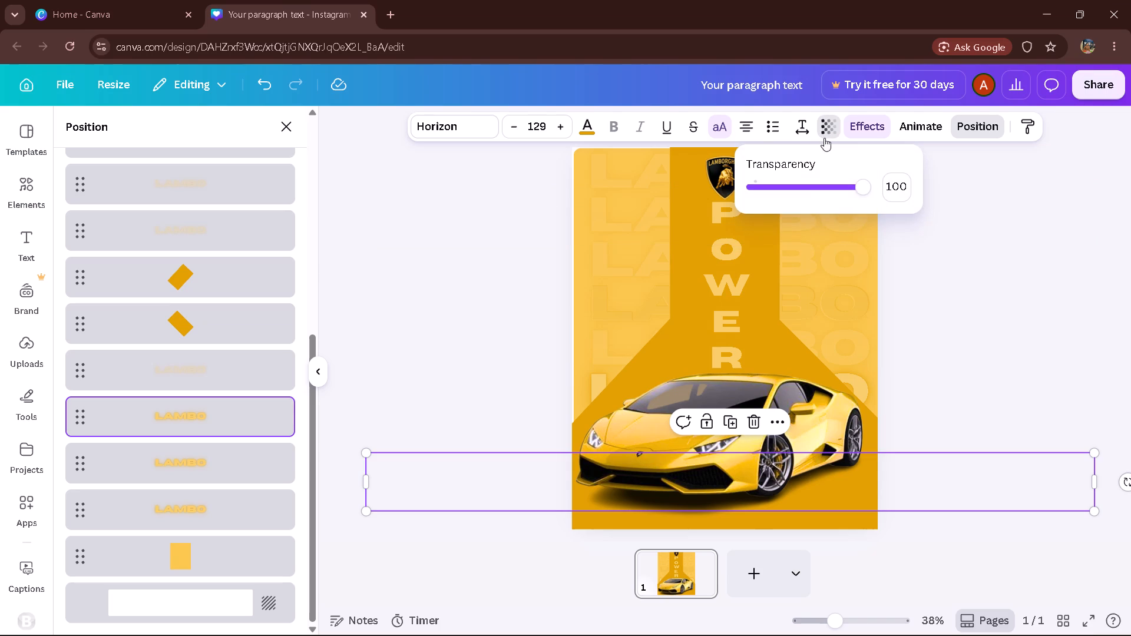
{"action": "left_click_drag", "start_coordinate": [806, 195], "coordinate": [791, 193]}
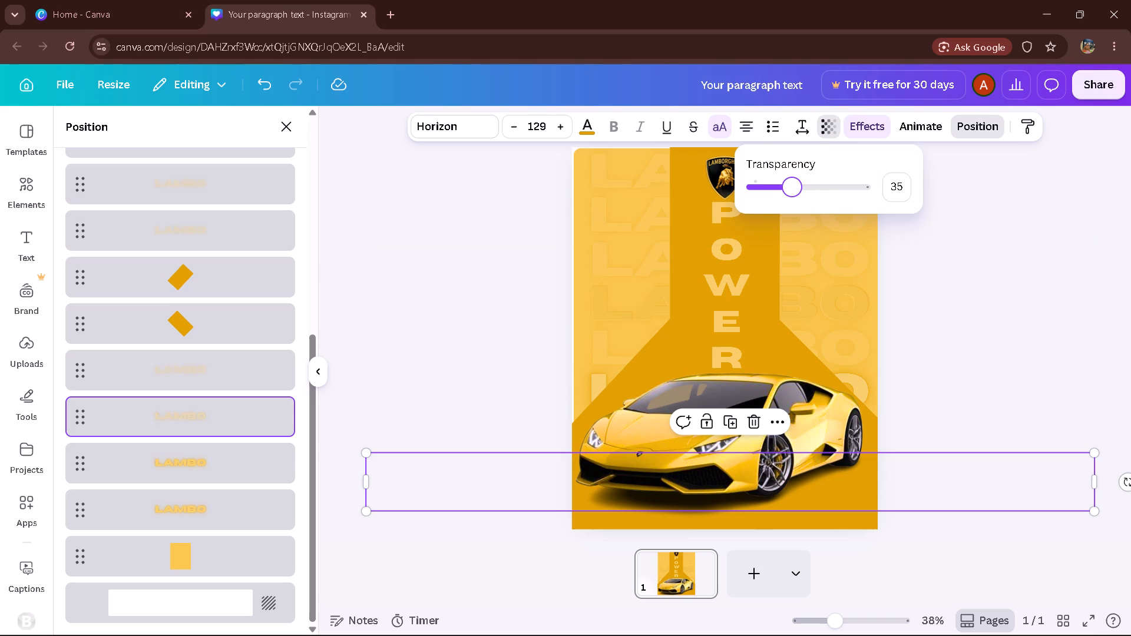
{"action": "left_click_drag", "start_coordinate": [791, 193], "coordinate": [781, 193]}
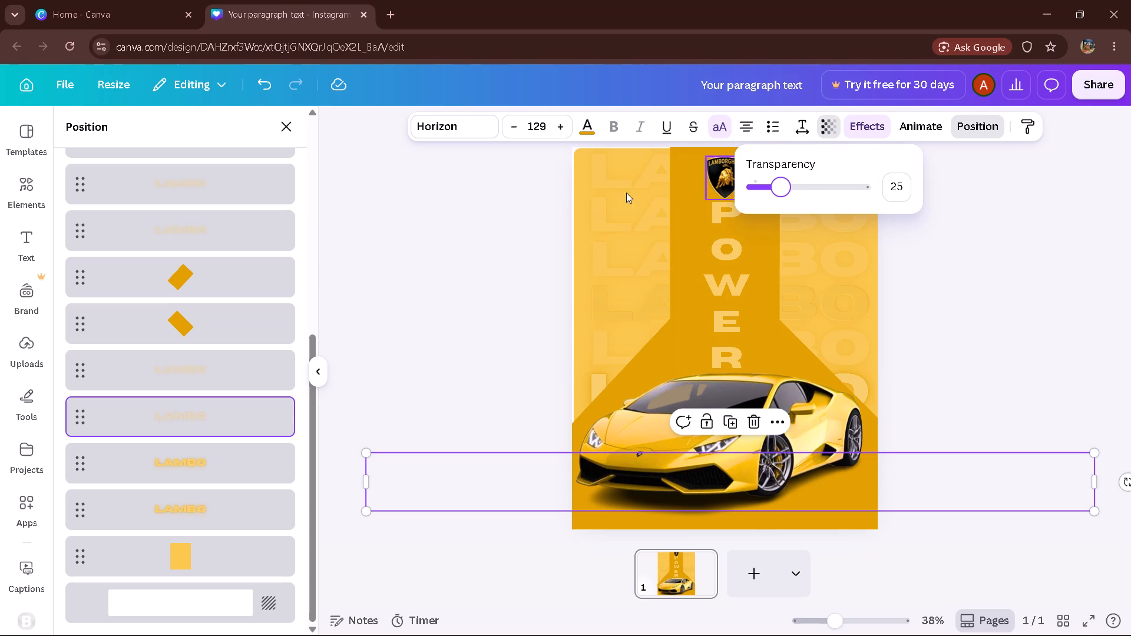
Set the Transparency value of the sixth LAMBO row, just behind the car's roof, to 23.
{"action": "scroll", "coordinate": [512, 200], "scroll_direction": "down", "scroll_amount": 1}
{"action": "scroll", "coordinate": [396, 223], "scroll_direction": "up", "scroll_amount": 1}
{"action": "scroll", "coordinate": [190, 352], "scroll_direction": "down", "scroll_amount": 1}
{"action": "scroll", "coordinate": [154, 393], "scroll_direction": "up", "scroll_amount": 1}
{"action": "scroll", "coordinate": [108, 447], "scroll_direction": "down", "scroll_amount": 1}
{"action": "scroll", "coordinate": [72, 447], "scroll_direction": "up", "scroll_amount": 1}
{"action": "scroll", "coordinate": [46, 419], "scroll_direction": "down", "scroll_amount": 1}
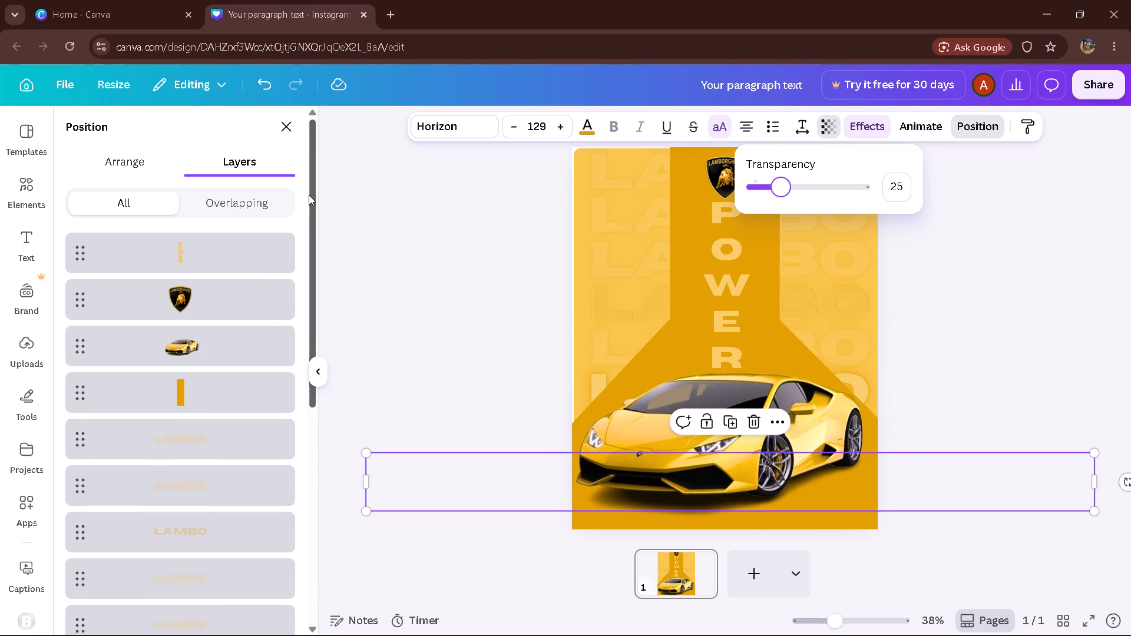
{"action": "left_click_drag", "start_coordinate": [309, 195], "coordinate": [324, 512]}
{"action": "scroll", "coordinate": [319, 285], "scroll_direction": "down", "scroll_amount": 1}
{"action": "scroll", "coordinate": [324, 509], "scroll_direction": "down", "scroll_amount": 2}
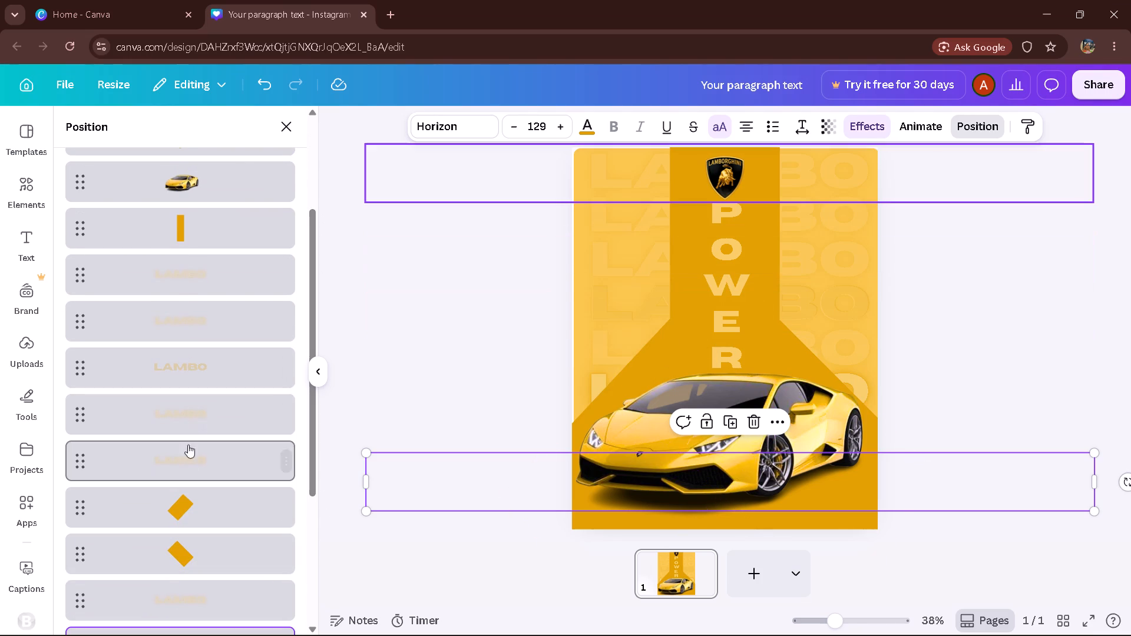
{"action": "scroll", "coordinate": [186, 478], "scroll_direction": "up", "scroll_amount": 5}
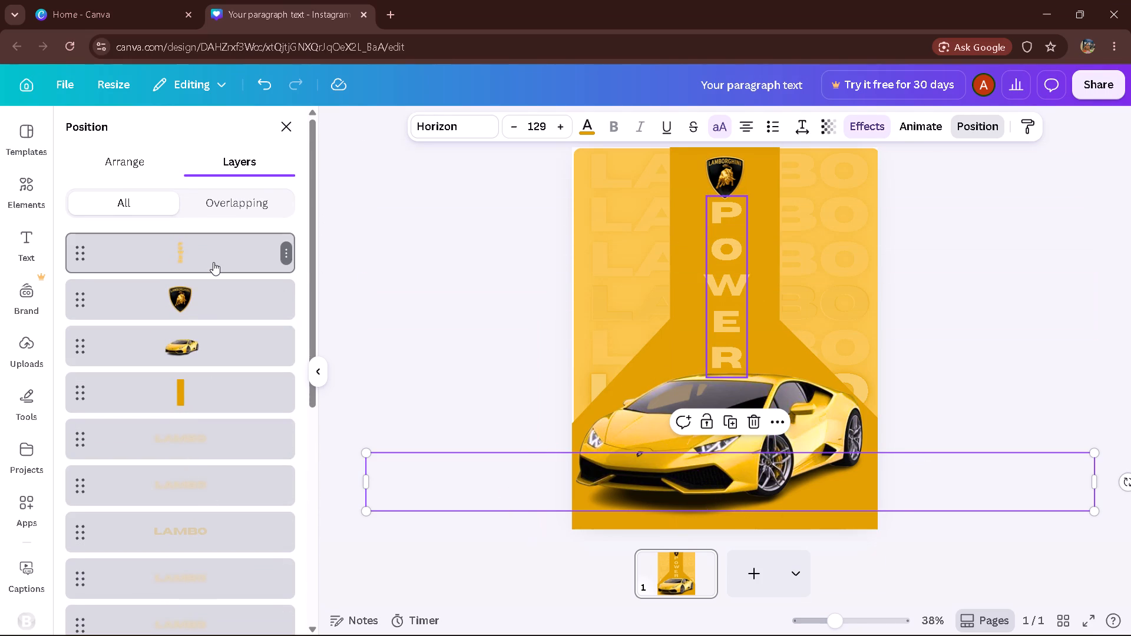
{"action": "scroll", "coordinate": [213, 262], "scroll_direction": "down", "scroll_amount": 2}
{"action": "scroll", "coordinate": [213, 262], "scroll_direction": "up", "scroll_amount": 2}
{"action": "scroll", "coordinate": [213, 262], "scroll_direction": "down", "scroll_amount": 2}
{"action": "scroll", "coordinate": [213, 262], "scroll_direction": "up", "scroll_amount": 3}
{"action": "scroll", "coordinate": [213, 262], "scroll_direction": "down", "scroll_amount": 4}
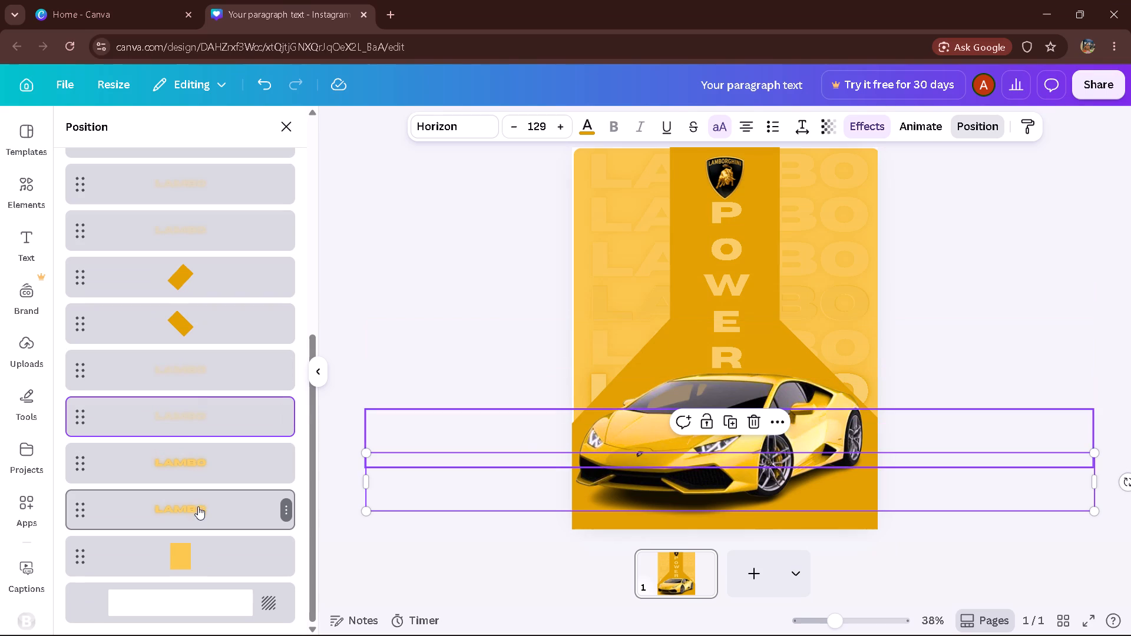
{"action": "left_click", "coordinate": [190, 468]}
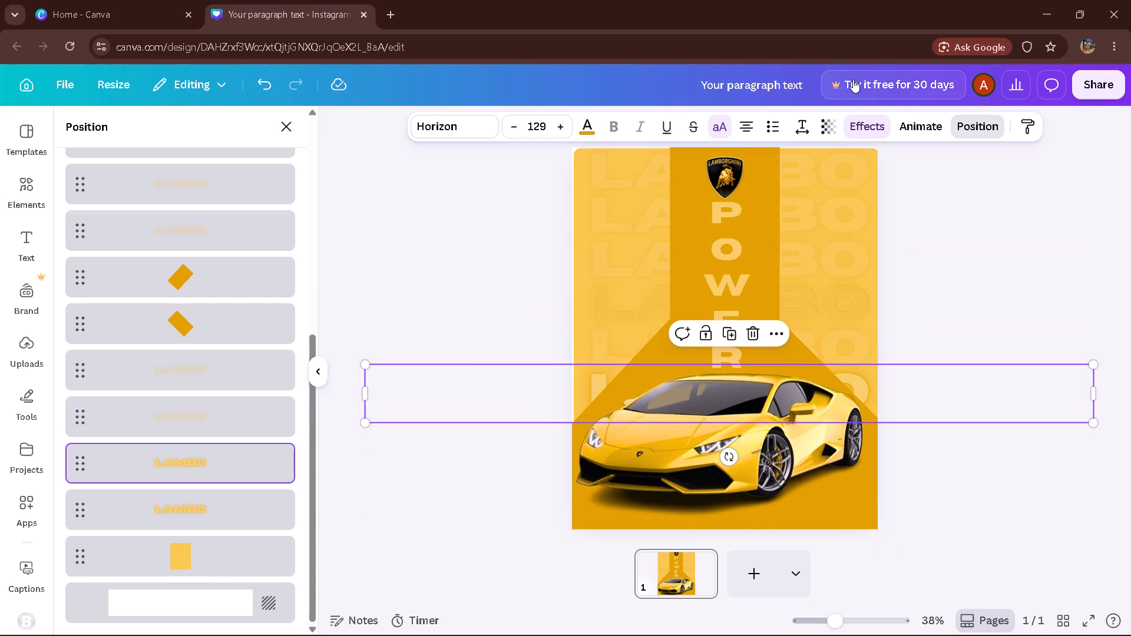
{"action": "left_click", "coordinate": [832, 128]}
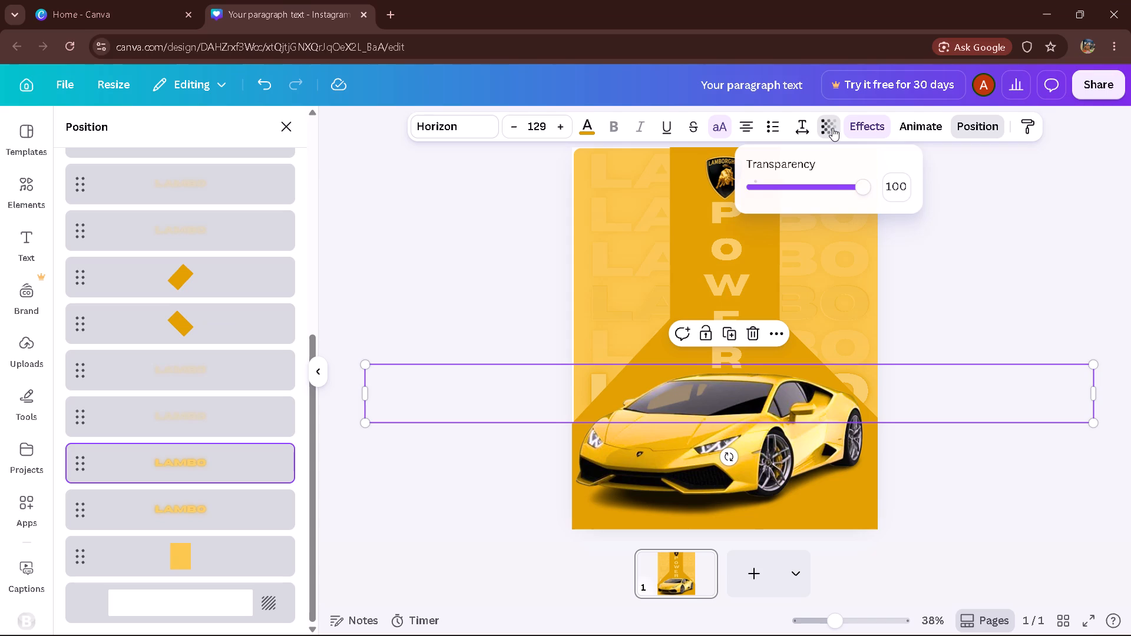
{"action": "left_click", "coordinate": [775, 177]}
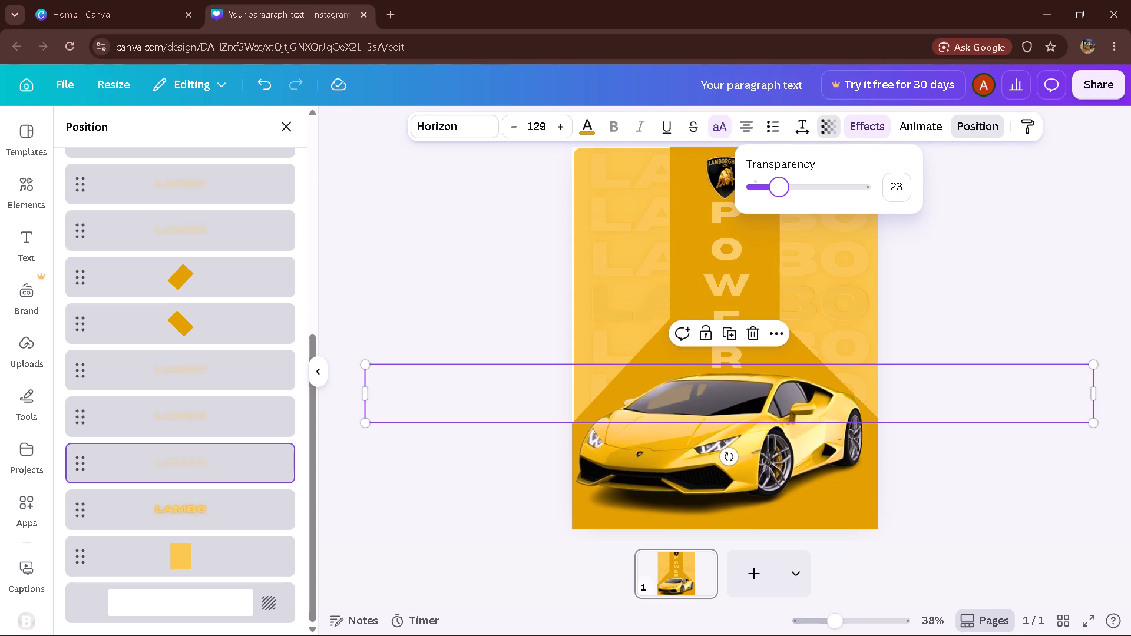
{"action": "triple_click", "coordinate": [1043, 274]}
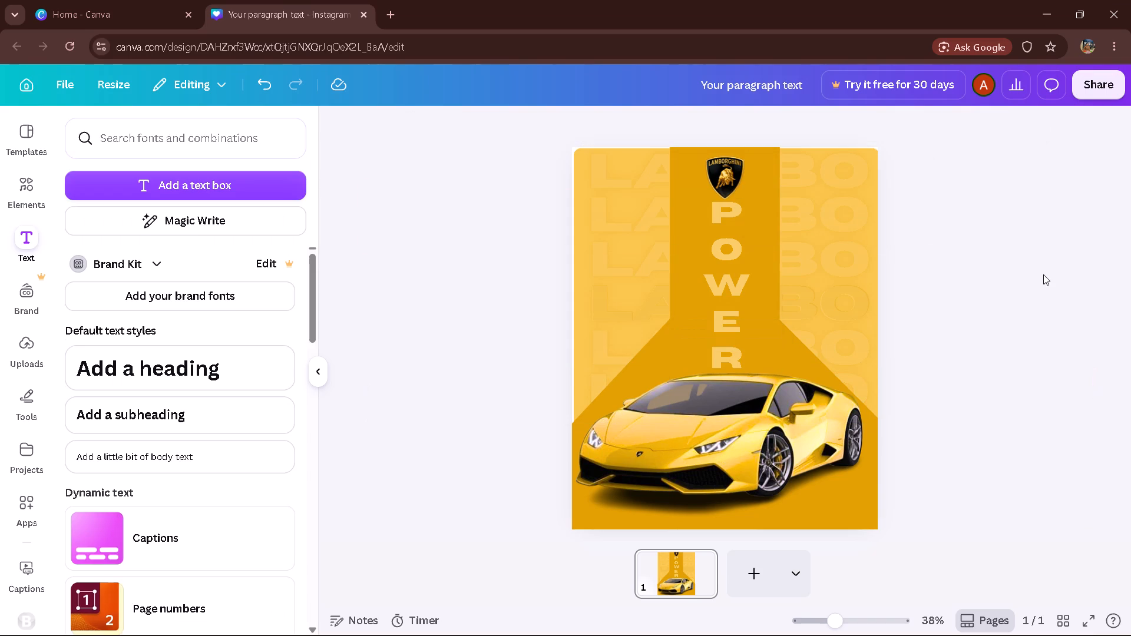
Set the Transparency value of the top LAMBO row, behind the logo, to 45.
{"action": "left_click", "coordinate": [845, 167]}
{"action": "left_click", "coordinate": [816, 121]}
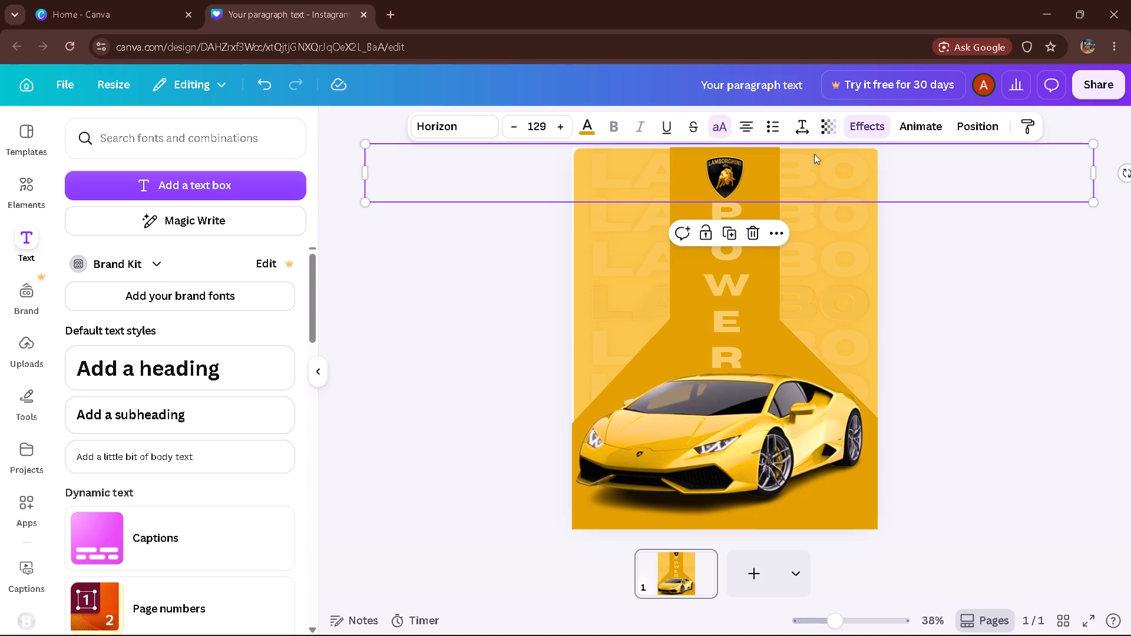
{"action": "left_click", "coordinate": [832, 133]}
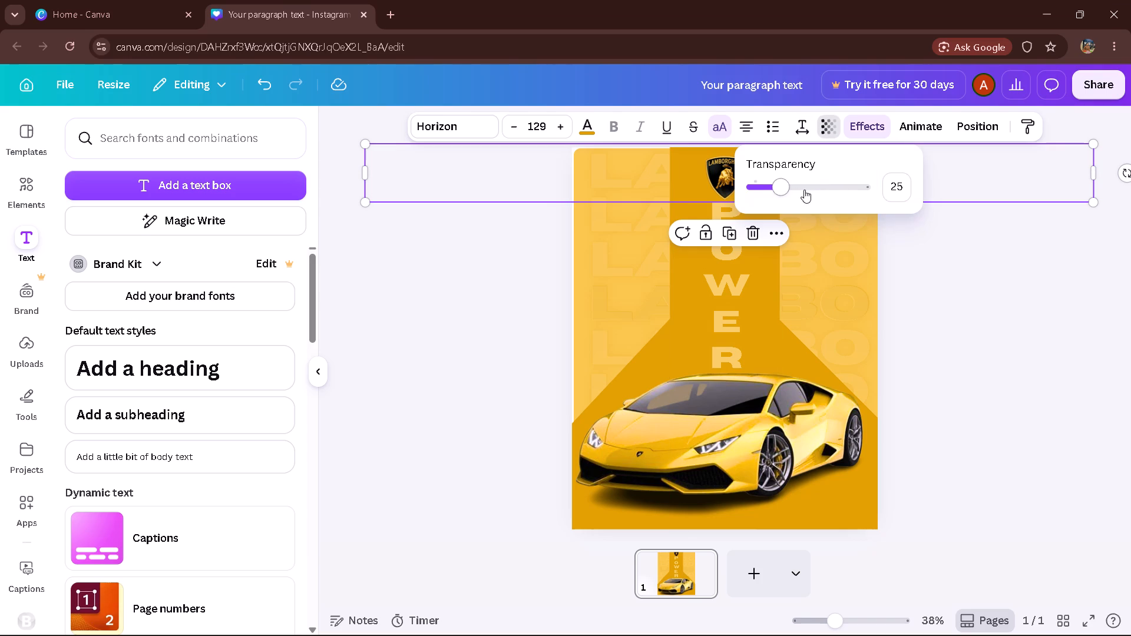
{"action": "left_click_drag", "start_coordinate": [783, 190], "coordinate": [793, 190]}
{"action": "left_click_drag", "start_coordinate": [793, 190], "coordinate": [798, 190]}
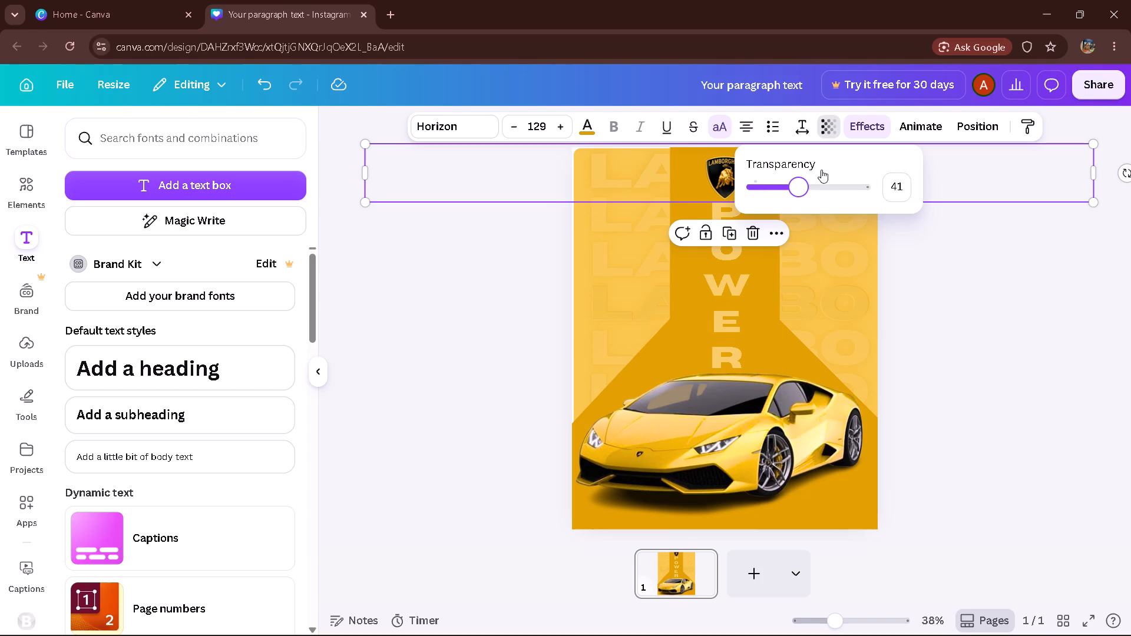
{"action": "left_click_drag", "start_coordinate": [798, 187], "coordinate": [793, 187]}
{"action": "left_click_drag", "start_coordinate": [793, 187], "coordinate": [806, 185]}
{"action": "left_click", "coordinate": [907, 185]}
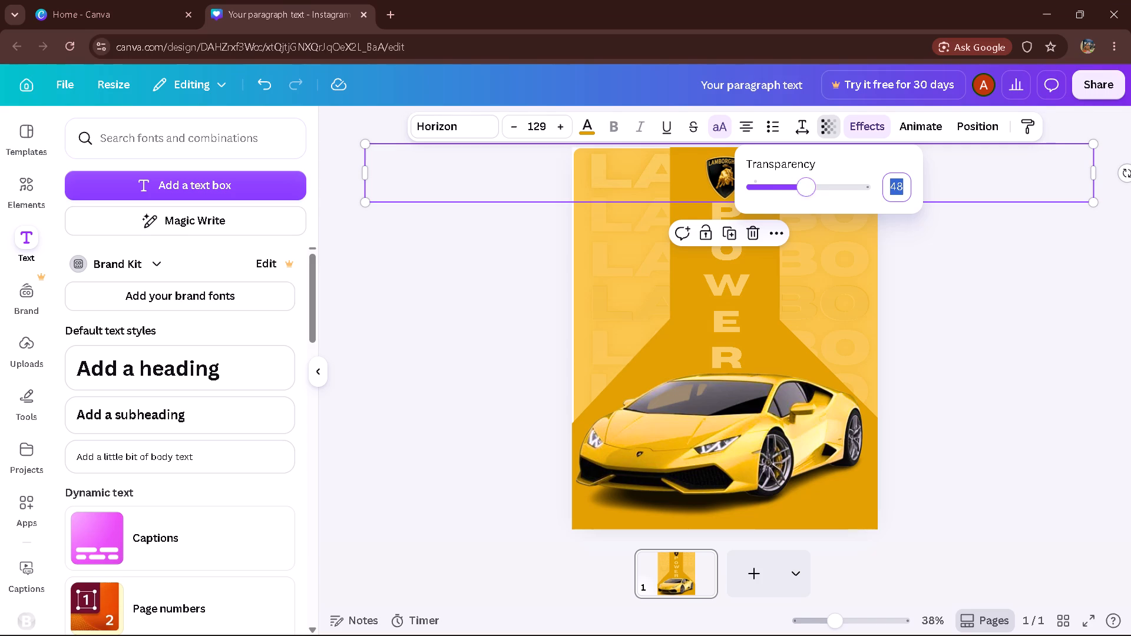
{"action": "key", "text": "BackSpace"}
{"action": "type", "text": "45"}
{"action": "key", "text": "Return"}
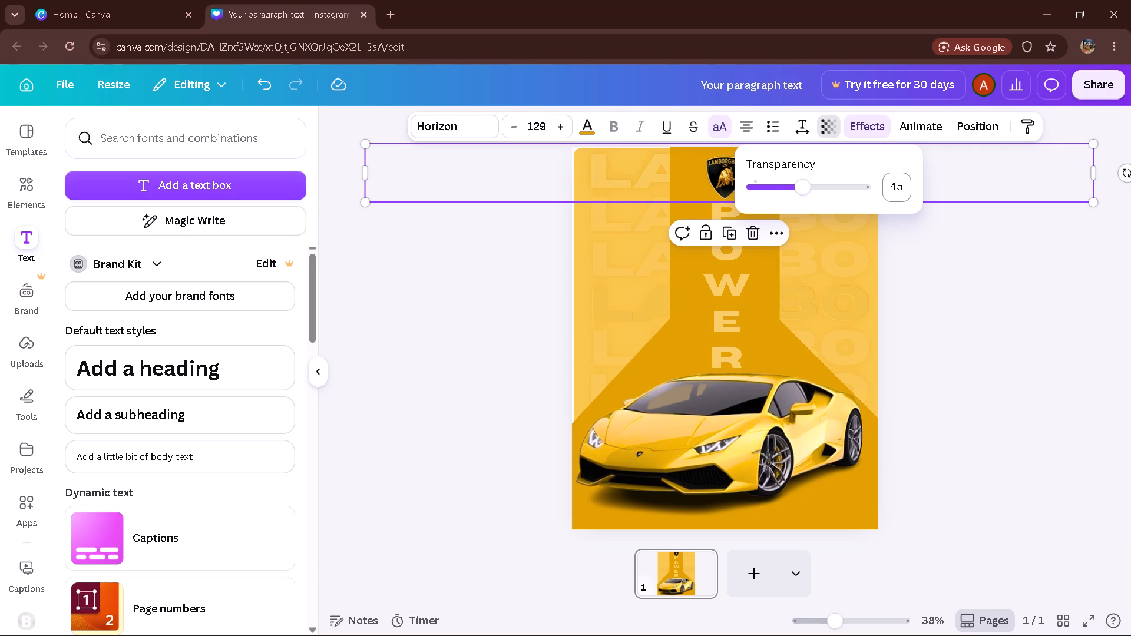
Set the Transparency value of the second LAMBO row to 45.
{"action": "left_click", "coordinate": [600, 241]}
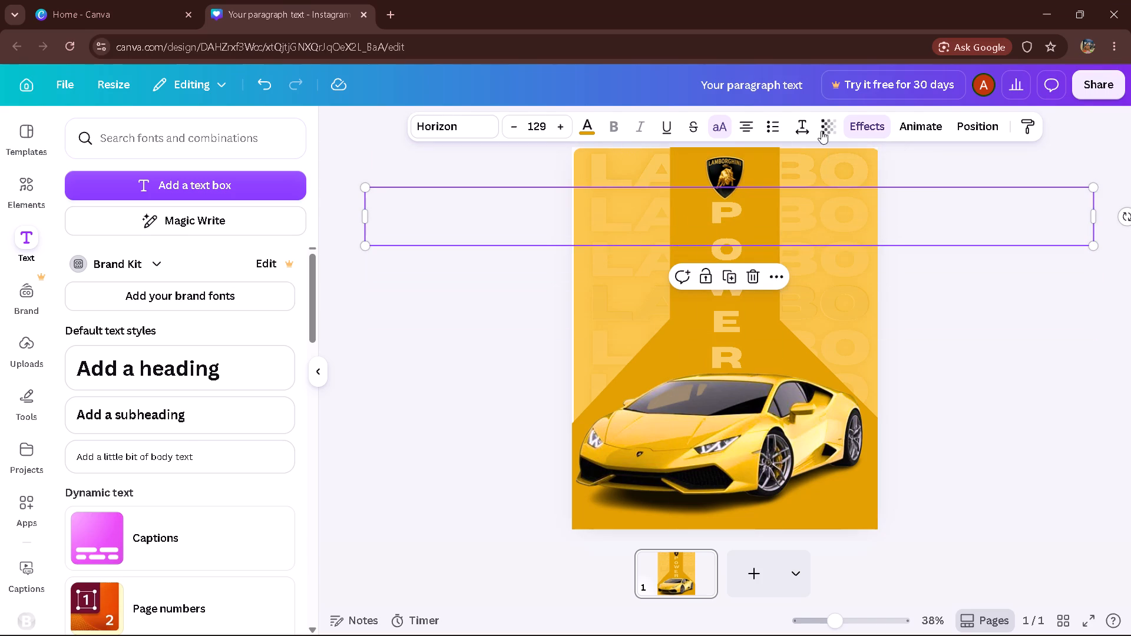
{"action": "left_click", "coordinate": [837, 123]}
{"action": "left_click", "coordinate": [907, 190]}
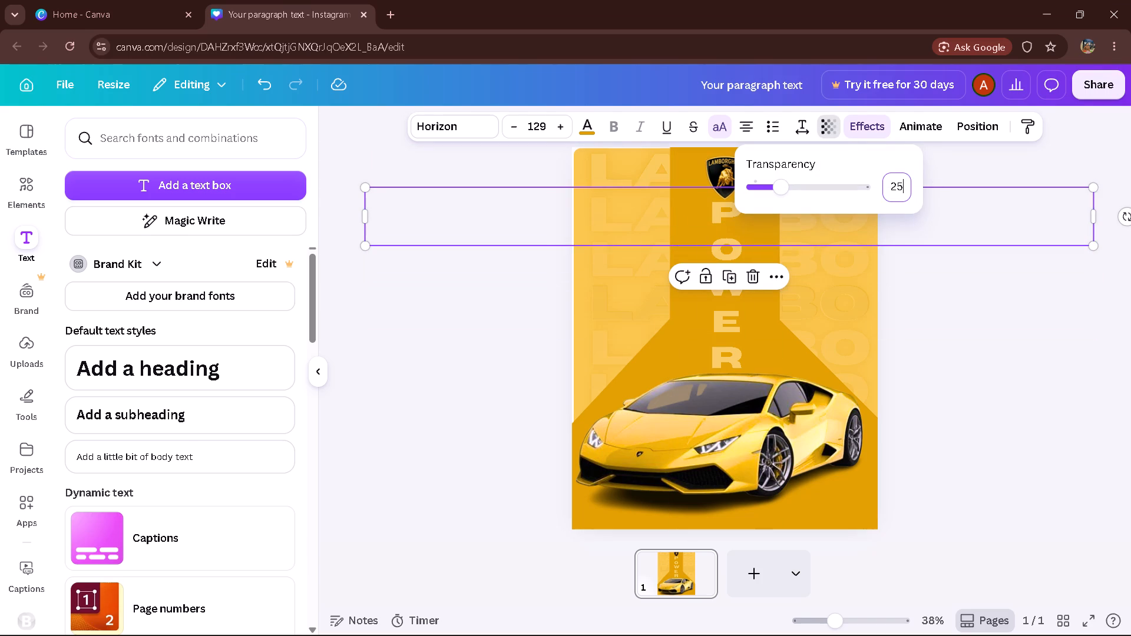
{"action": "key", "text": "BackSpace"}
{"action": "type", "text": "45"}
{"action": "key", "text": "Return"}
Set the Transparency value of the third LAMBO row to 45.
{"action": "left_click", "coordinate": [629, 267]}
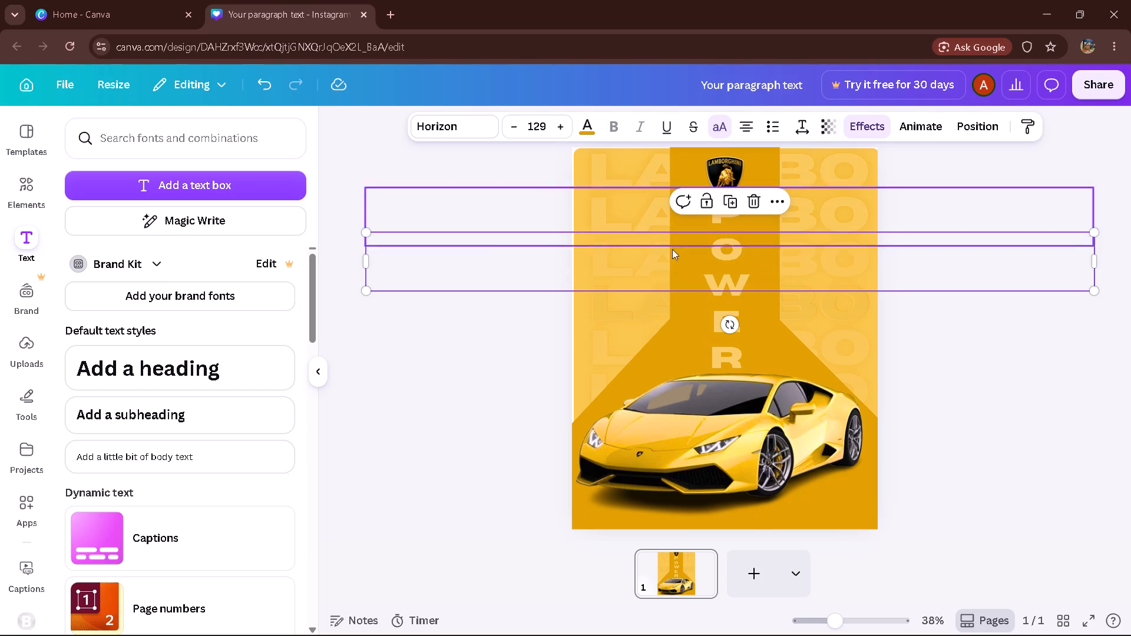
{"action": "left_click", "coordinate": [865, 120]}
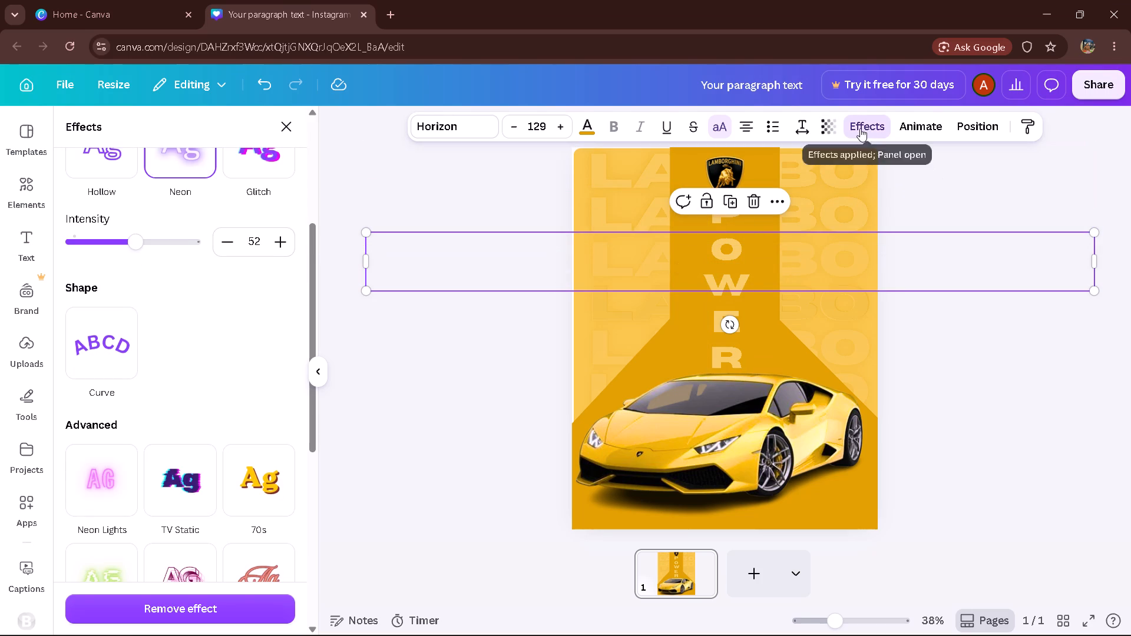
{"action": "left_click", "coordinate": [860, 128]}
{"action": "left_click", "coordinate": [829, 118]}
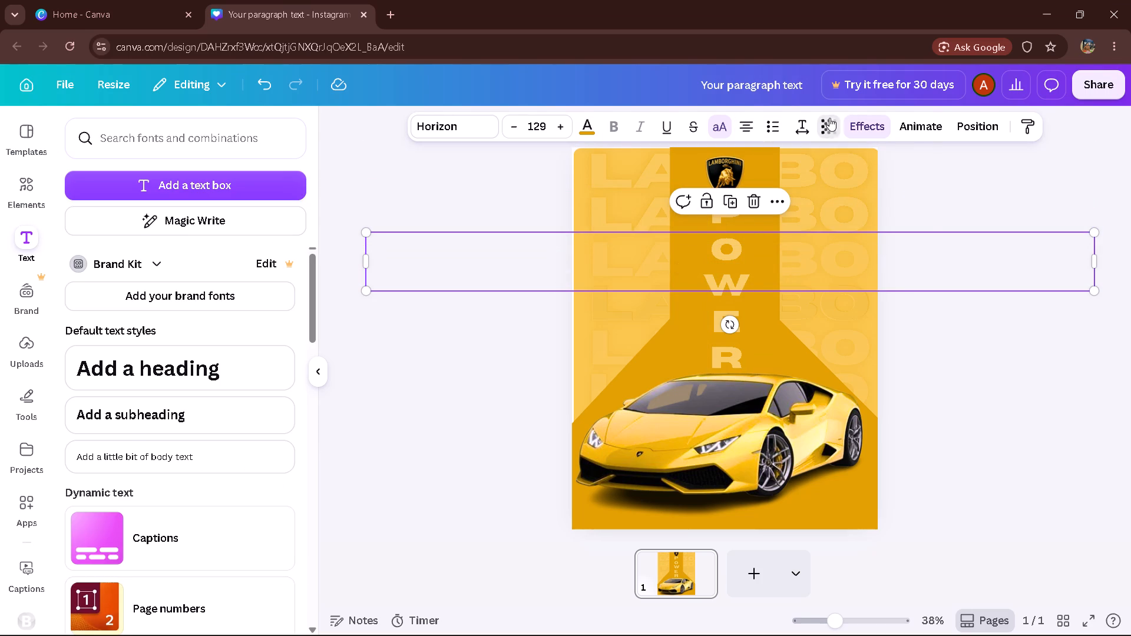
{"action": "left_click", "coordinate": [915, 195]}
{"action": "left_click", "coordinate": [899, 193]}
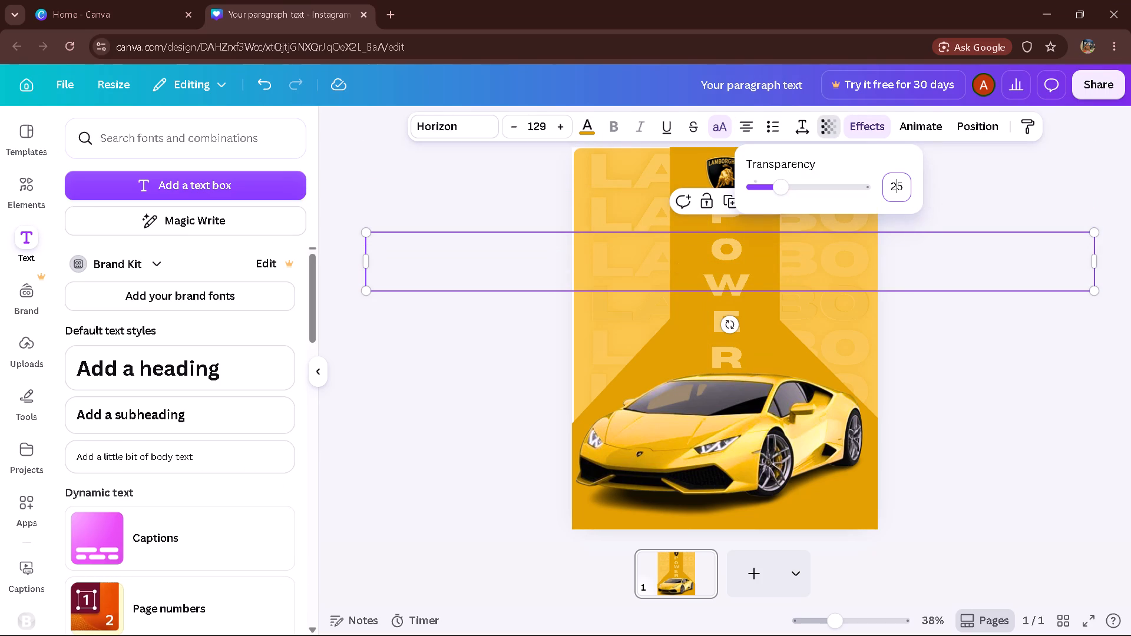
{"action": "key", "text": "BackSpace"}
{"action": "type", "text": "45"}
{"action": "key", "text": "Return"}
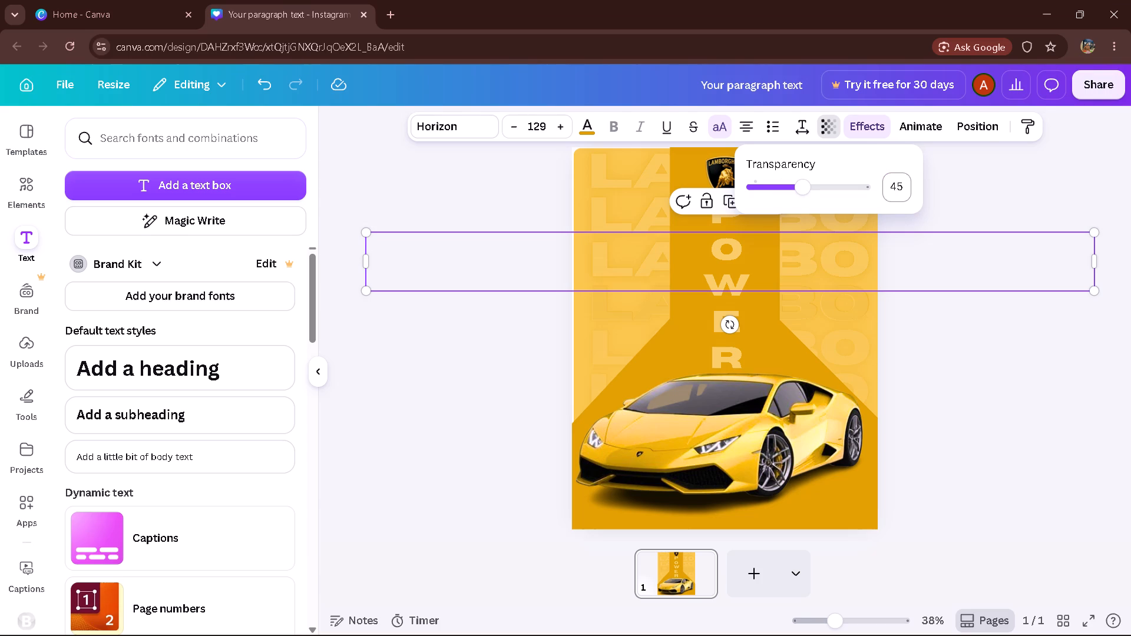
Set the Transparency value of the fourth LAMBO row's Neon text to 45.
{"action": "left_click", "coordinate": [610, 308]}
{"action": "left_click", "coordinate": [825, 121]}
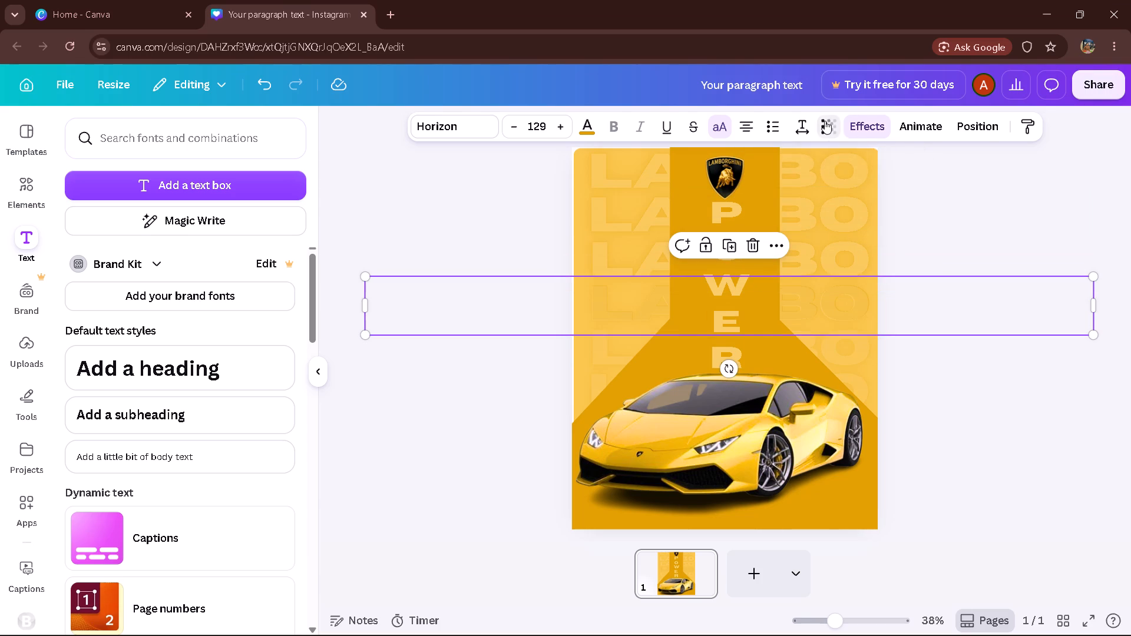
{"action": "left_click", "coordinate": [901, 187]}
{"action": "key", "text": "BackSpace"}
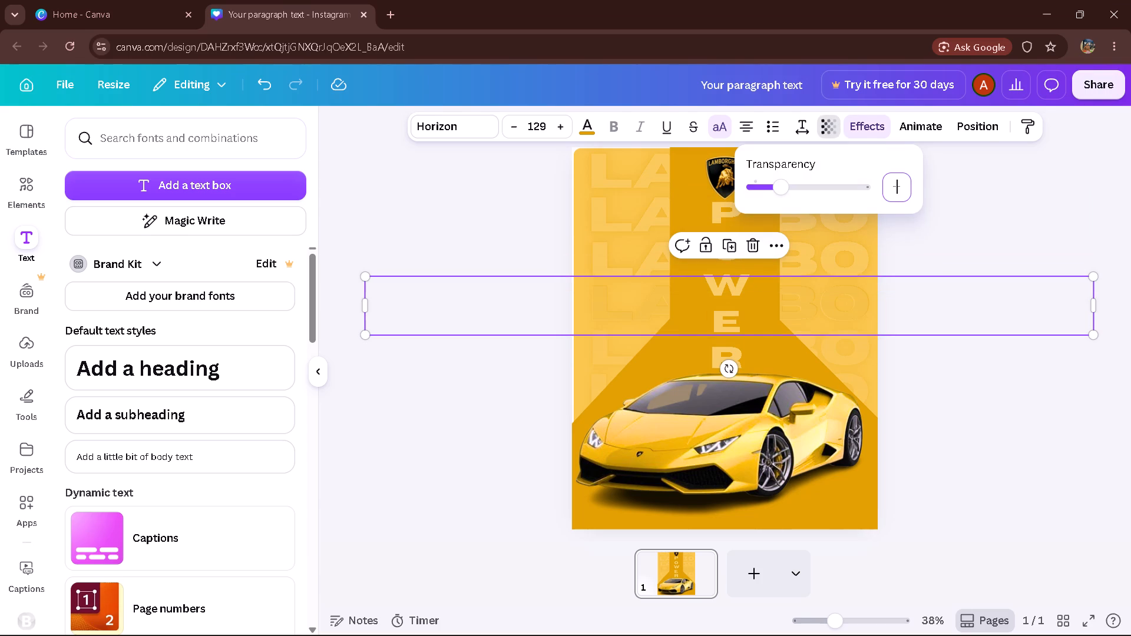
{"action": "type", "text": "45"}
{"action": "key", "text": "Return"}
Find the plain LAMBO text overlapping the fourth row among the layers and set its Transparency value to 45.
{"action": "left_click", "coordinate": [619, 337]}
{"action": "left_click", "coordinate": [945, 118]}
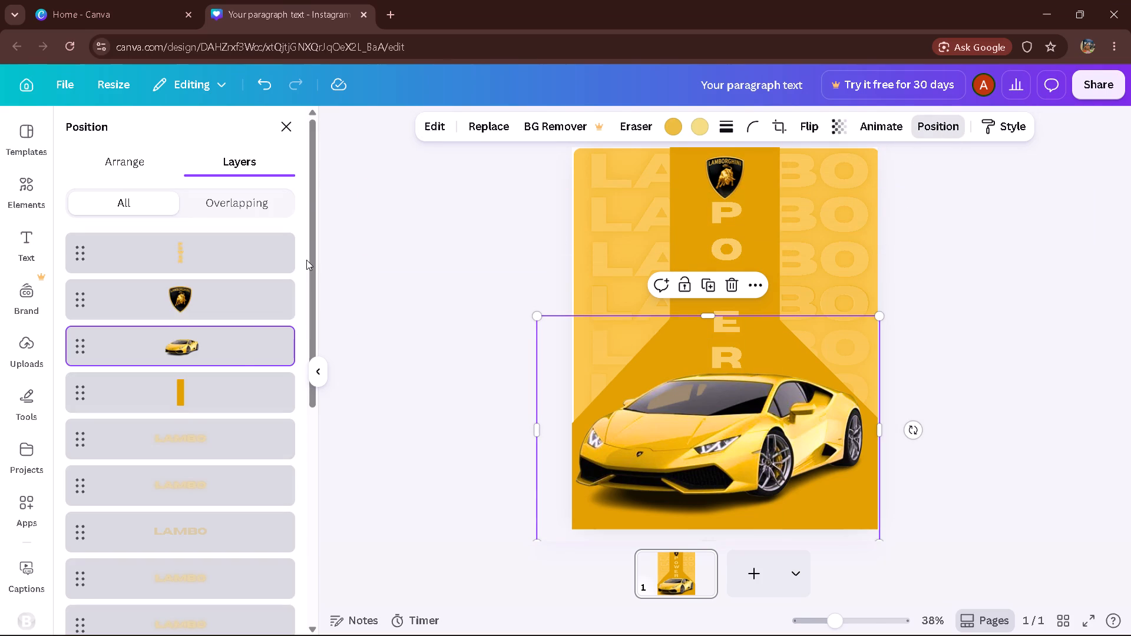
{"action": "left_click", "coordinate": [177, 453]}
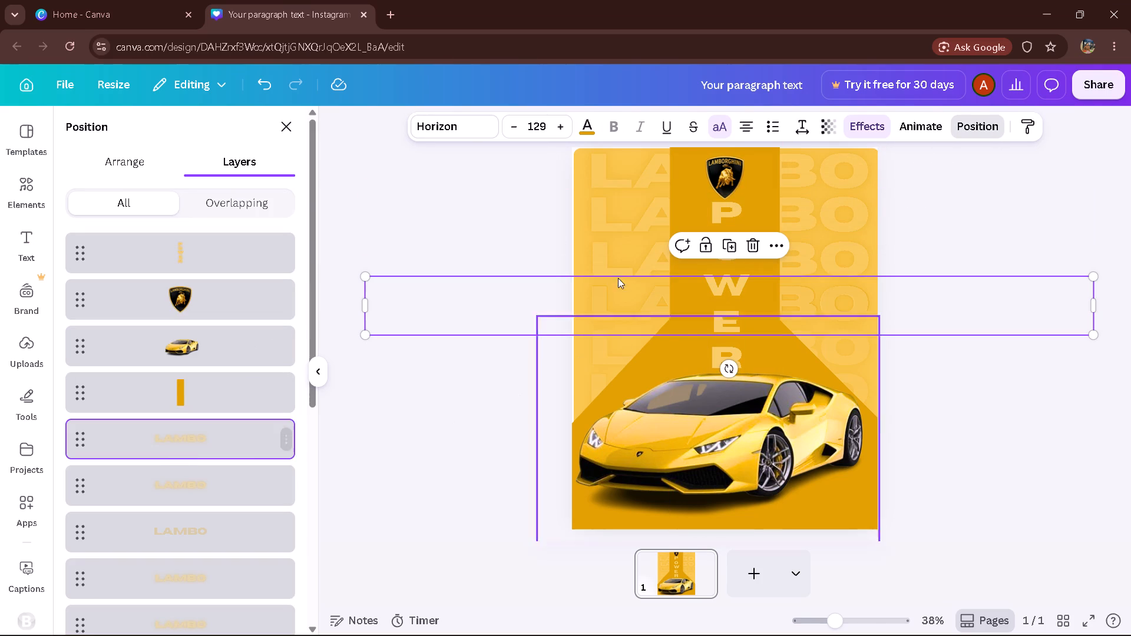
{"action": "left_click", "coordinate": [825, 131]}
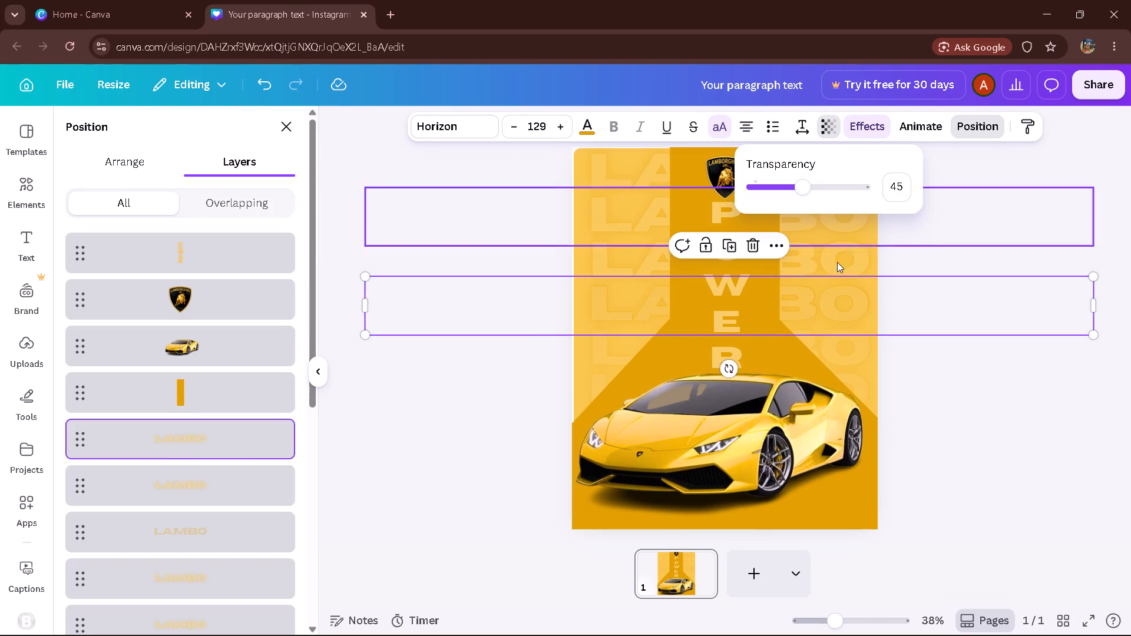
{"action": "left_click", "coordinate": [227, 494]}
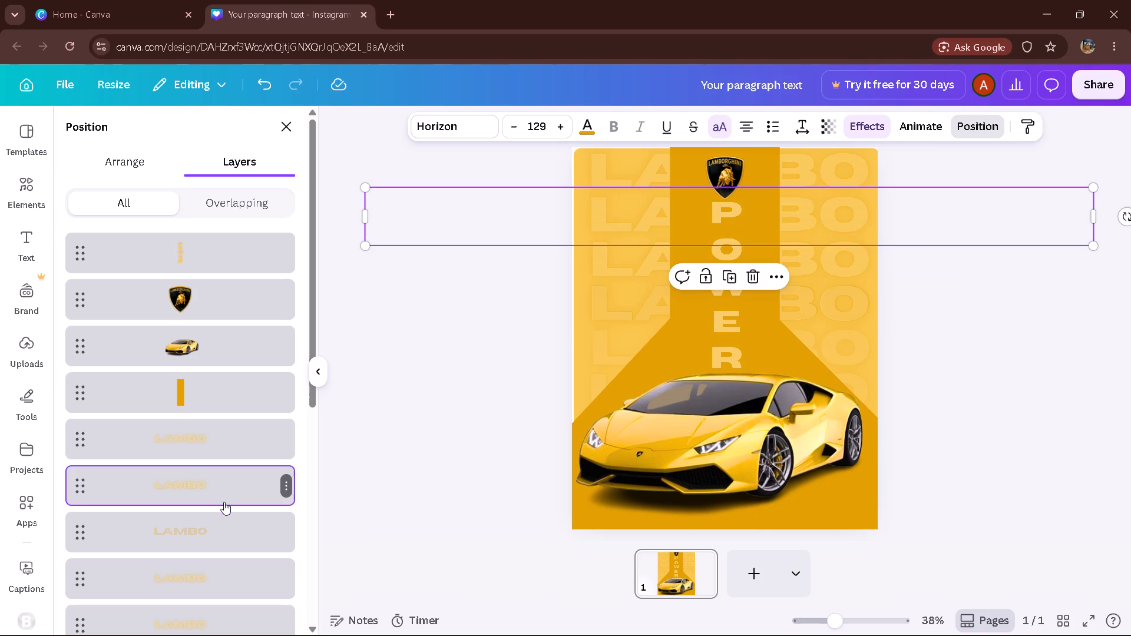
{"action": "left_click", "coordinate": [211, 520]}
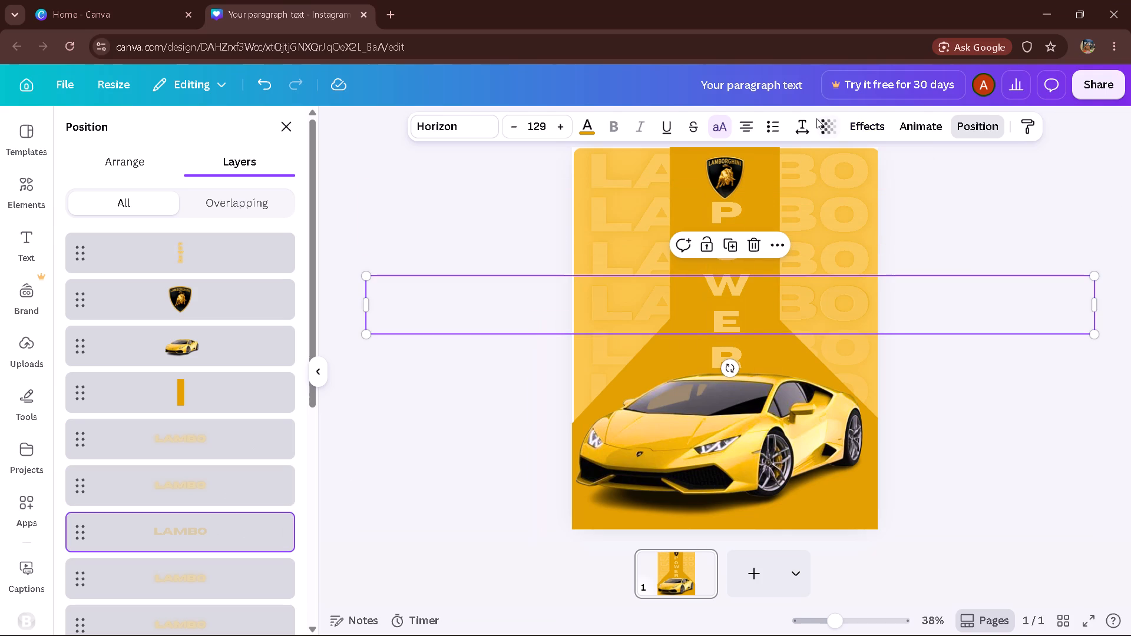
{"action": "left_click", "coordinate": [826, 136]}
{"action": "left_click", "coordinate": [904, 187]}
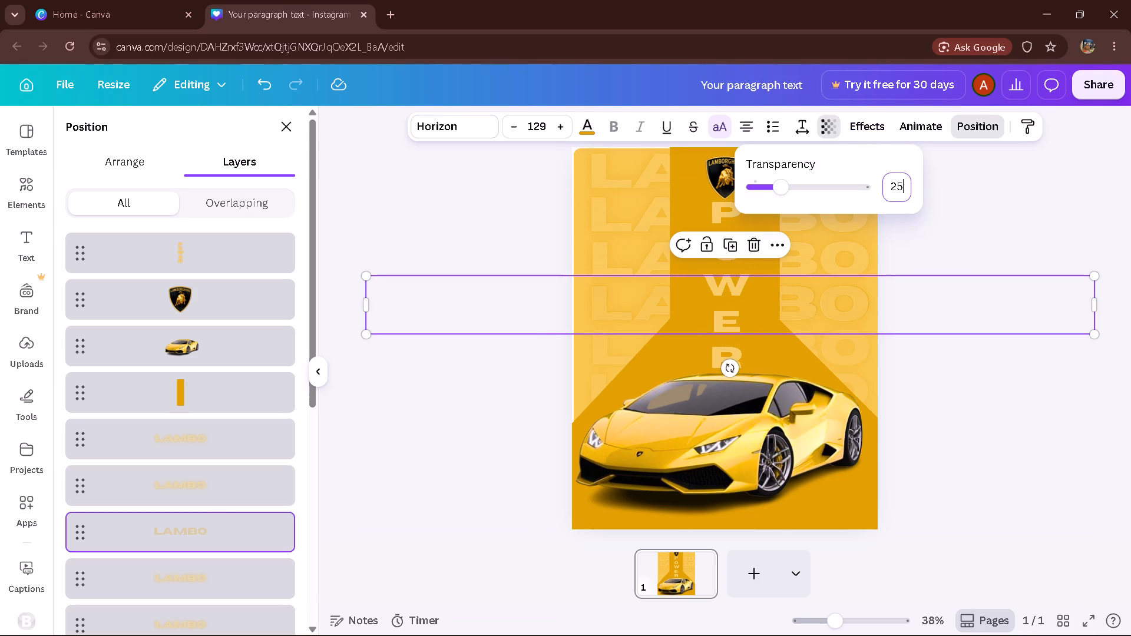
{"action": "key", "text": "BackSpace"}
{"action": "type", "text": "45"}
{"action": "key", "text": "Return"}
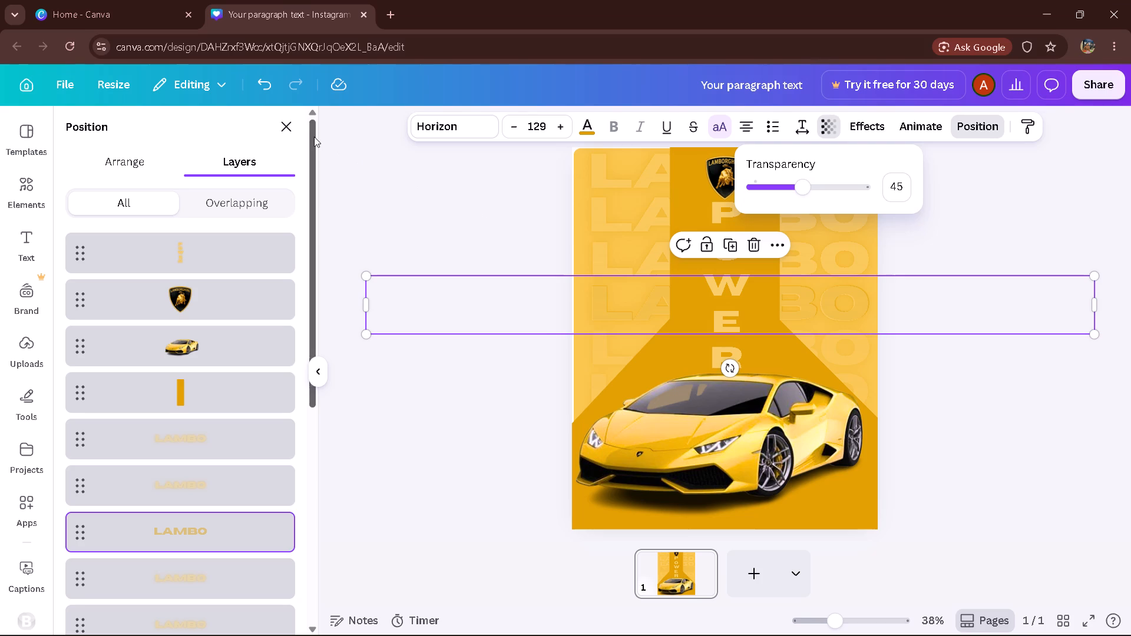
Set the Transparency value of the fifth LAMBO row, just above the car, to 45.
{"action": "left_click_drag", "start_coordinate": [314, 137], "coordinate": [309, 301]}
{"action": "left_click", "coordinate": [190, 309]}
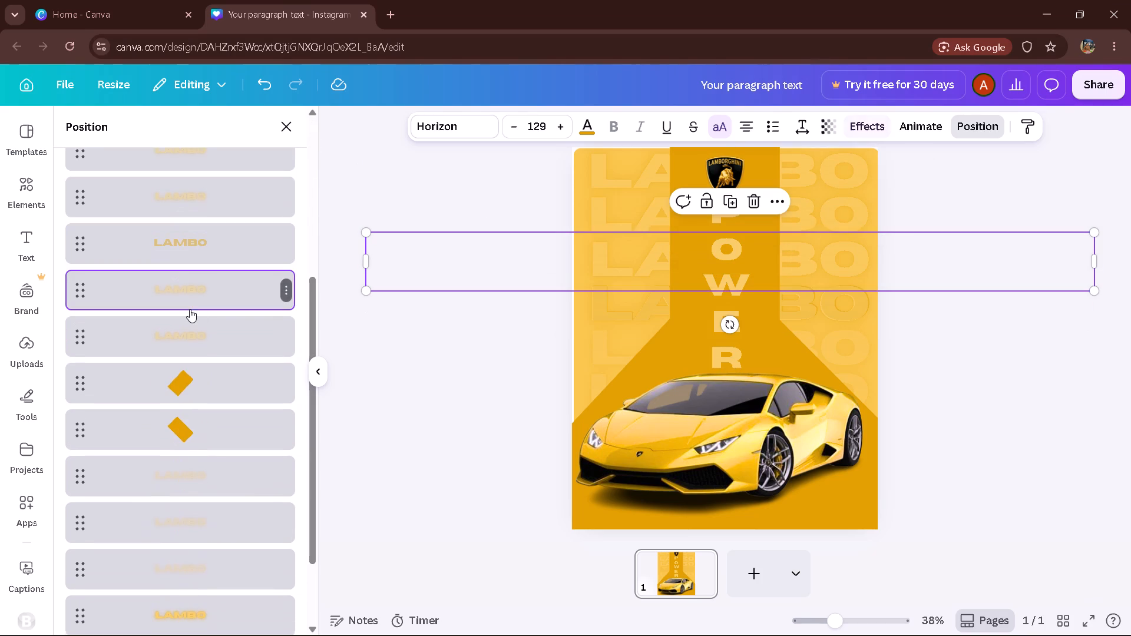
{"action": "left_click", "coordinate": [200, 347]}
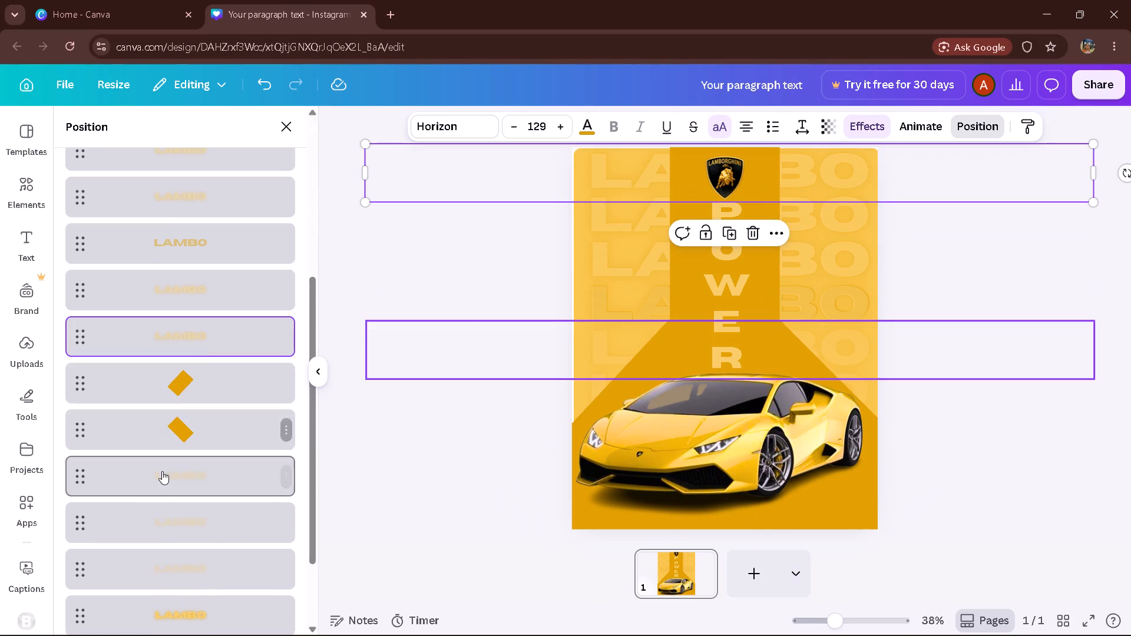
{"action": "left_click", "coordinate": [162, 471]}
{"action": "left_click", "coordinate": [822, 131]}
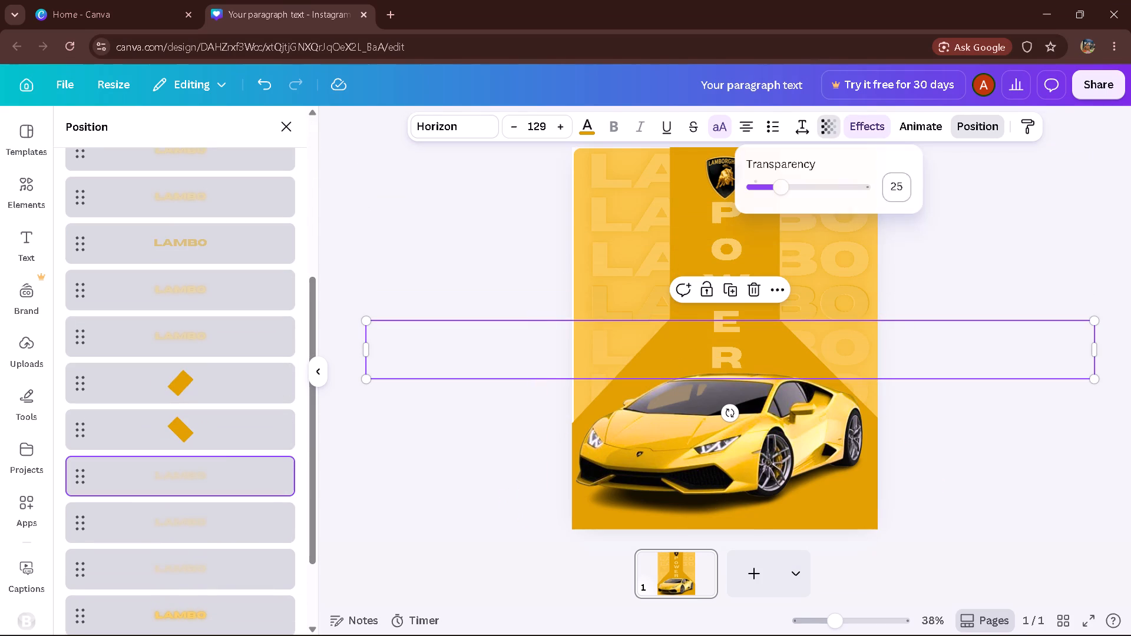
{"action": "left_click", "coordinate": [894, 183]}
{"action": "key", "text": "BackSpace"}
{"action": "type", "text": "45"}
{"action": "key", "text": "Return"}
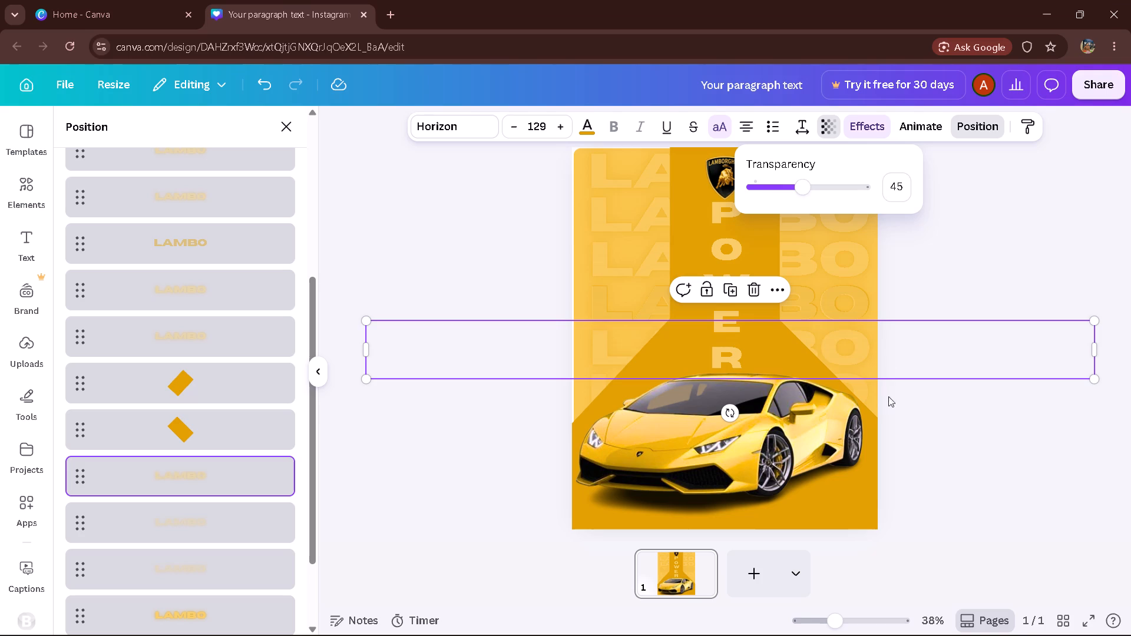
Set the Transparency value of the sixth LAMBO row, just behind the car's roof, to 45 and deselect it.
{"action": "left_click", "coordinate": [128, 519]}
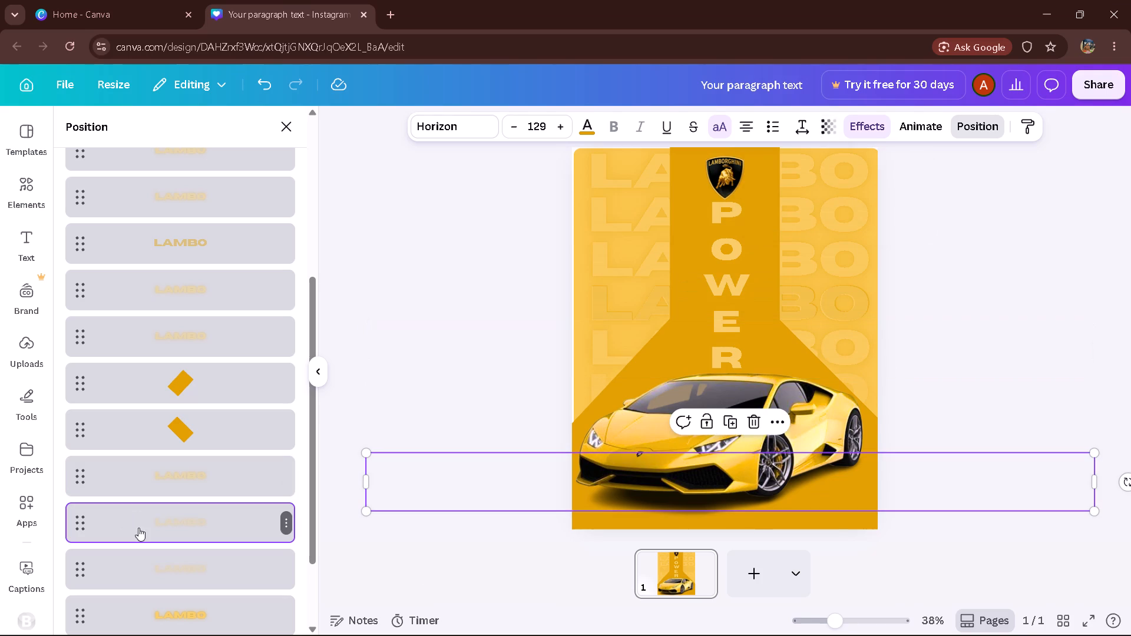
{"action": "left_click", "coordinate": [164, 569]}
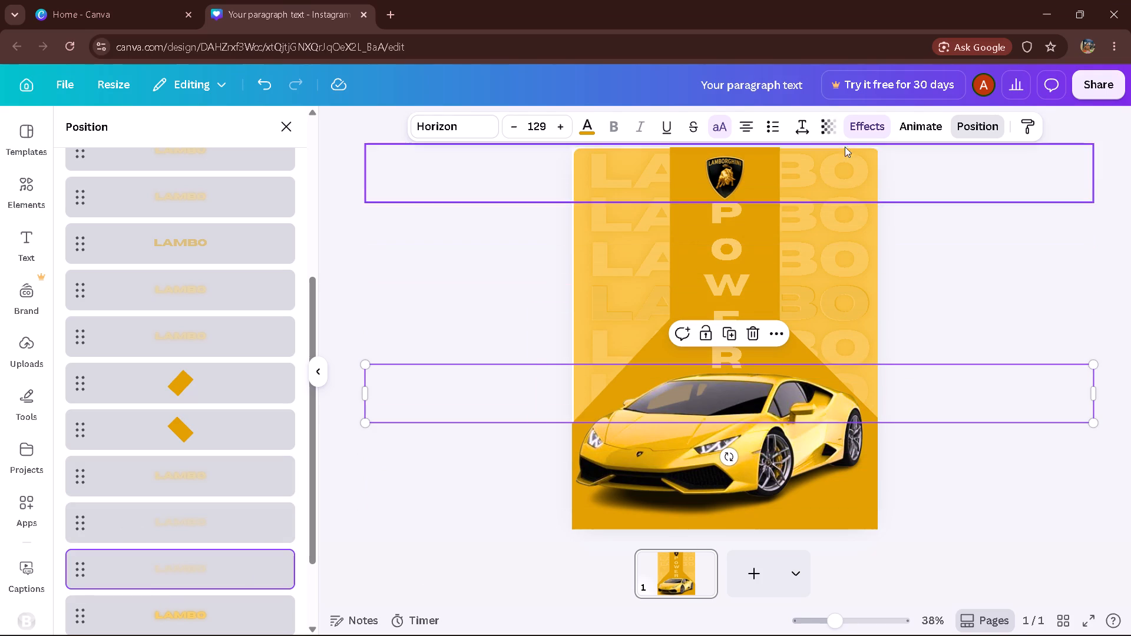
{"action": "left_click", "coordinate": [832, 115]}
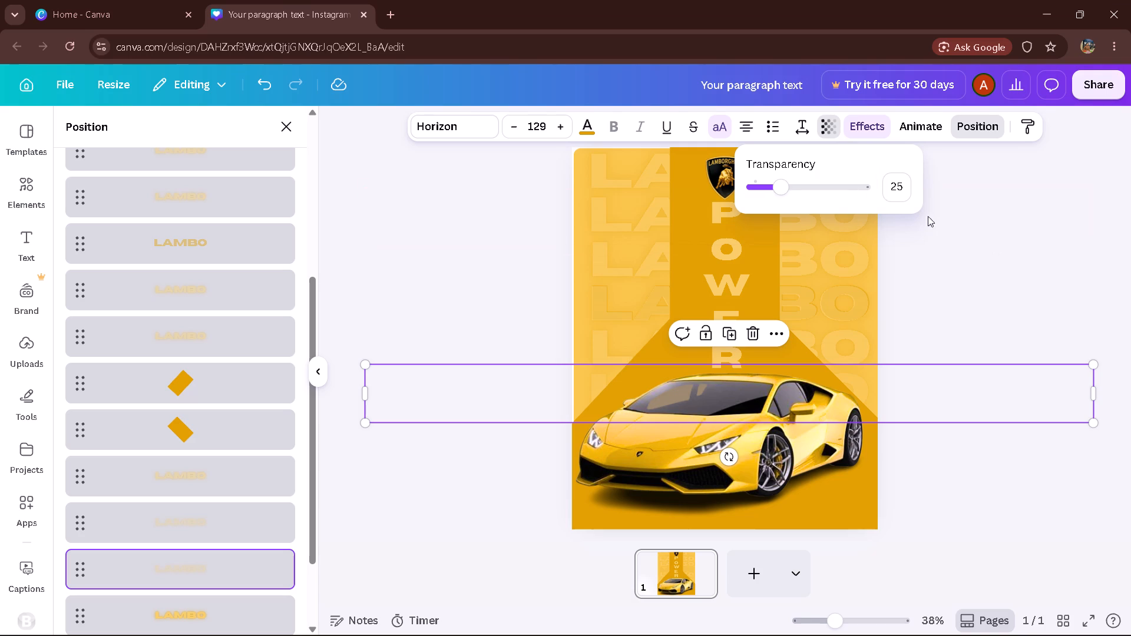
{"action": "left_click", "coordinate": [901, 188]}
{"action": "key", "text": "BackSpace"}
{"action": "type", "text": "45"}
{"action": "key", "text": "Return"}
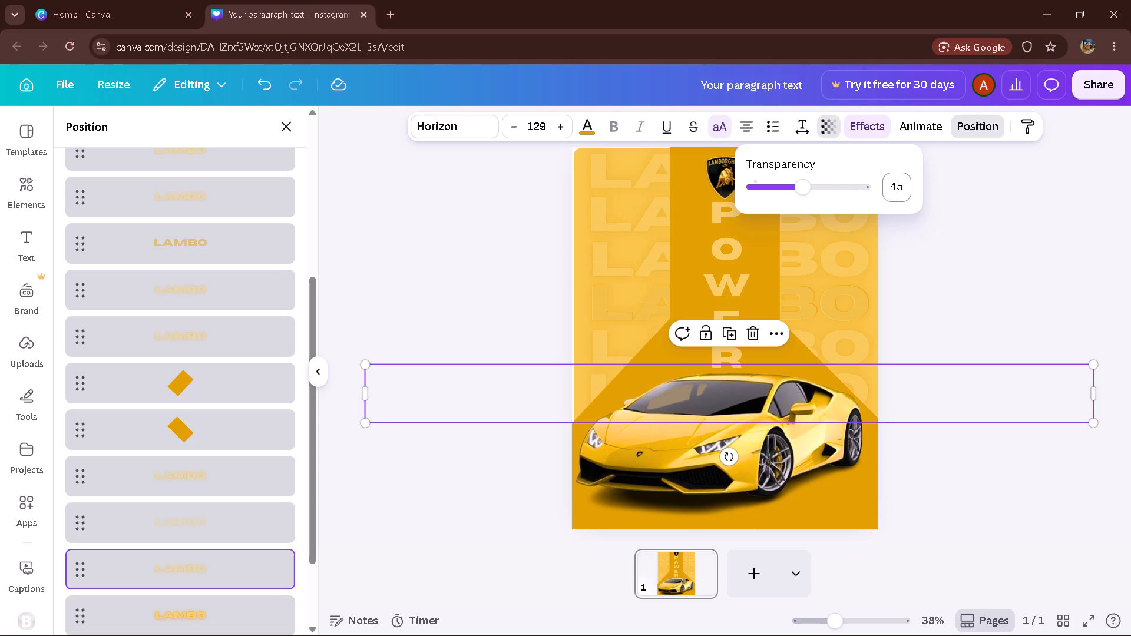
{"action": "left_click", "coordinate": [1097, 67]}
{"action": "double_click", "coordinate": [1082, 182]}
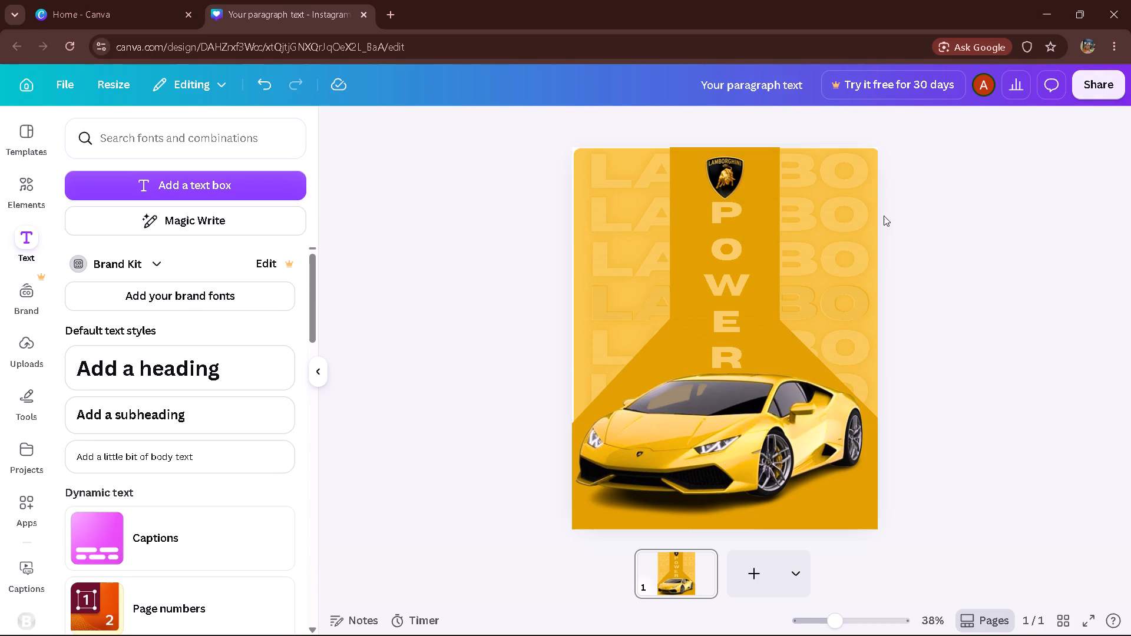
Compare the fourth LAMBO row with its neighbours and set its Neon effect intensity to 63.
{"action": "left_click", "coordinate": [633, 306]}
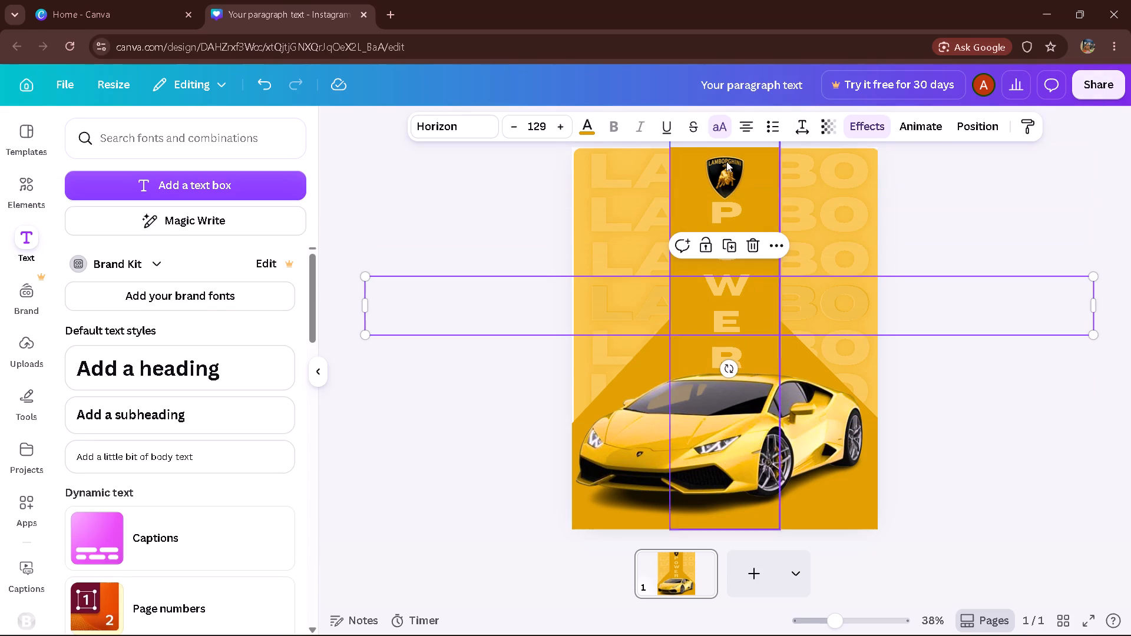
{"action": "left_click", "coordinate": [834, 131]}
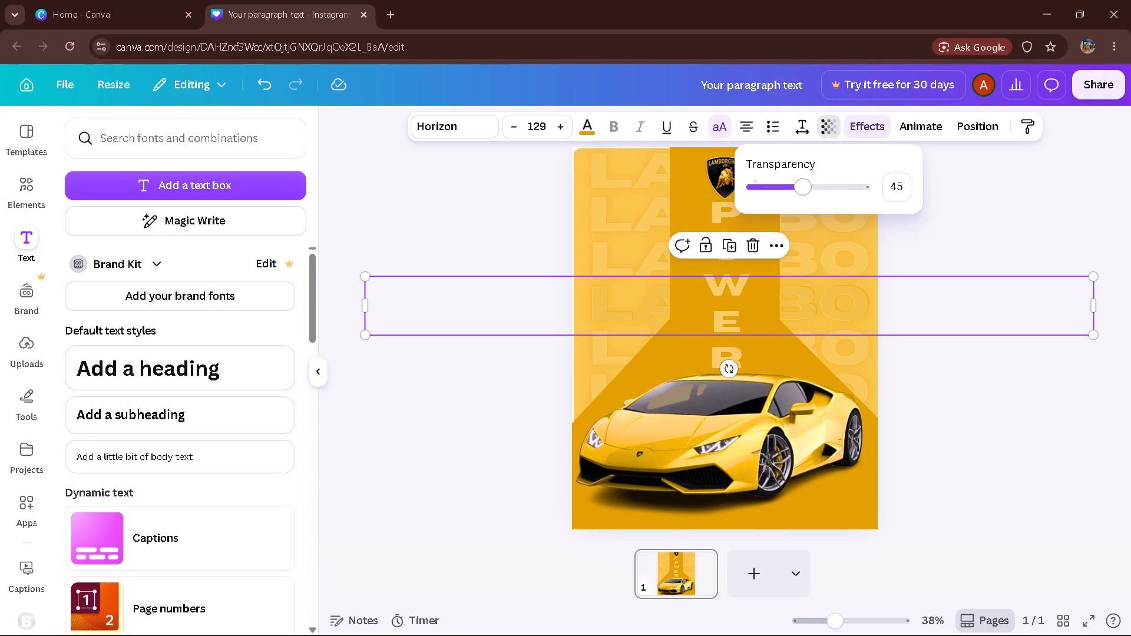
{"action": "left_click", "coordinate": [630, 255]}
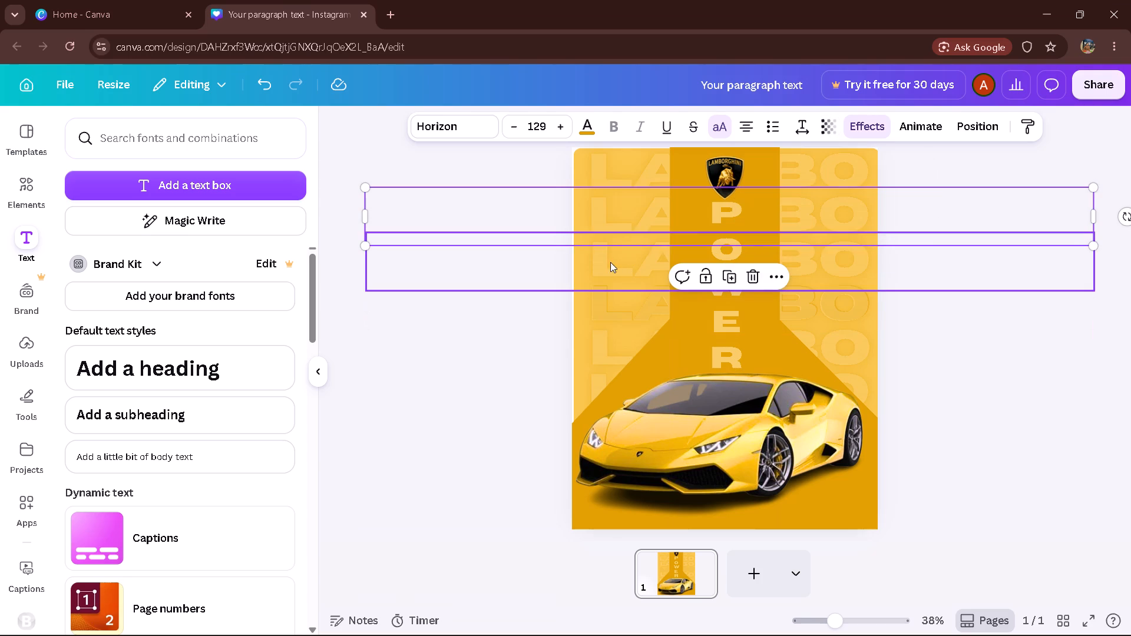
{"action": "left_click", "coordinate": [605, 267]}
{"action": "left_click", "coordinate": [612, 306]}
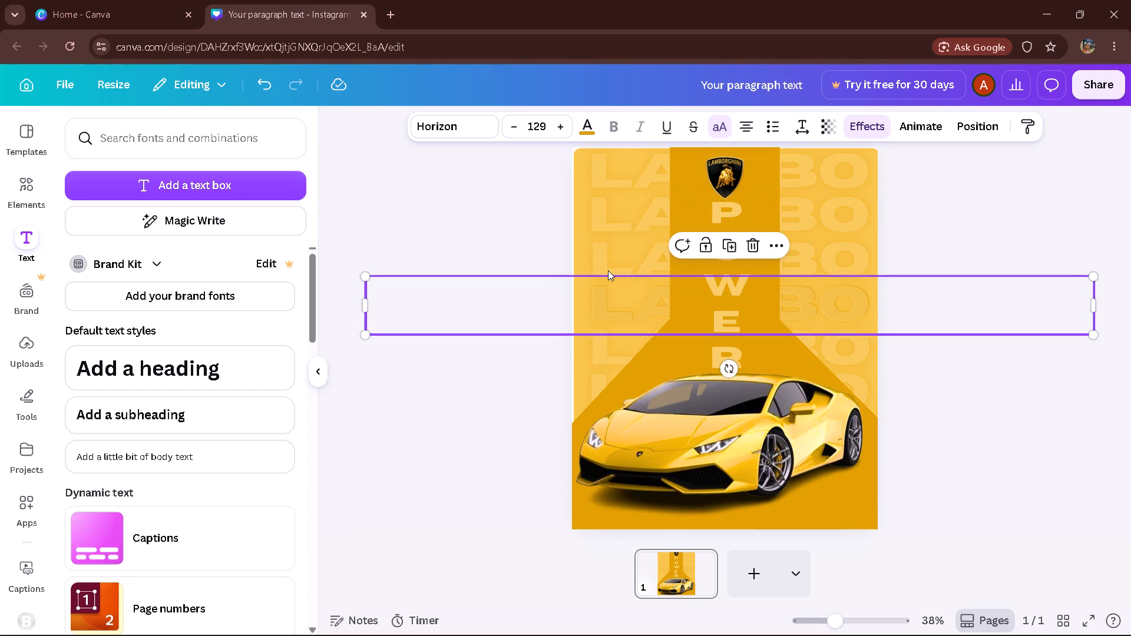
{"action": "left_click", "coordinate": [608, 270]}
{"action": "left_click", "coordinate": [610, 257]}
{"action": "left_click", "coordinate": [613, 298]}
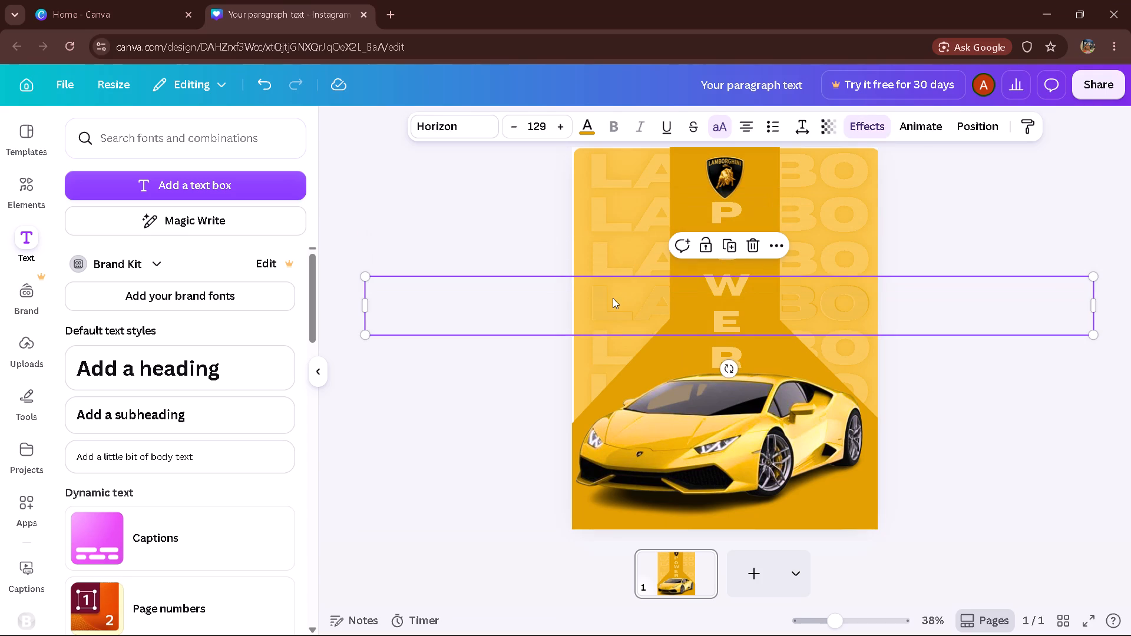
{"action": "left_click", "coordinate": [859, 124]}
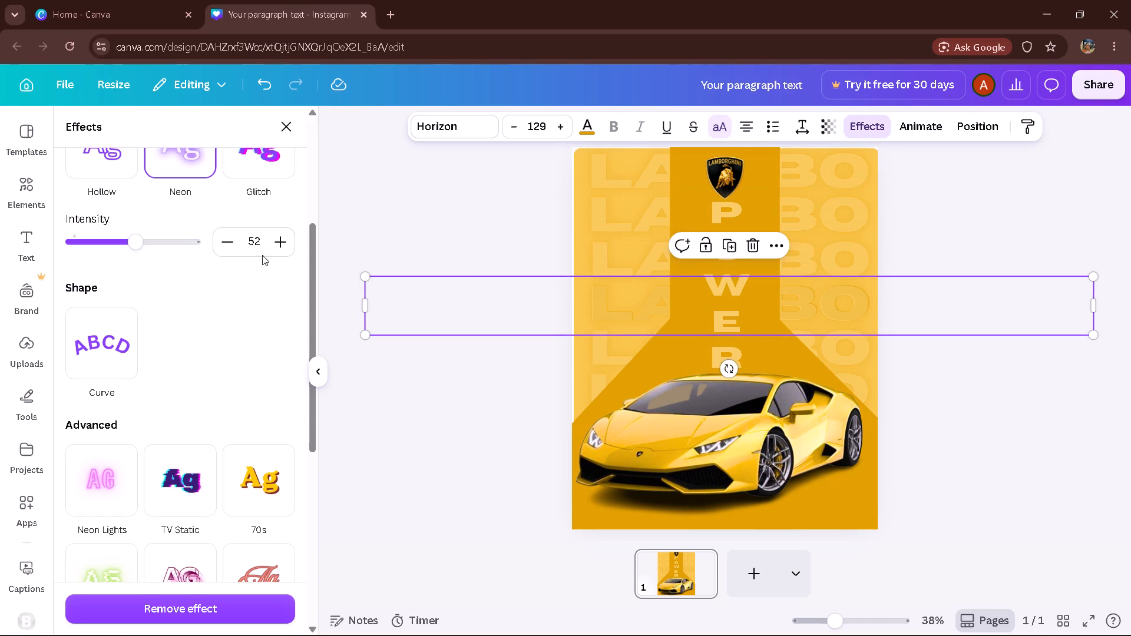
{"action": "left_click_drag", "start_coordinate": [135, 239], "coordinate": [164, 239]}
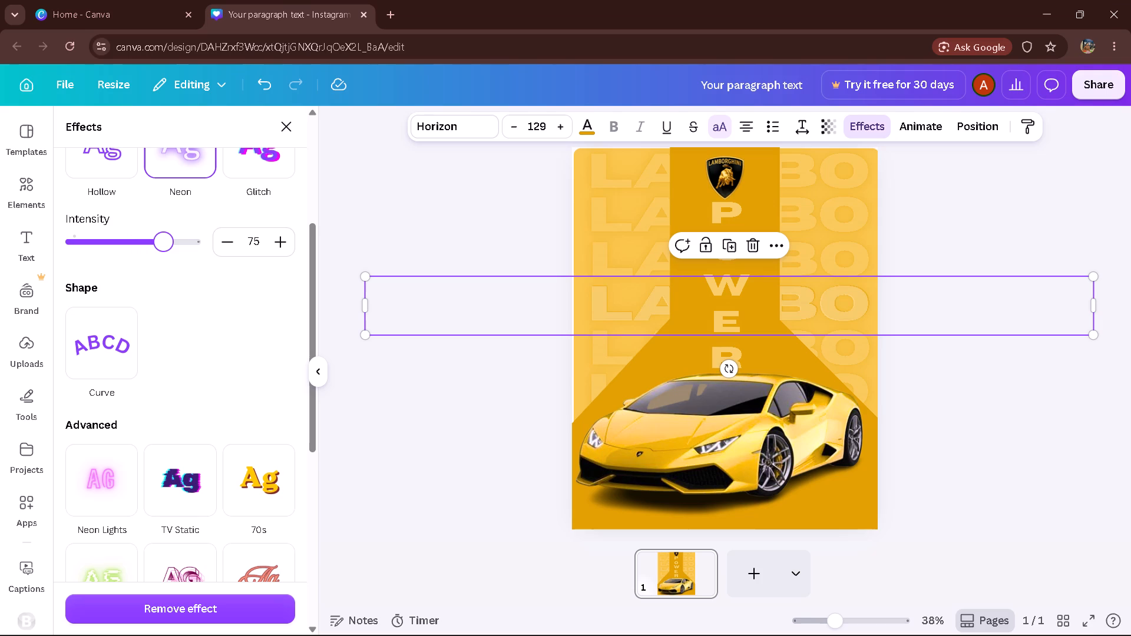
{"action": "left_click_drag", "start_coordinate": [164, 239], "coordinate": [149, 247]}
Delete both overlapping LAMBO texts, the Neon one and the plain one, from the fourth row.
{"action": "key", "text": "Delete"}
{"action": "triple_click", "coordinate": [1035, 216]}
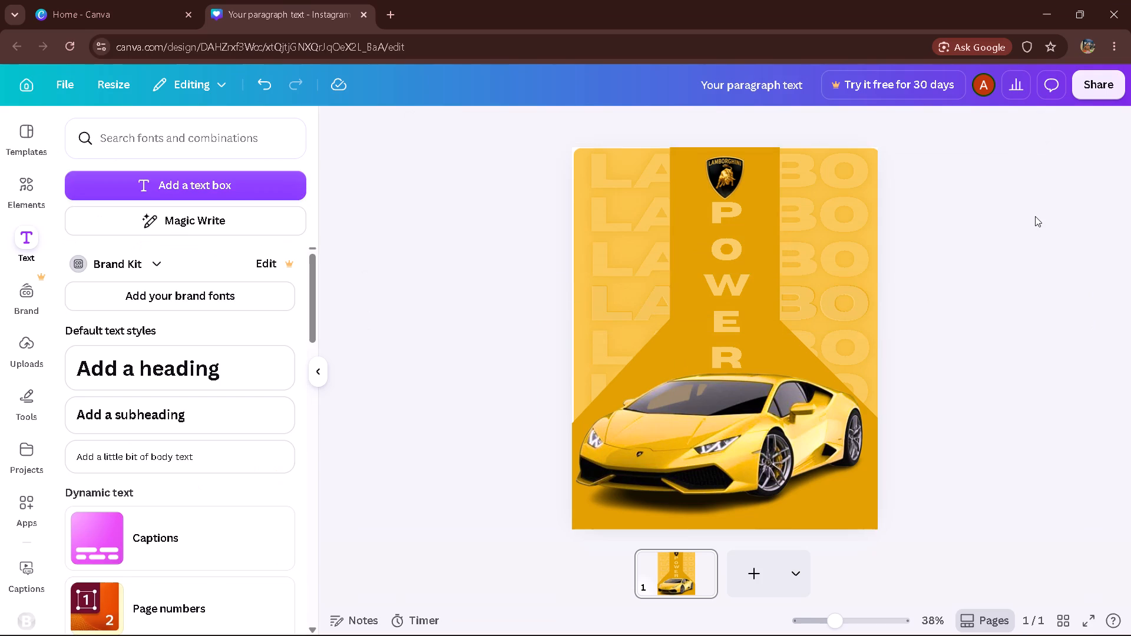
{"action": "left_click", "coordinate": [808, 301]}
{"action": "key", "text": "Delete"}
{"action": "left_click", "coordinate": [831, 263]}
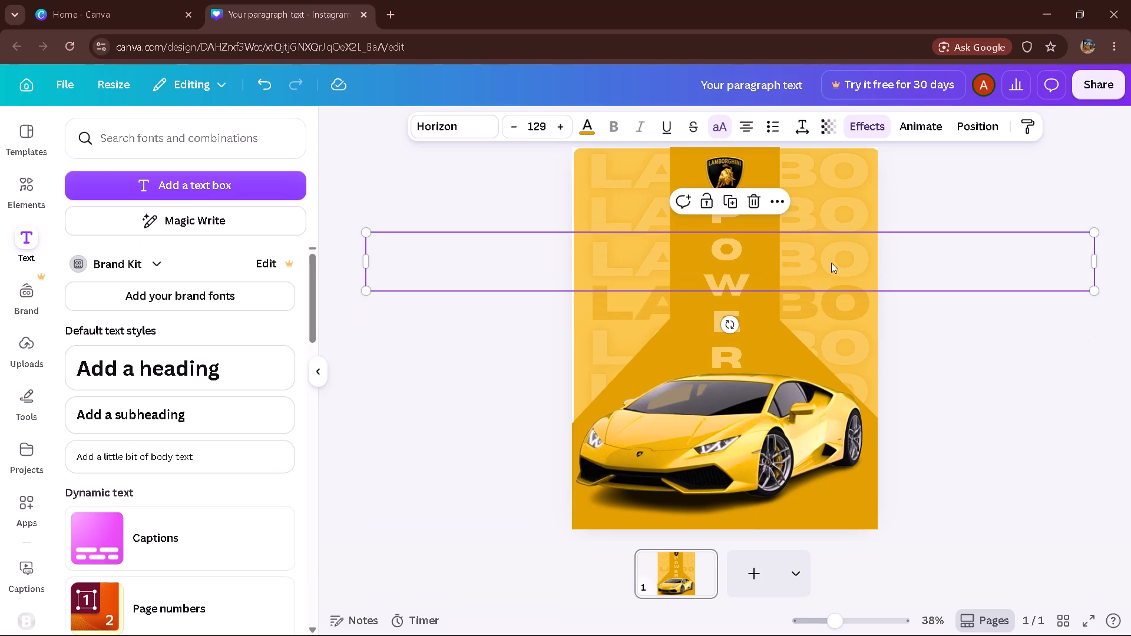
{"action": "left_click", "coordinate": [831, 311]}
{"action": "key", "text": "End"}
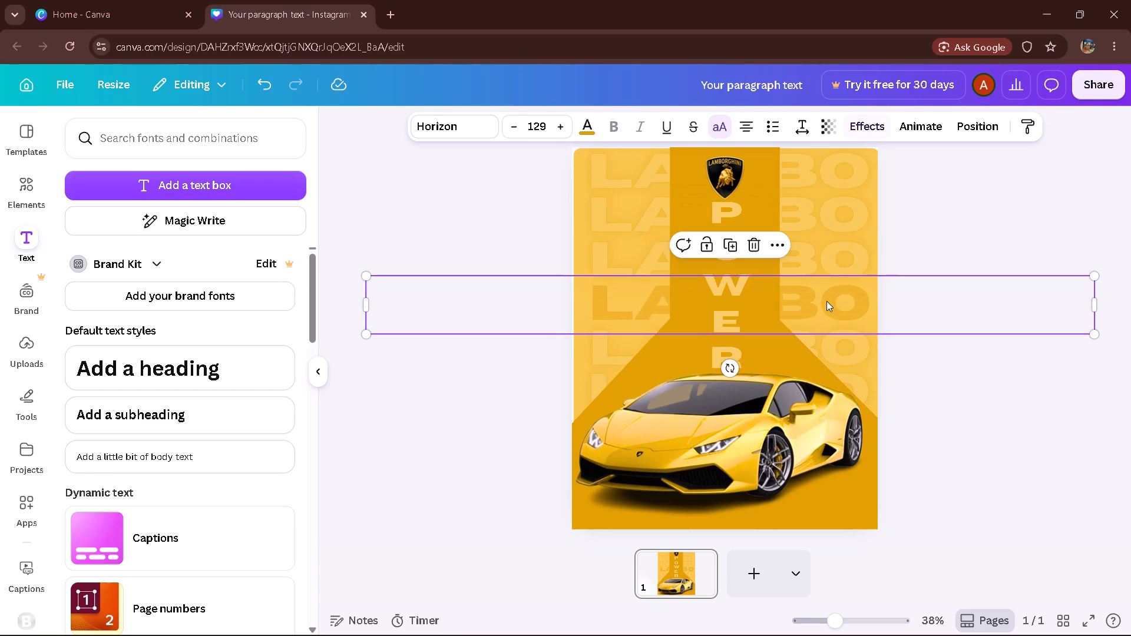
{"action": "key", "text": "Delete"}
Duplicate the third LAMBO row and place the copy in the empty fourth row, aligned with the rows above and below.
{"action": "left_click", "coordinate": [834, 270]}
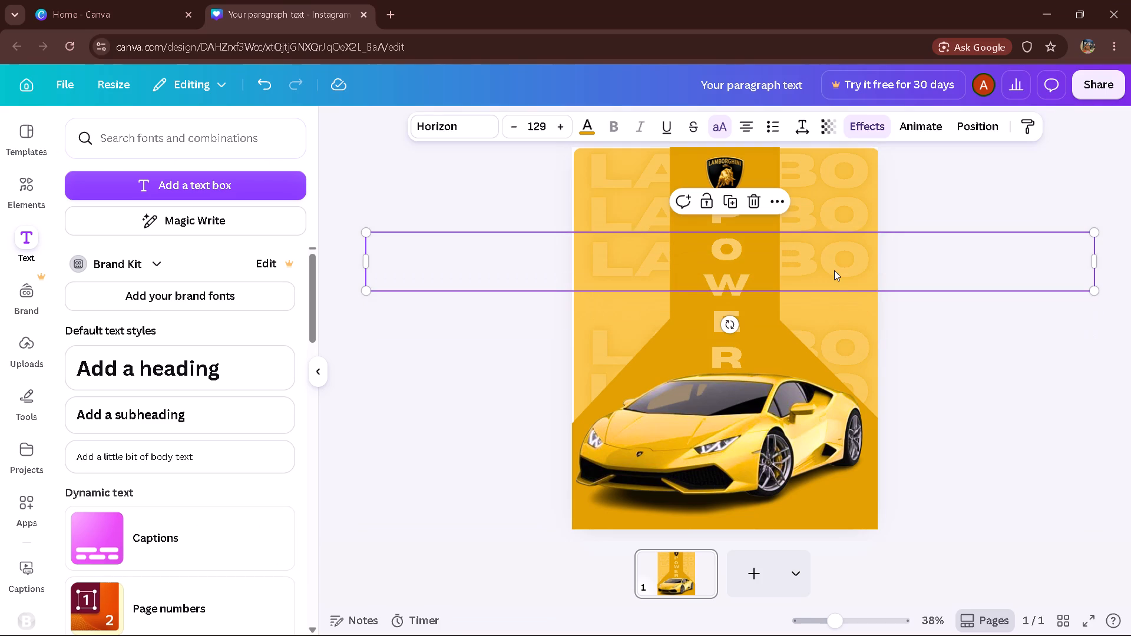
{"action": "key", "text": "ctrl+c"}
{"action": "key", "text": "ctrl+v"}
{"action": "left_click_drag", "start_coordinate": [834, 270], "coordinate": [824, 319]}
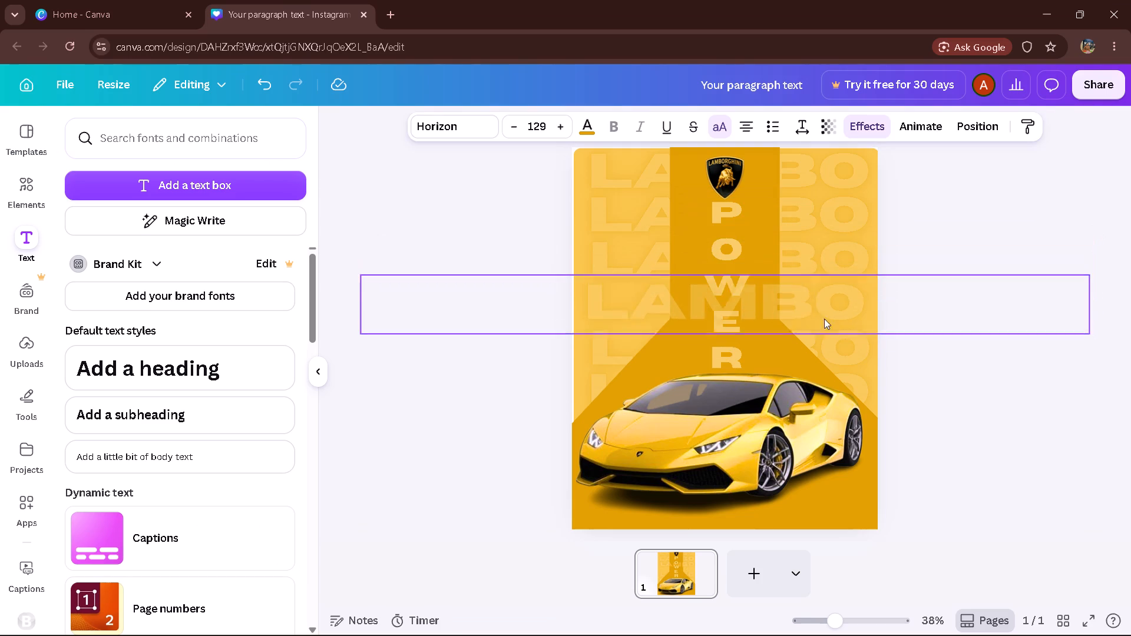
{"action": "left_click_drag", "start_coordinate": [824, 319], "coordinate": [836, 309]}
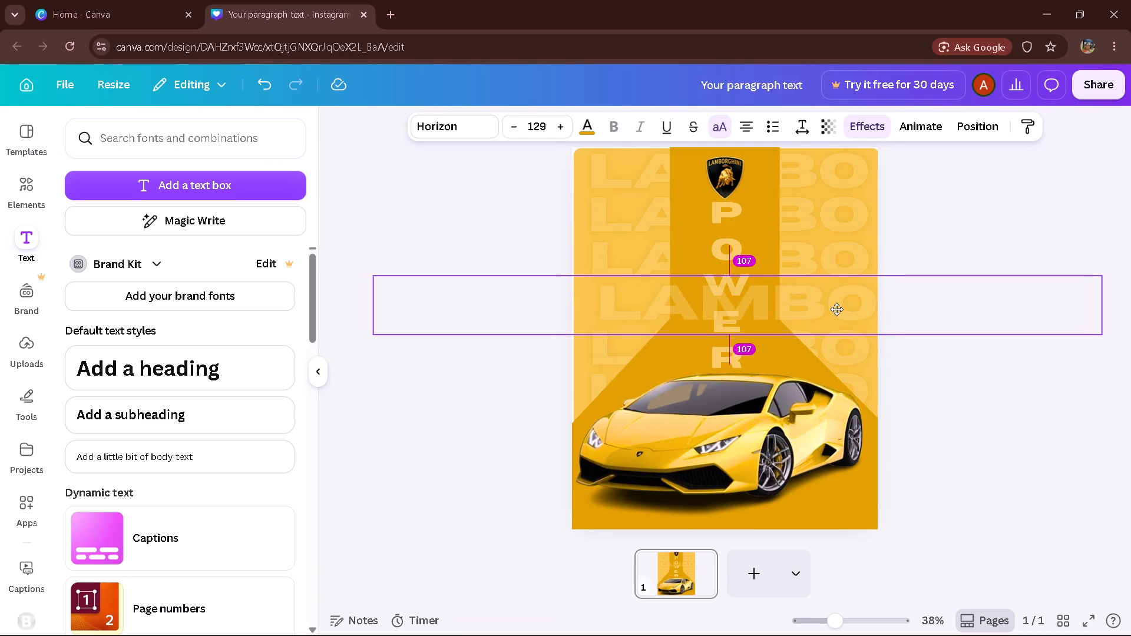
{"action": "left_click_drag", "start_coordinate": [836, 309], "coordinate": [832, 309]}
{"action": "double_click", "coordinate": [1017, 203]}
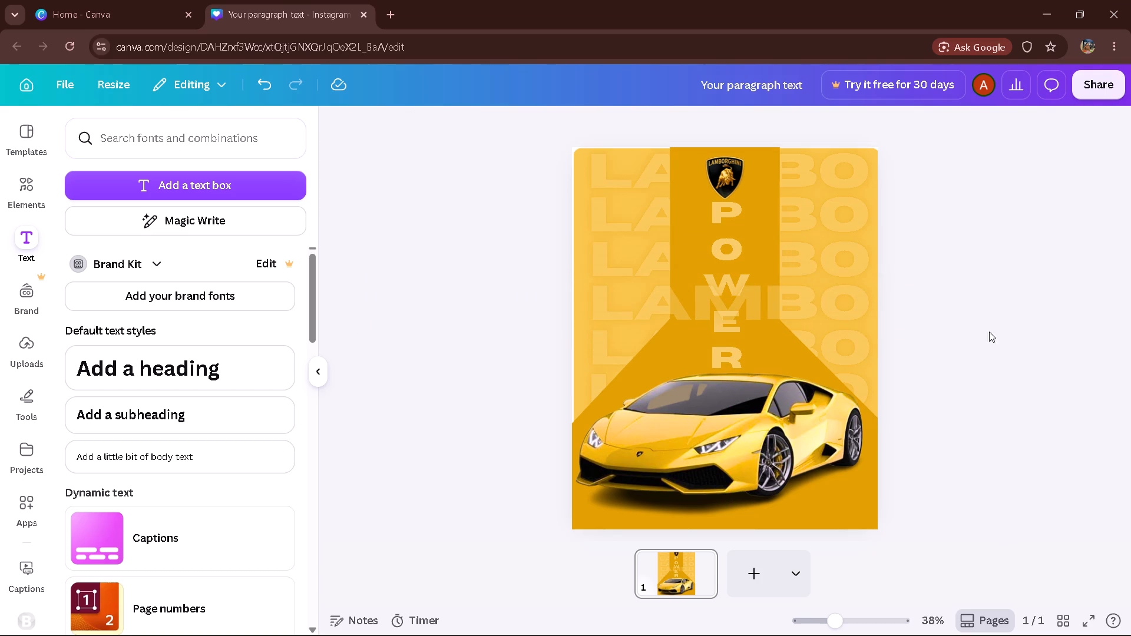
Move the new fourth LAMBO row's layer below the vertical orange rectangle and deselect it.
{"action": "left_click", "coordinate": [806, 309]}
{"action": "left_click", "coordinate": [973, 118]}
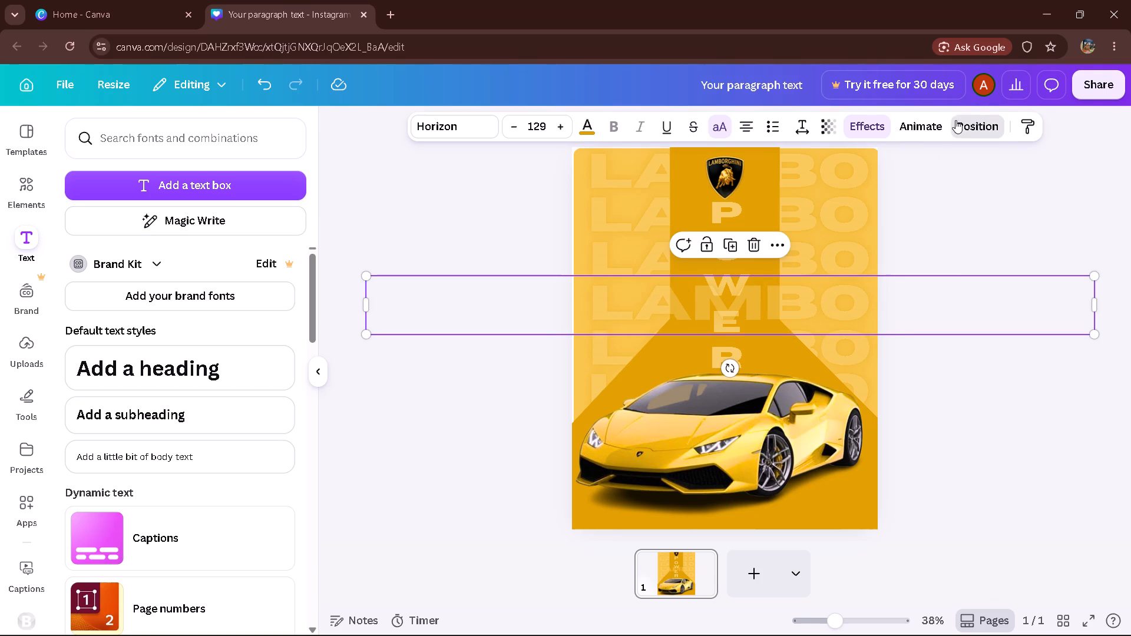
{"action": "left_click_drag", "start_coordinate": [216, 257], "coordinate": [219, 523]}
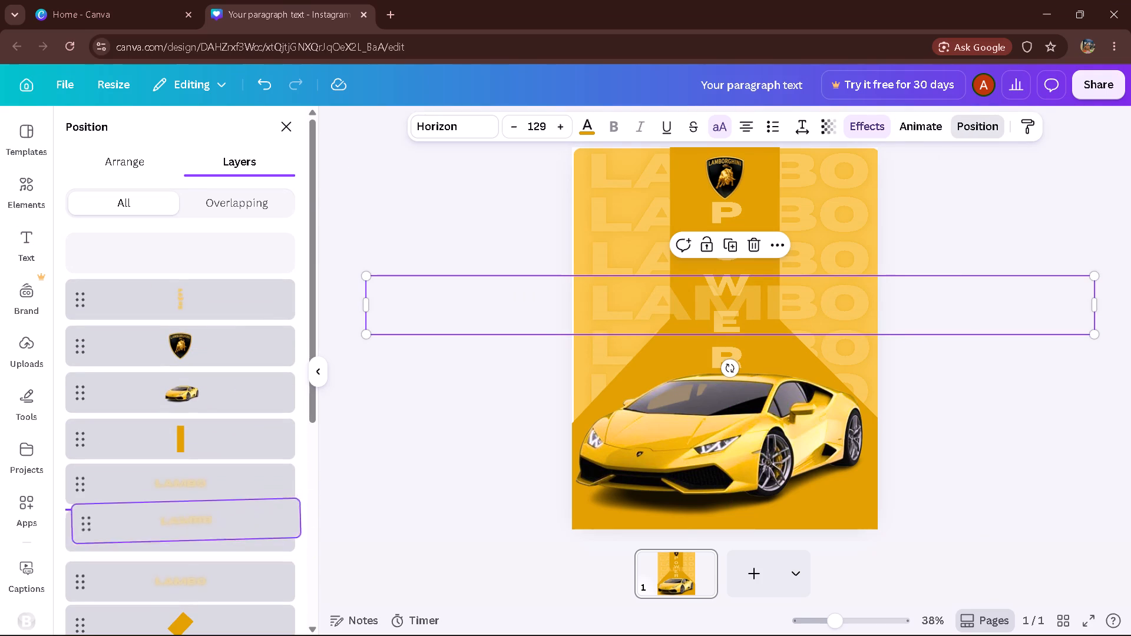
{"action": "left_click_drag", "start_coordinate": [219, 523], "coordinate": [208, 486]}
{"action": "triple_click", "coordinate": [1115, 270]}
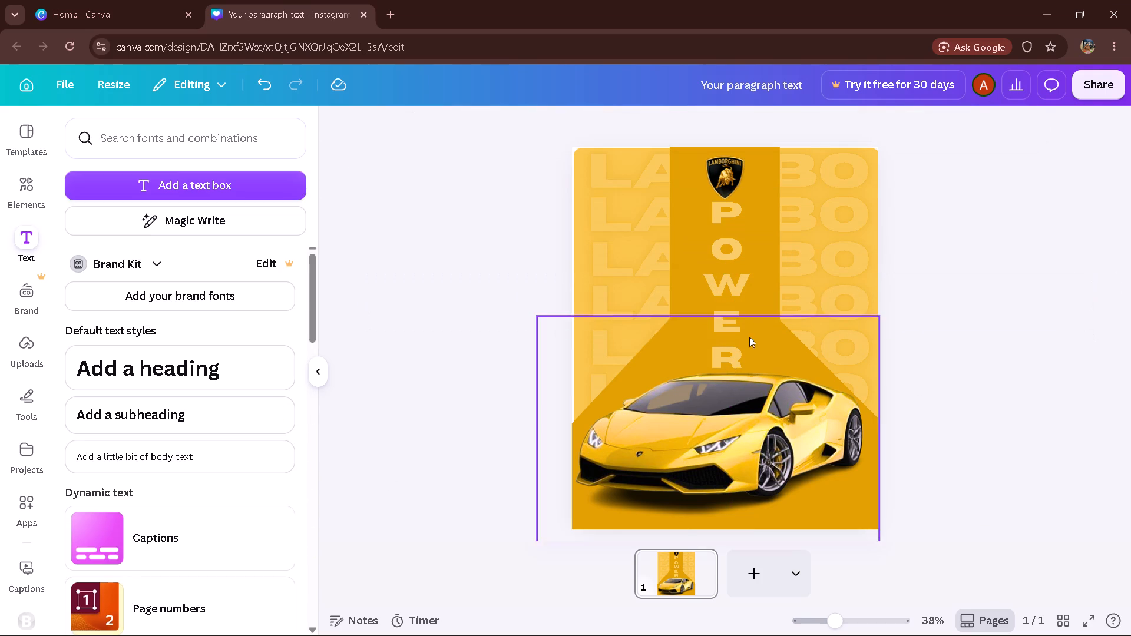
{"action": "double_click", "coordinate": [732, 291]}
{"action": "triple_click", "coordinate": [1092, 244]}
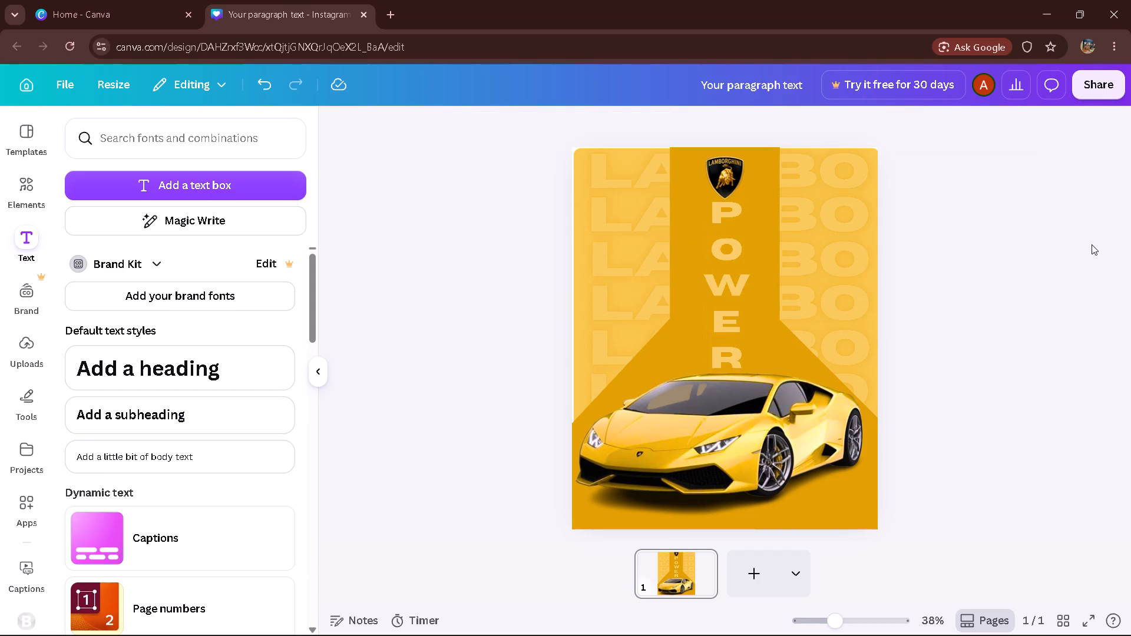
Set the line spacing of the stacked POWER text to 1.23.
{"action": "left_click", "coordinate": [710, 260]}
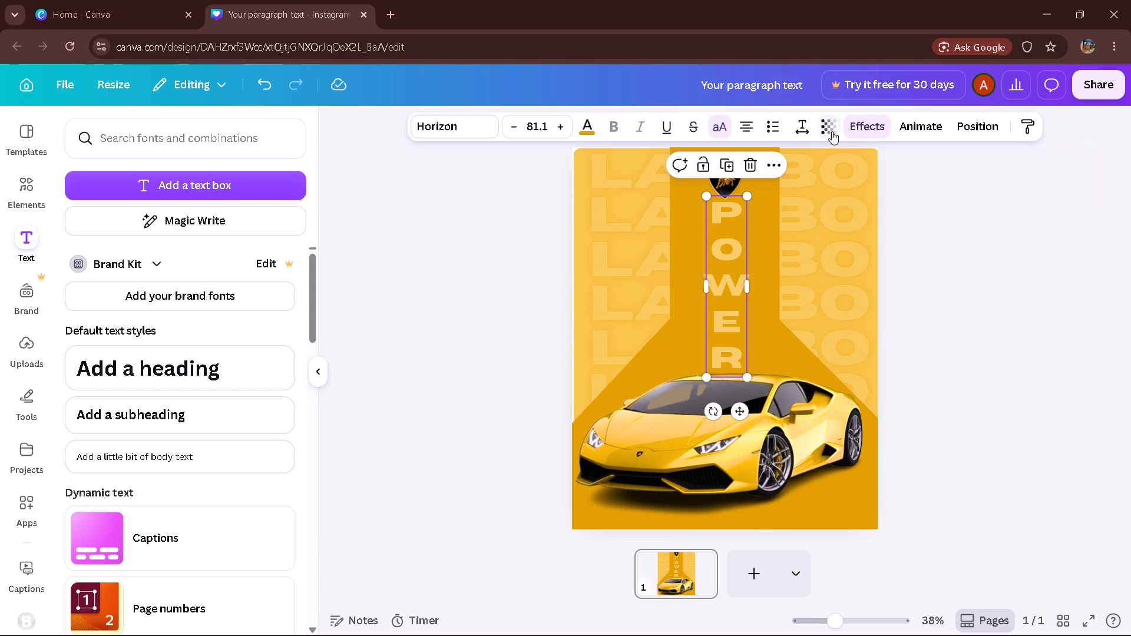
{"action": "left_click", "coordinate": [793, 126]}
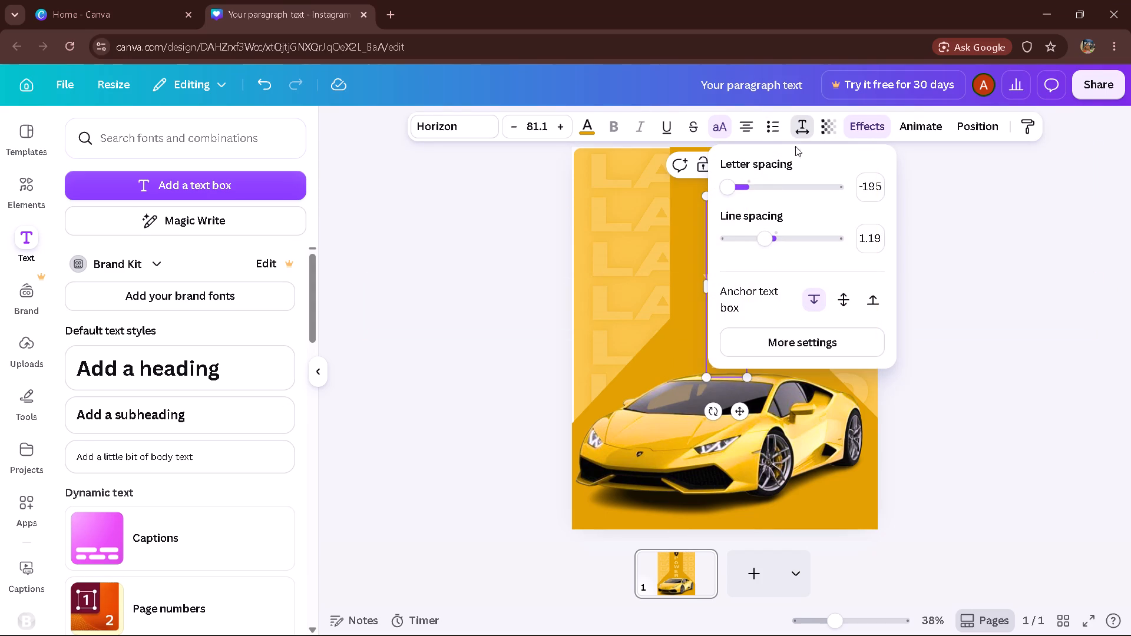
{"action": "left_click_drag", "start_coordinate": [775, 236], "coordinate": [762, 236]}
{"action": "double_click", "coordinate": [1004, 257]}
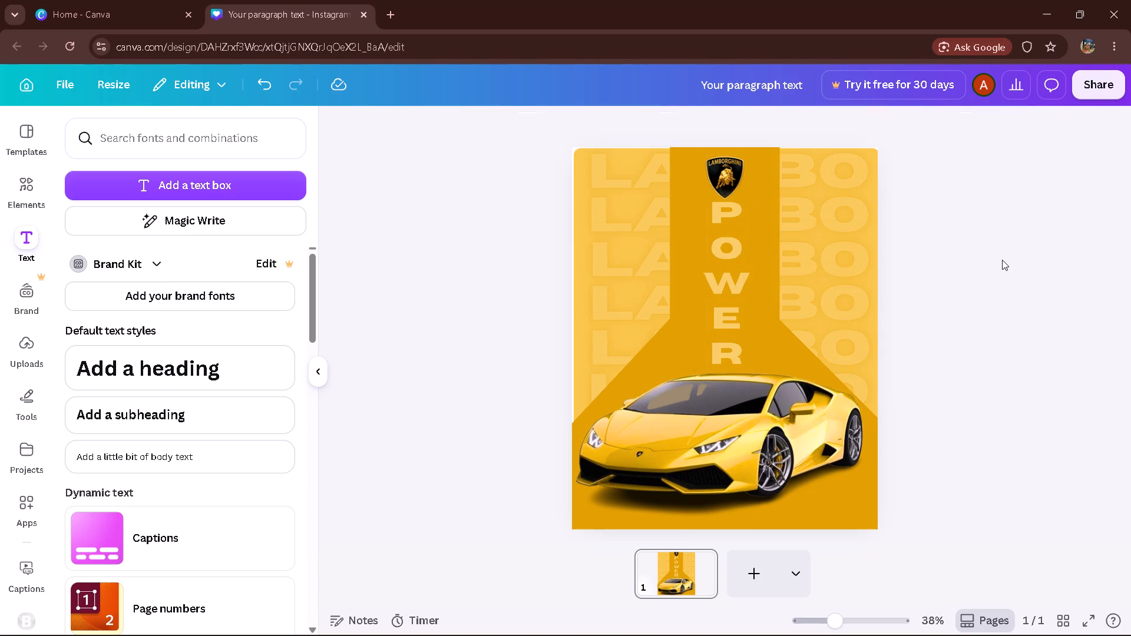
{"action": "left_click", "coordinate": [705, 270]}
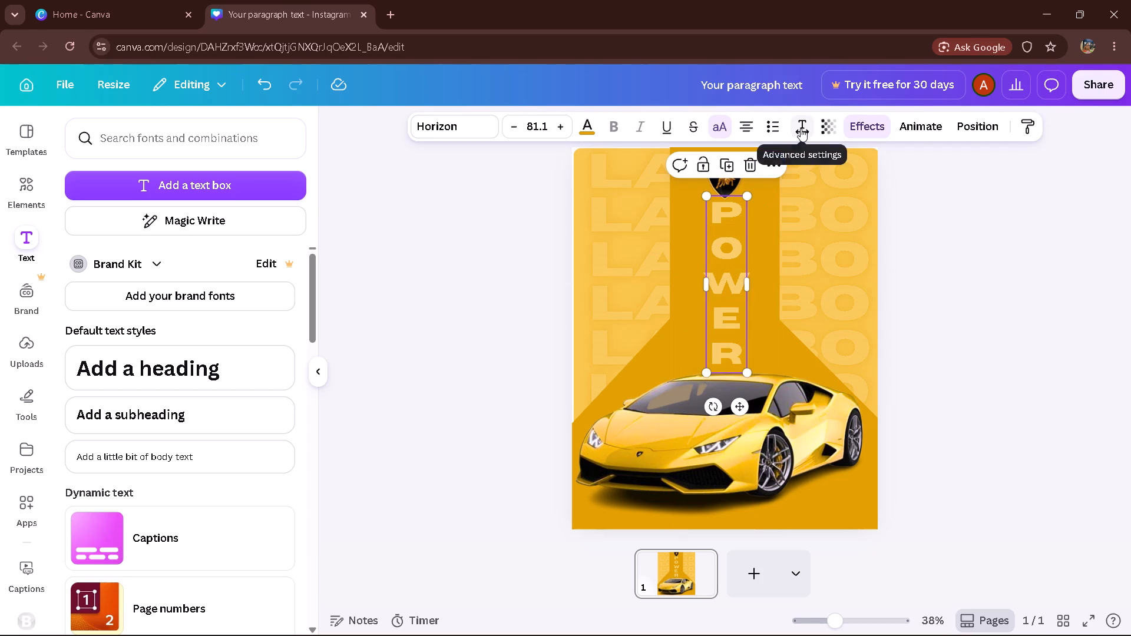
{"action": "left_click", "coordinate": [801, 128]}
{"action": "double_click", "coordinate": [765, 239]}
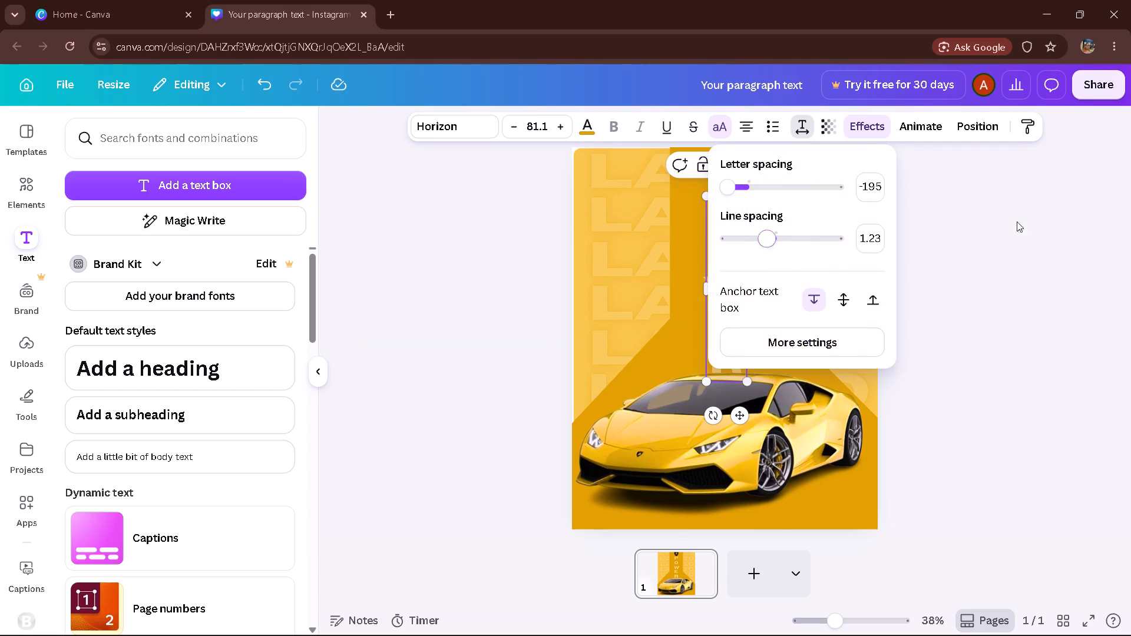
{"action": "double_click", "coordinate": [1027, 218]}
Move the POWER text slightly down and fine-tune it to sit centred beneath the logo, its last letter overlapping the car's roof.
{"action": "left_click_drag", "start_coordinate": [734, 275], "coordinate": [734, 293]}
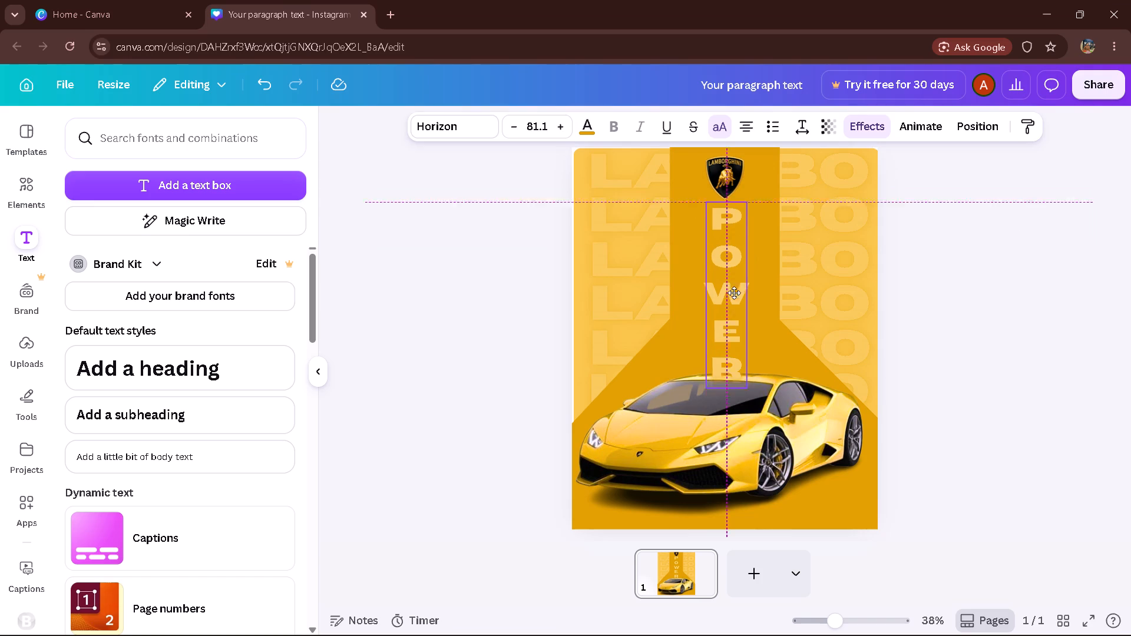
{"action": "left_click_drag", "start_coordinate": [734, 293], "coordinate": [732, 283]}
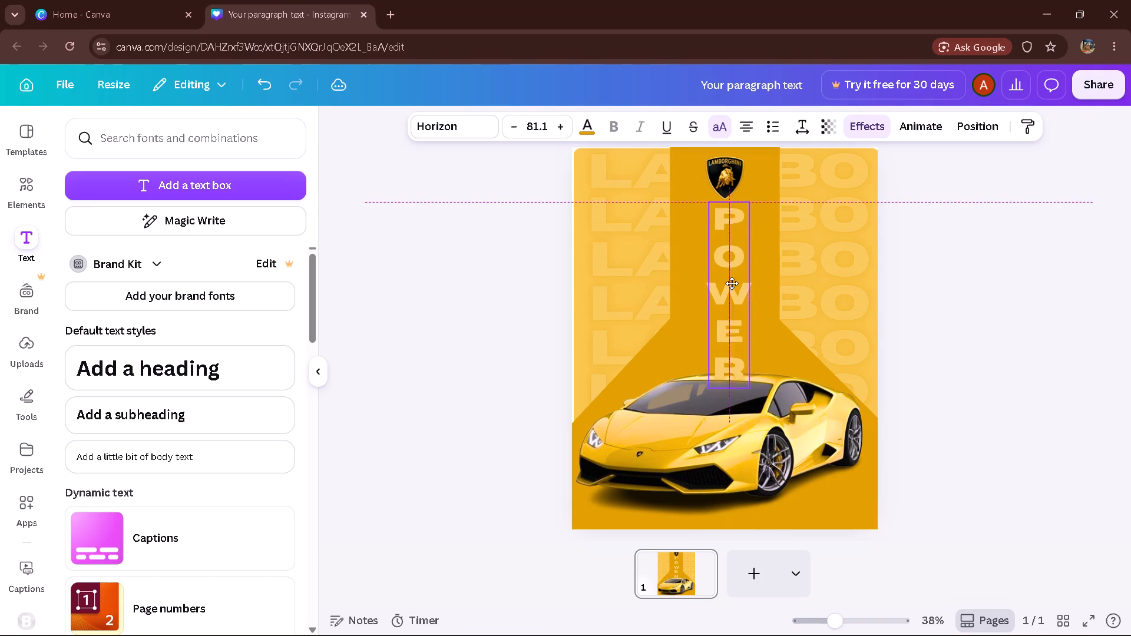
{"action": "left_click_drag", "start_coordinate": [732, 283], "coordinate": [736, 285]}
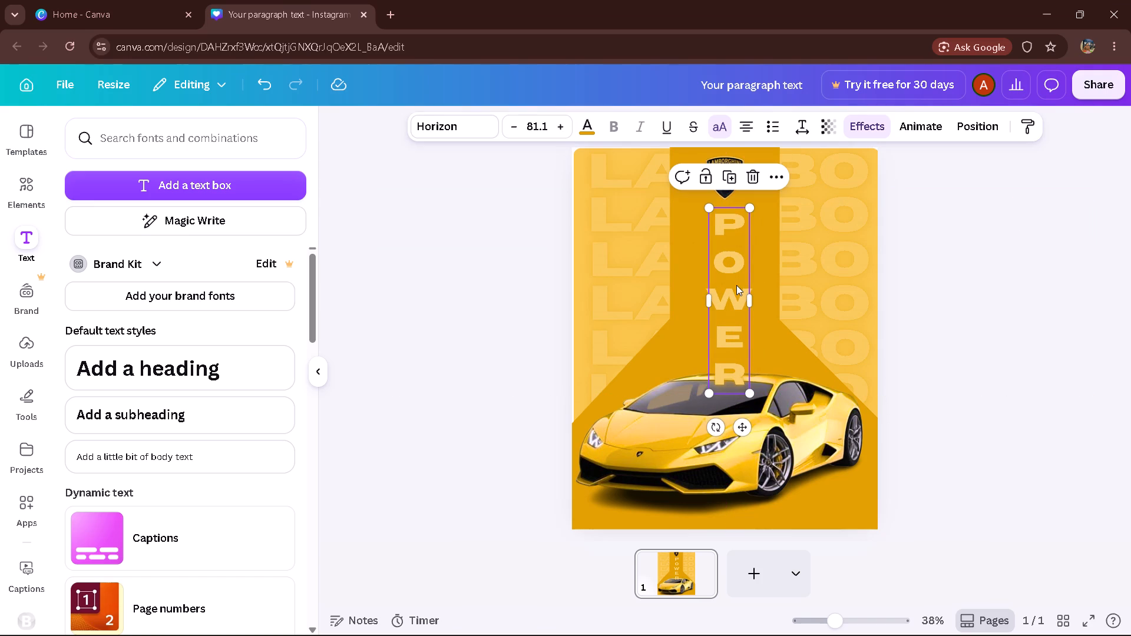
{"action": "key", "text": "alt+Left"}
{"action": "key", "text": "alt+Left"}
{"action": "key", "text": "alt+Left"}
{"action": "key", "text": "alt+Left"}
{"action": "key", "text": "alt+Left"}
{"action": "key", "text": "alt+Left"}
{"action": "key", "text": "alt+Left"}
{"action": "key", "text": "alt+Left"}
{"action": "key", "text": "alt+Up"}
{"action": "key", "text": "alt+Up"}
{"action": "key", "text": "alt+Up"}
{"action": "key", "text": "alt+Up"}
{"action": "key", "text": "alt+Up"}
{"action": "key", "text": "alt+Up"}
{"action": "key", "text": "alt+Up"}
{"action": "key", "text": "alt+Up"}
{"action": "key", "text": "alt+Up"}
{"action": "key", "text": "alt+Up"}
{"action": "key", "text": "alt+Up"}
{"action": "key", "text": "alt+Up"}
{"action": "key", "text": "alt+Up"}
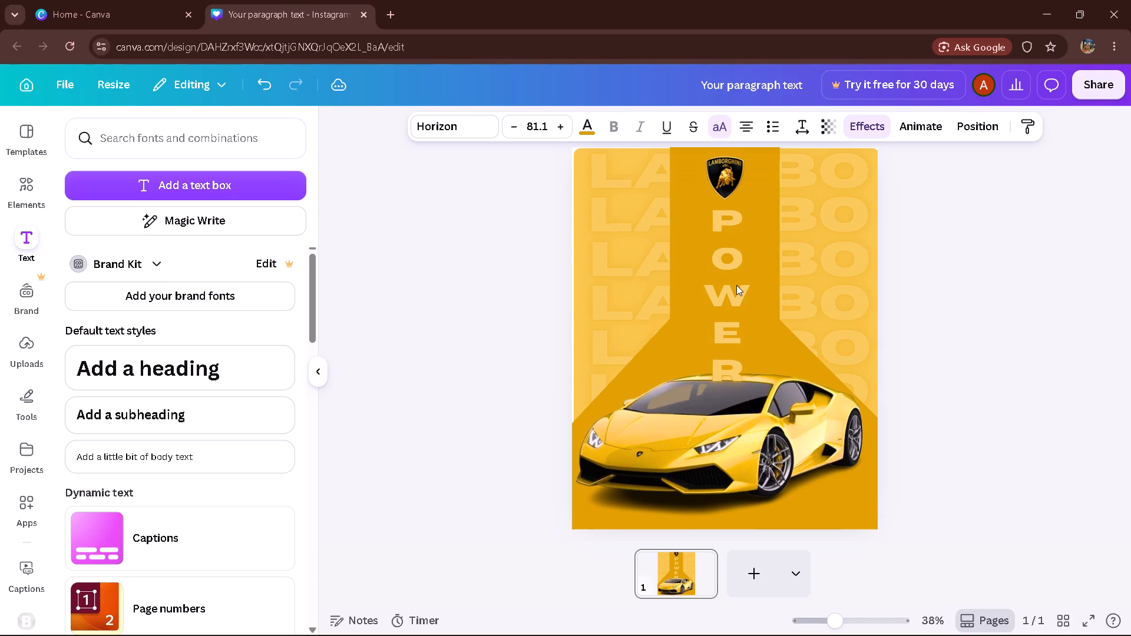
{"action": "key", "text": "alt+Left"}
{"action": "key", "text": "alt+Right"}
{"action": "key", "text": "alt+Up"}
{"action": "key", "text": "alt+Up"}
{"action": "key", "text": "alt+Up"}
{"action": "key", "text": "alt+Up"}
{"action": "key", "text": "alt+Up"}
{"action": "key", "text": "alt+Up"}
{"action": "key", "text": "alt+Up"}
{"action": "key", "text": "alt+Up"}
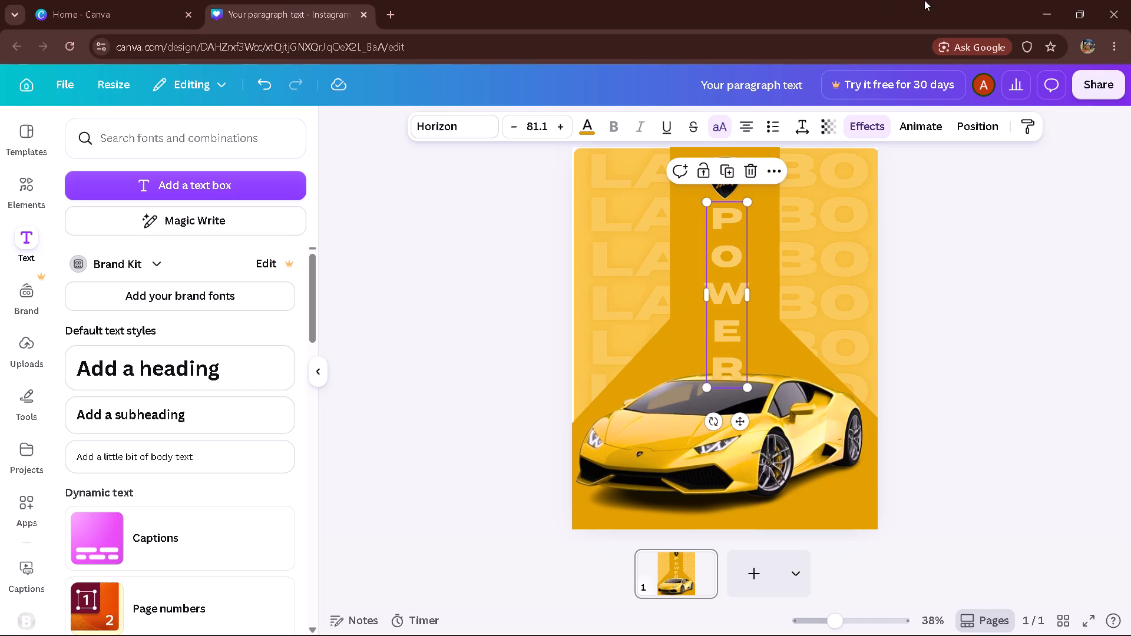
Move the POWER text layer behind the car, just above the vertical orange rectangle's layer.
{"action": "left_click", "coordinate": [994, 131]}
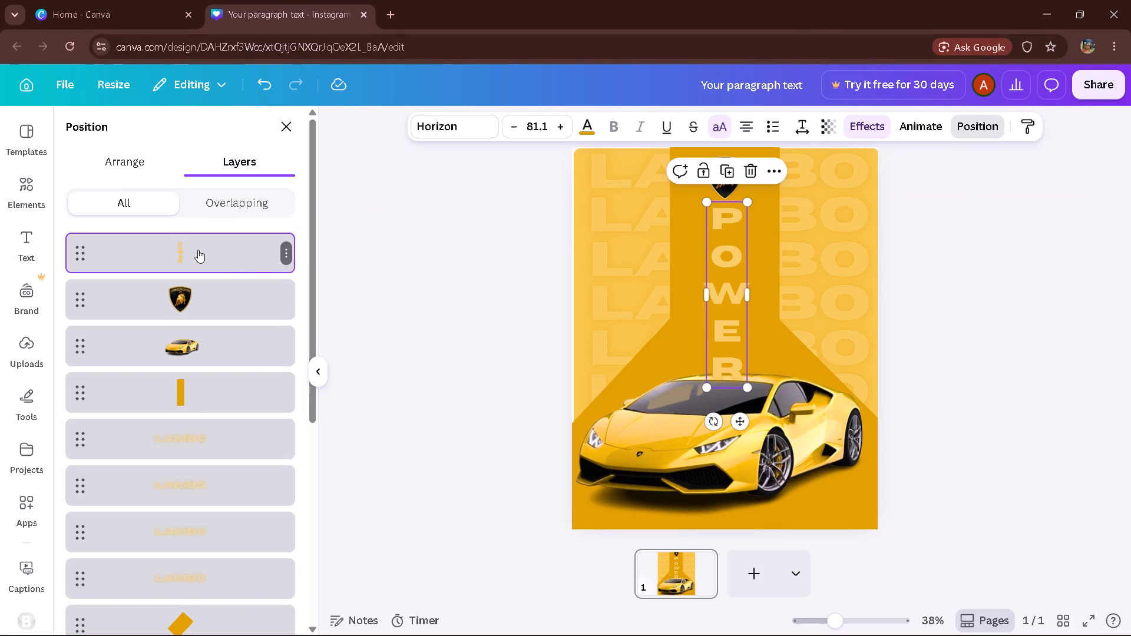
{"action": "left_click_drag", "start_coordinate": [198, 250], "coordinate": [193, 391]}
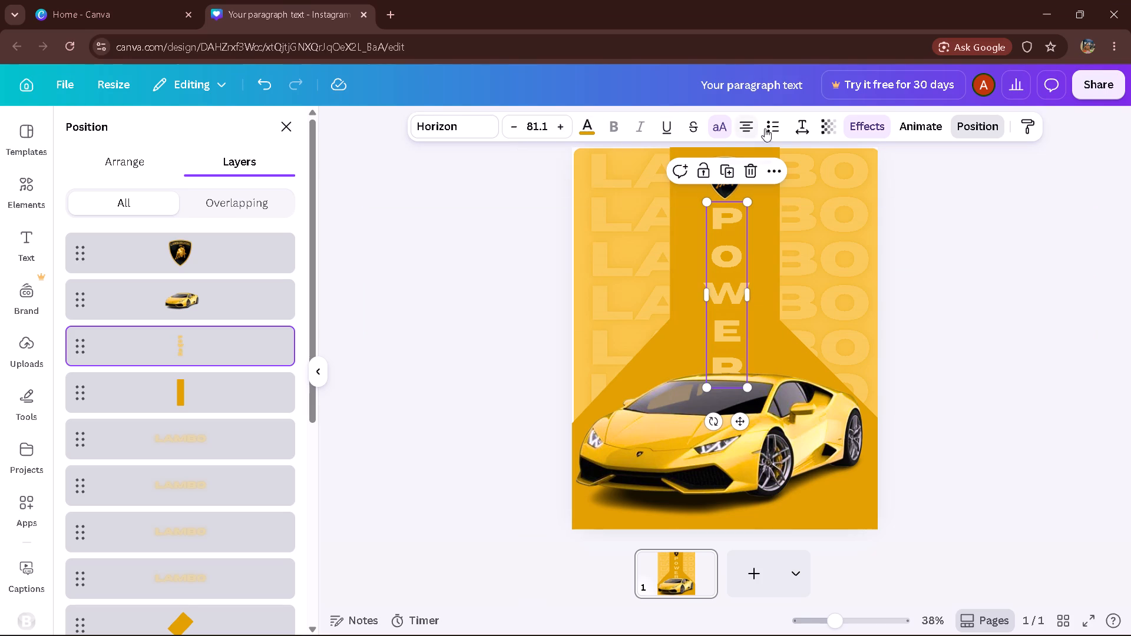
Fade the POWER text by lowering its Transparency value to about half, and deselect it.
{"action": "left_click", "coordinate": [824, 115]}
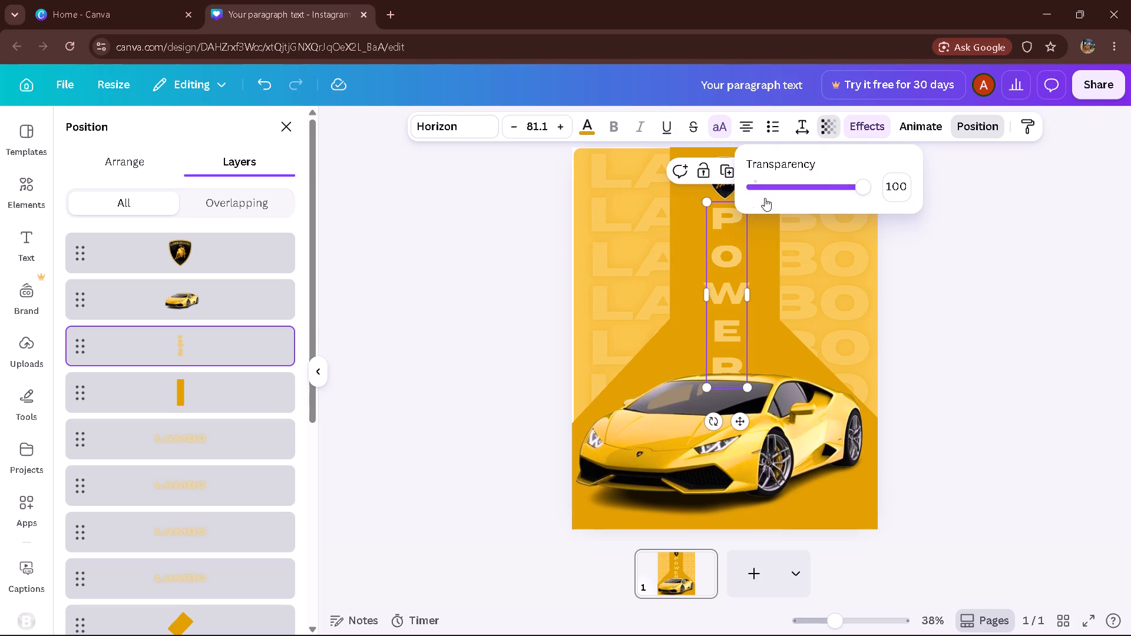
{"action": "left_click_drag", "start_coordinate": [818, 185], "coordinate": [803, 187]}
{"action": "triple_click", "coordinate": [971, 303]}
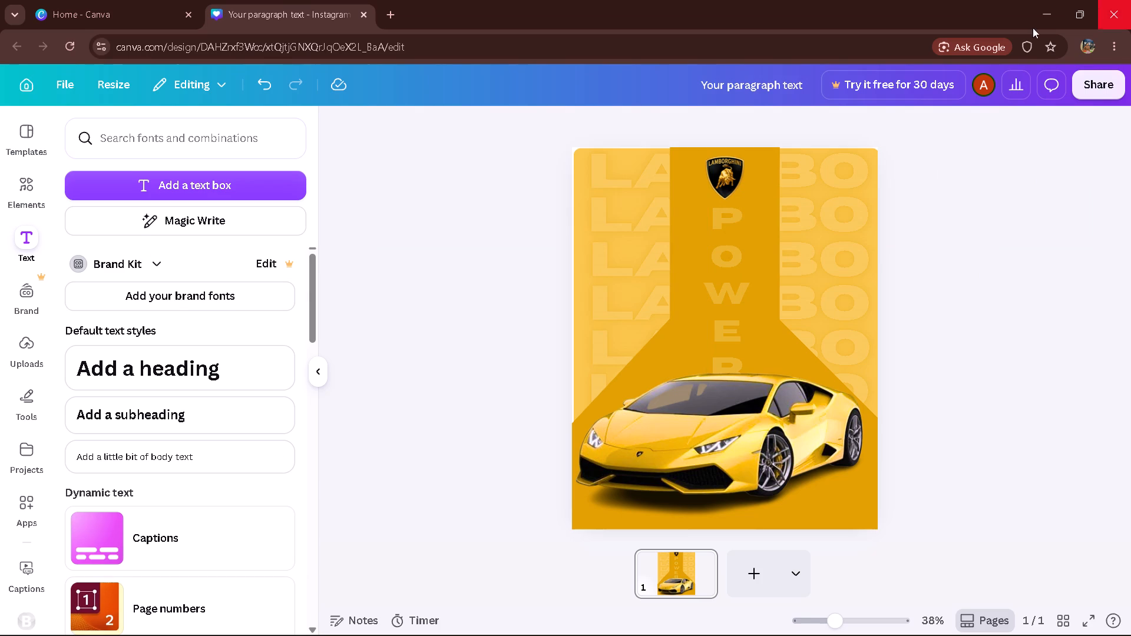
Leave the finished poster and return to the home page.
{"action": "left_click", "coordinate": [28, 77]}
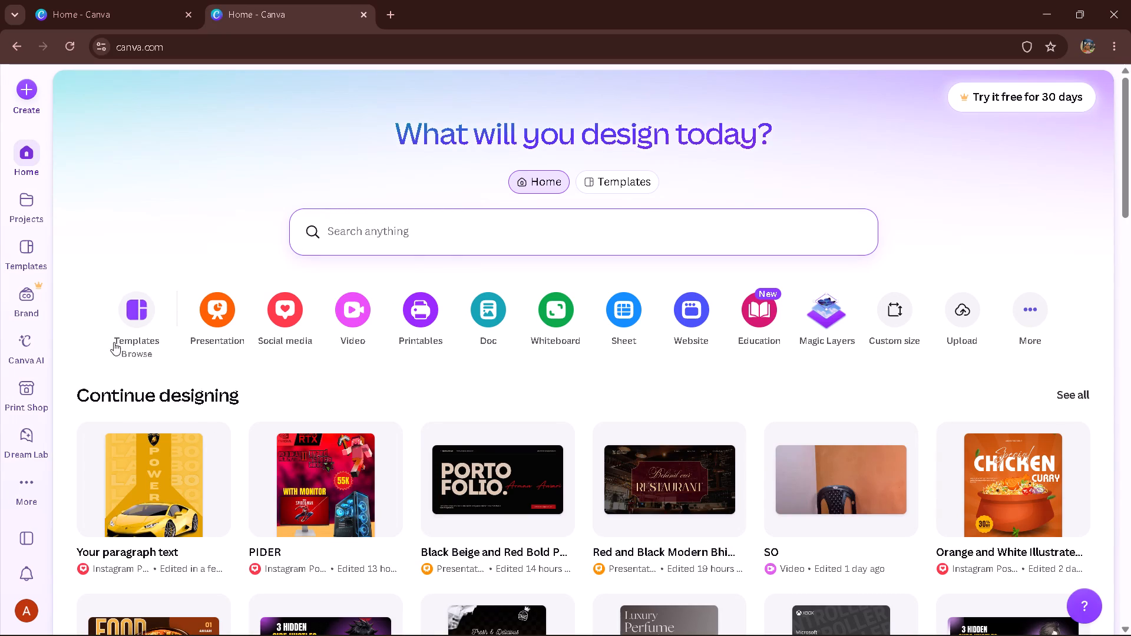
Create a new blank Instagram Post (4:5) design.
{"action": "left_click", "coordinate": [18, 88]}
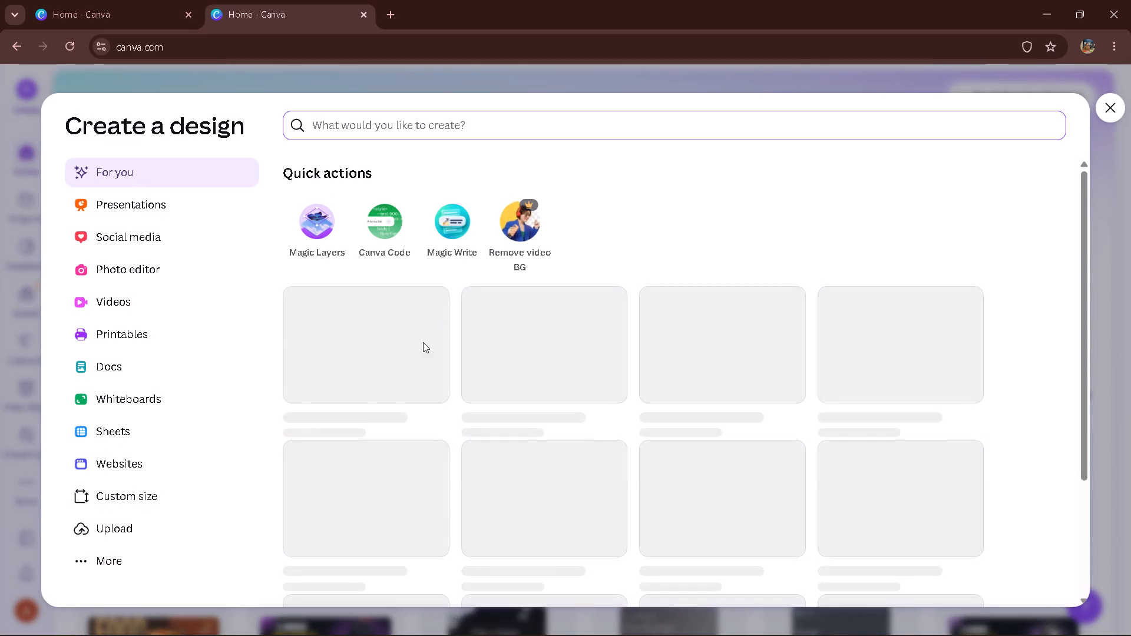
{"action": "left_click", "coordinate": [342, 399]}
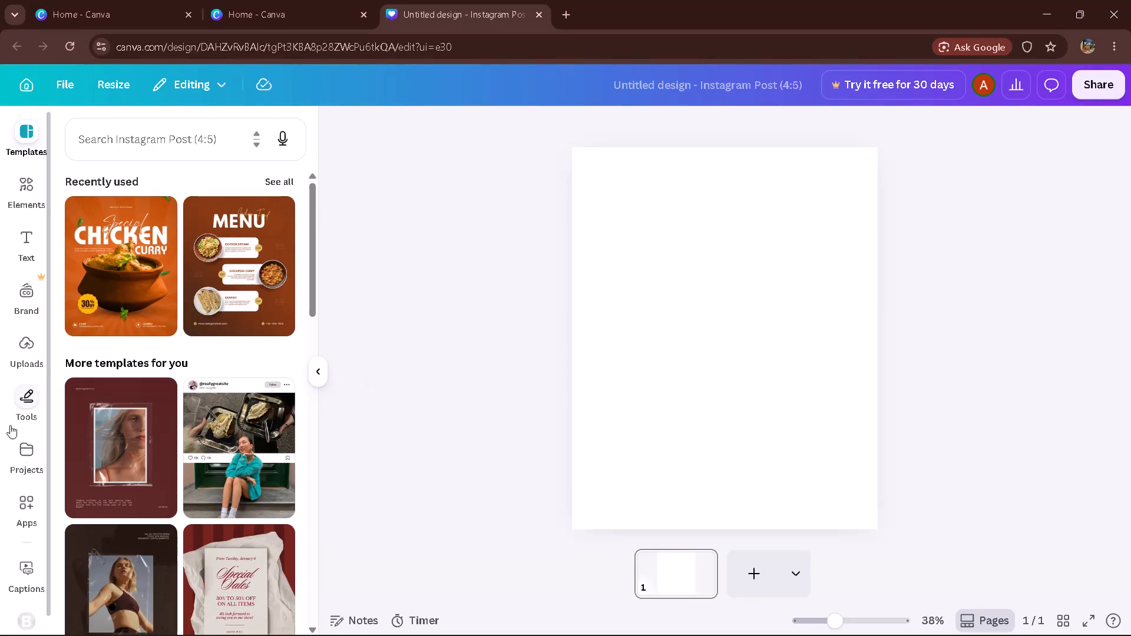
Look through the previously uploaded images for one to use in the blank Instagram post.
{"action": "left_click", "coordinate": [31, 353]}
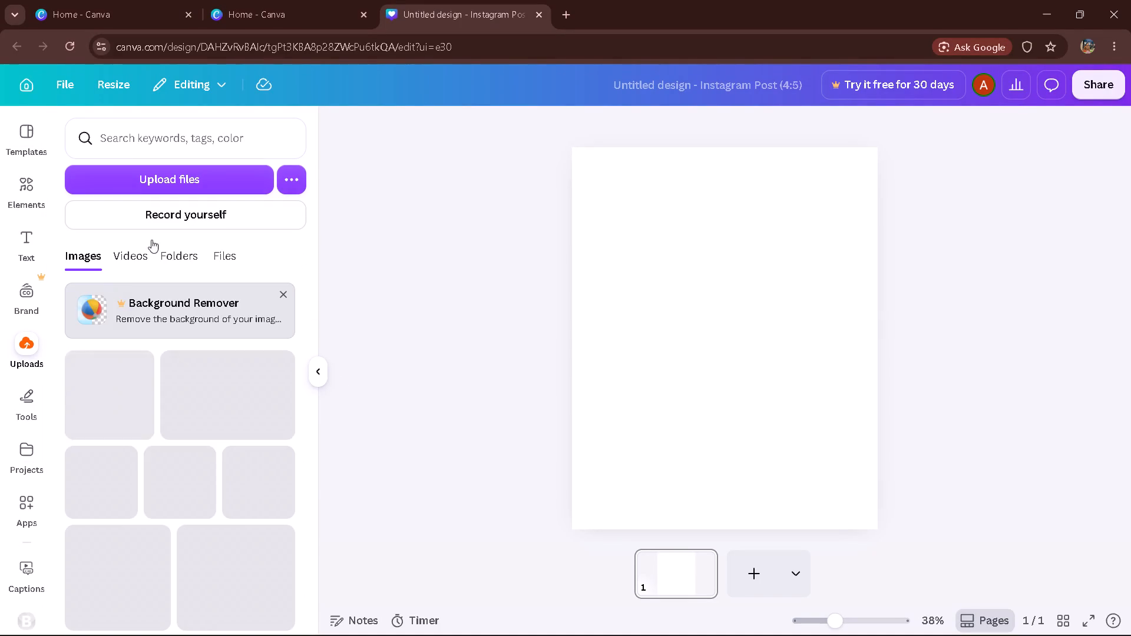
{"action": "left_click_drag", "start_coordinate": [314, 306], "coordinate": [302, 386]}
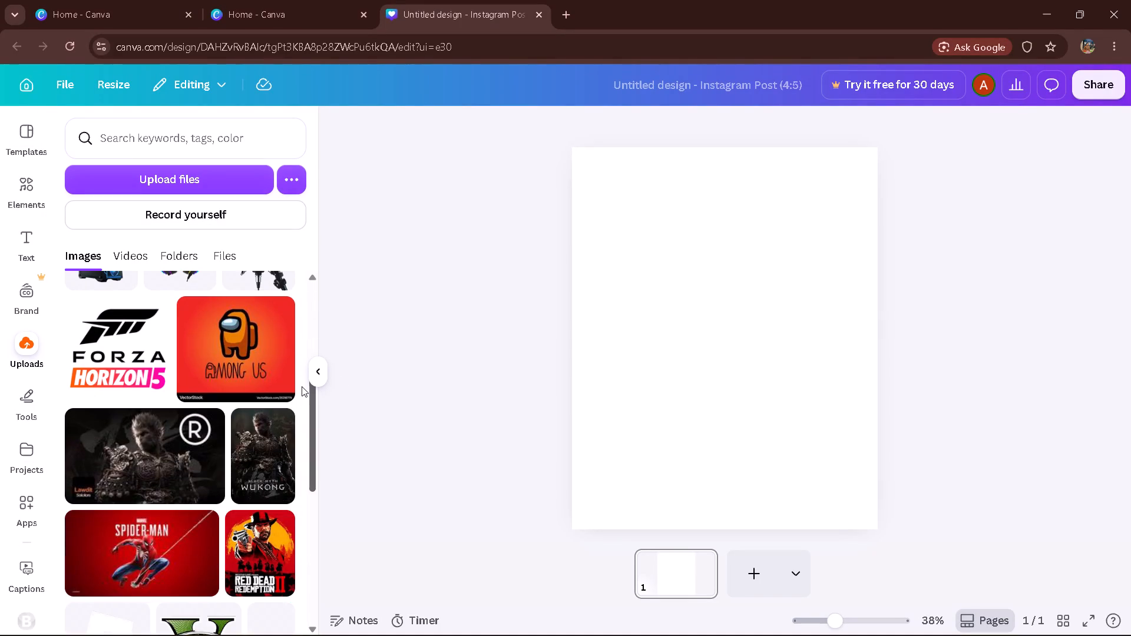
{"action": "left_click_drag", "start_coordinate": [302, 386], "coordinate": [294, 535]}
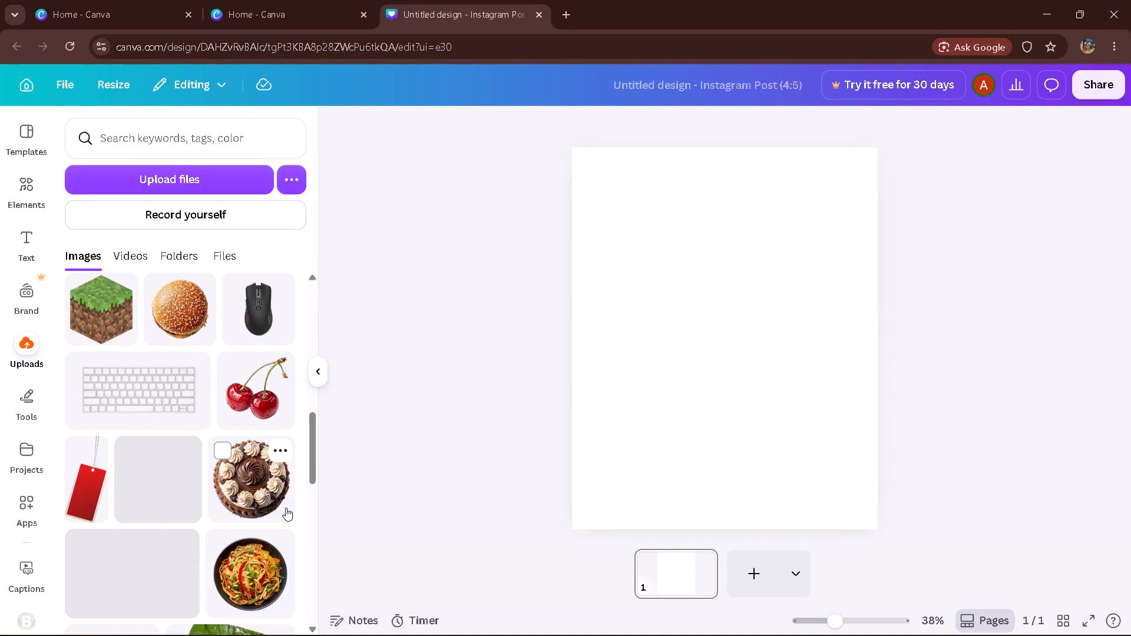
{"action": "left_click_drag", "start_coordinate": [315, 422], "coordinate": [312, 473]}
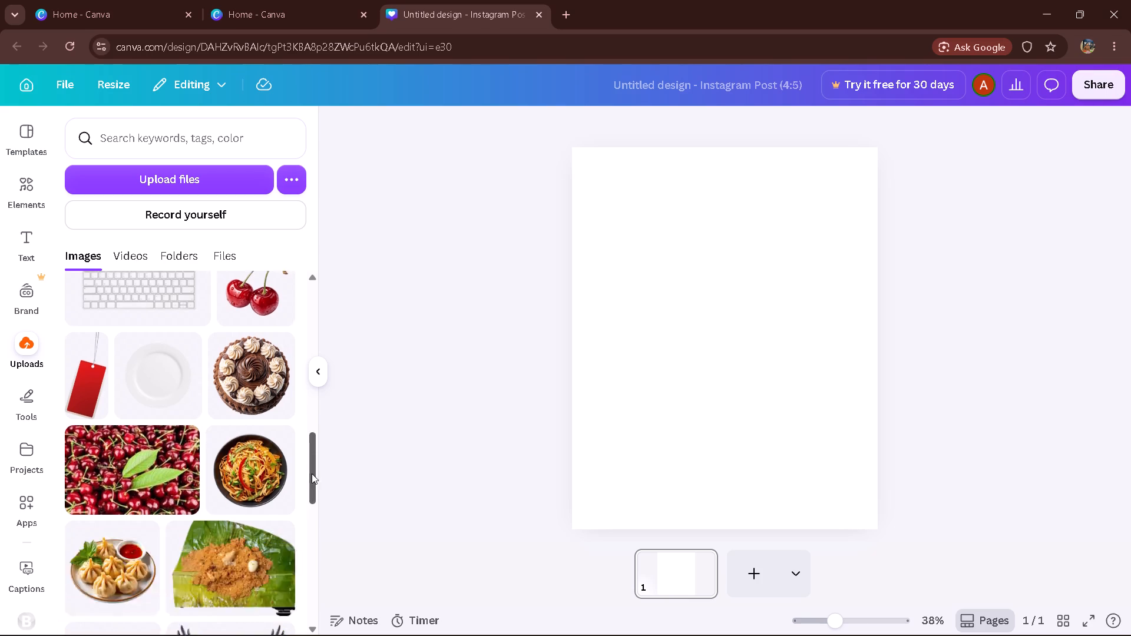
{"action": "left_click_drag", "start_coordinate": [312, 473], "coordinate": [309, 605]}
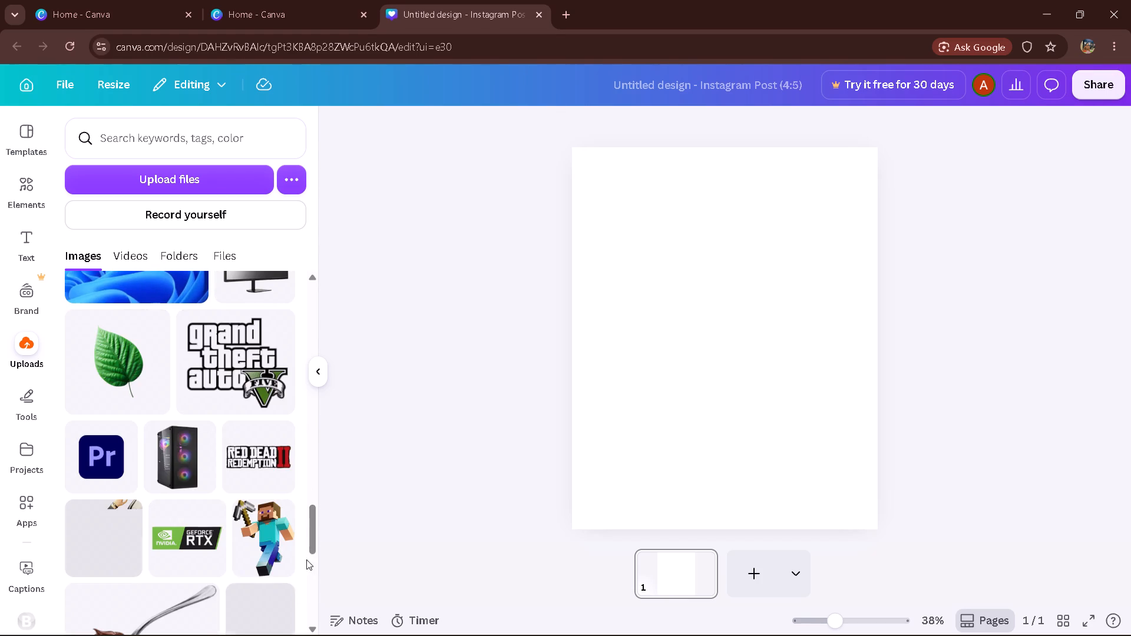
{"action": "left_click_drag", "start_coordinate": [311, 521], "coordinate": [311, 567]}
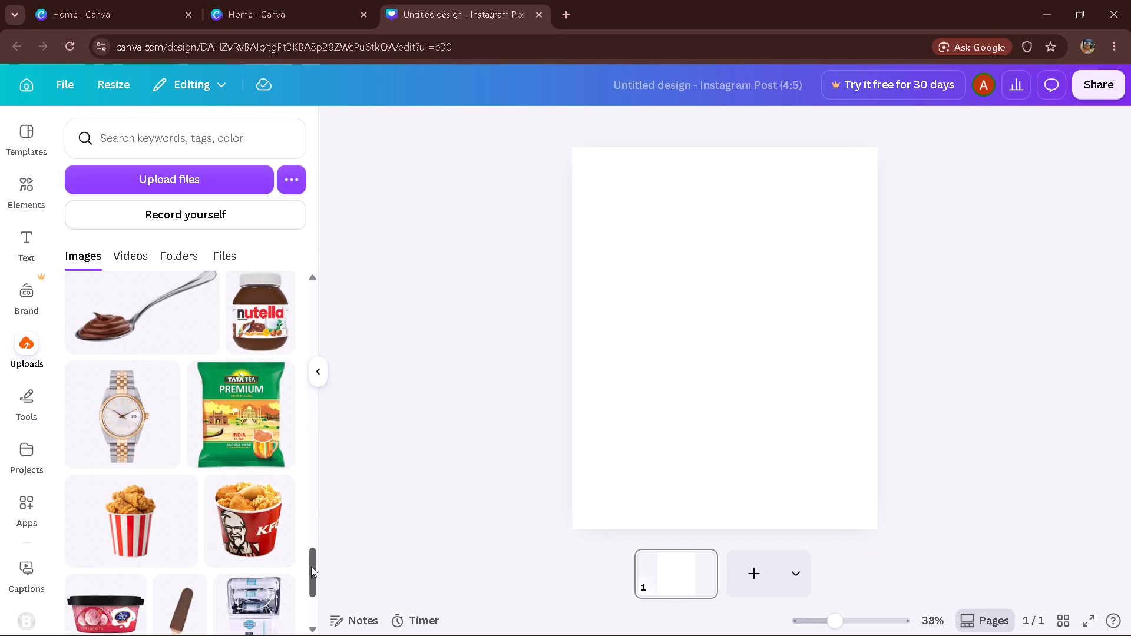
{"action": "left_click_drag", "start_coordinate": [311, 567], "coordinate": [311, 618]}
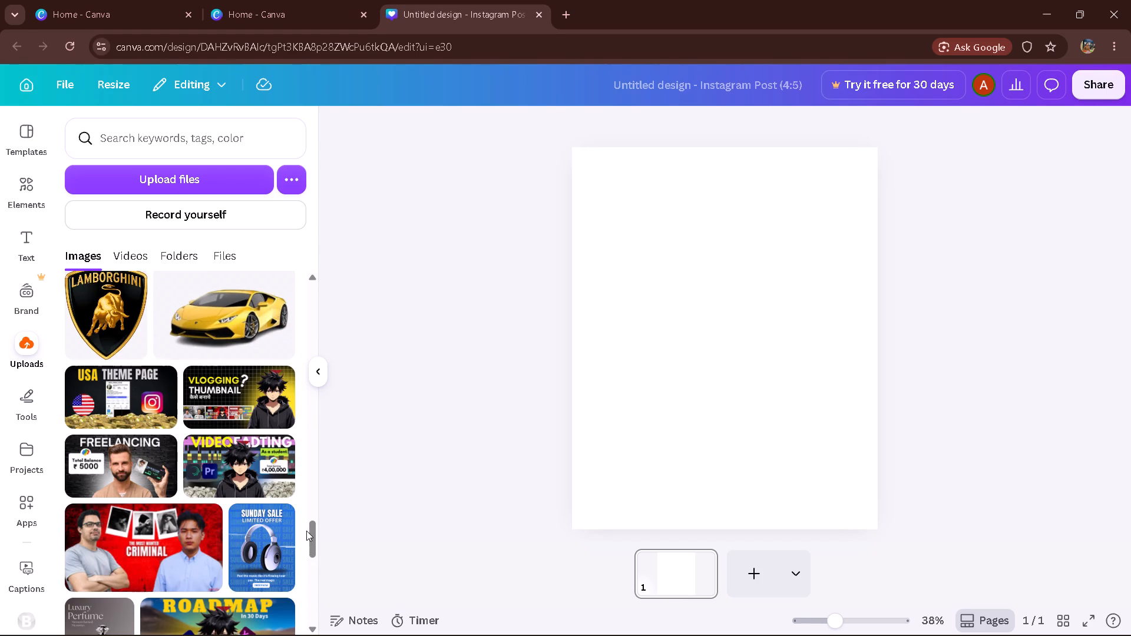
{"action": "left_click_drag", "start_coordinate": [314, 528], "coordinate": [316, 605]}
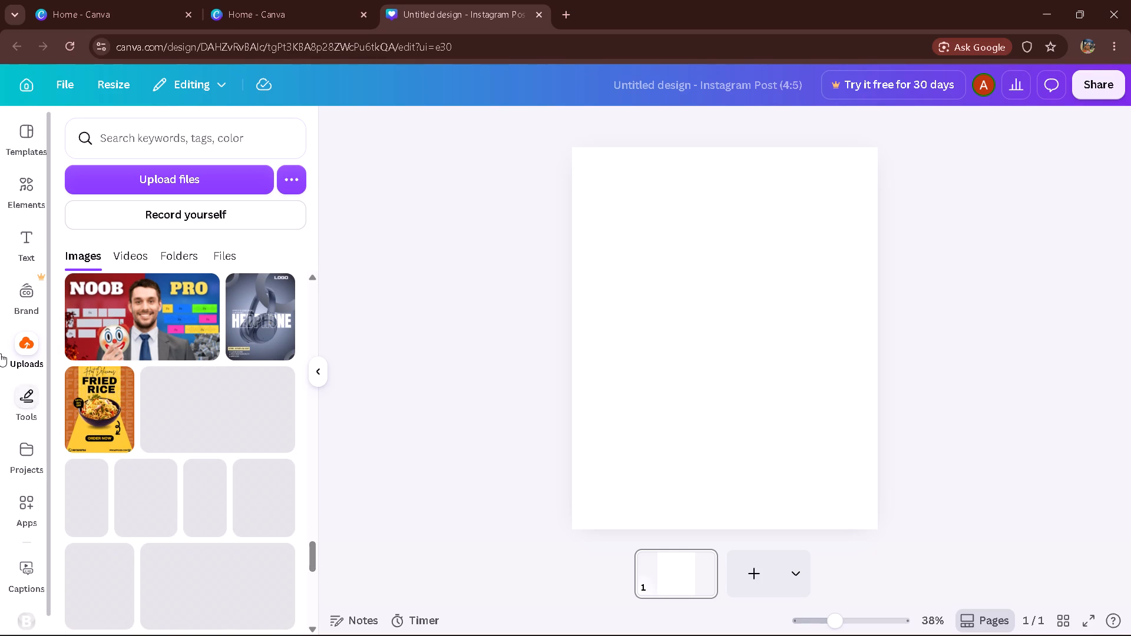
Search the elements library for table in the blank Instagram post design.
{"action": "left_click", "coordinate": [18, 198]}
{"action": "left_click", "coordinate": [175, 139]}
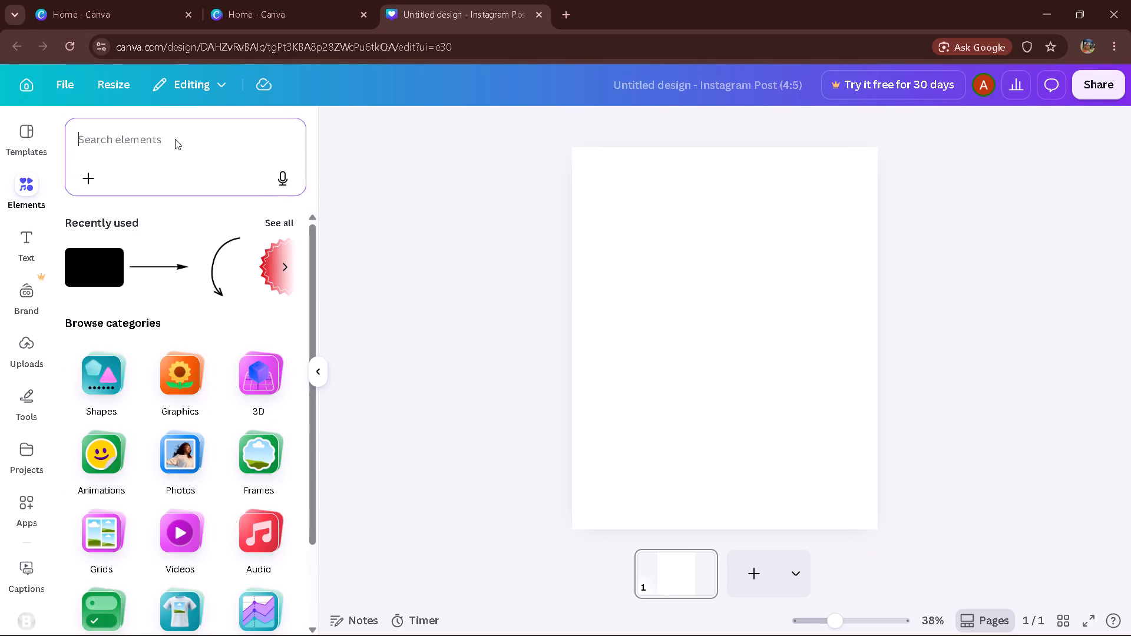
{"action": "type", "text": "tab"}
{"action": "key", "text": "Down"}
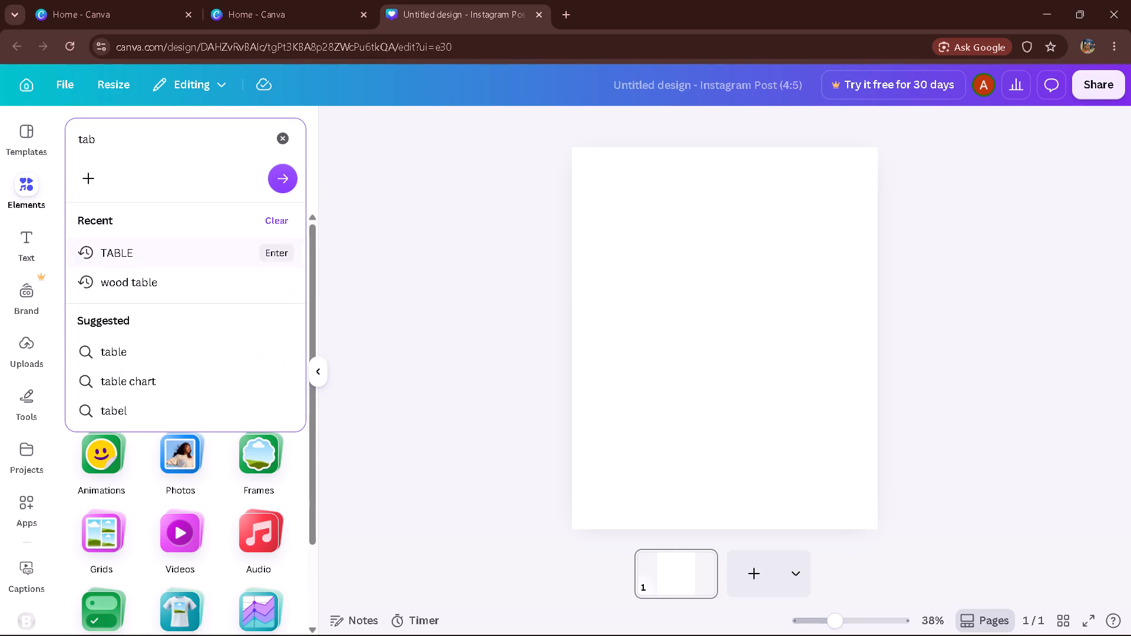
Search the elements for wood table and add the flat light-brown tabletop from the graphics results to the page.
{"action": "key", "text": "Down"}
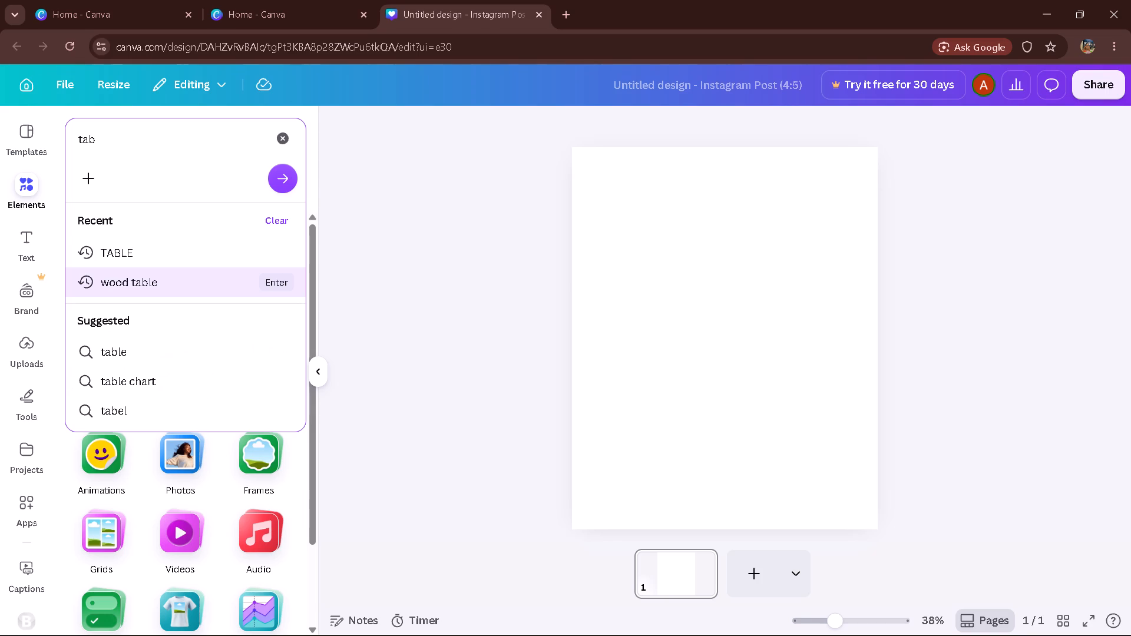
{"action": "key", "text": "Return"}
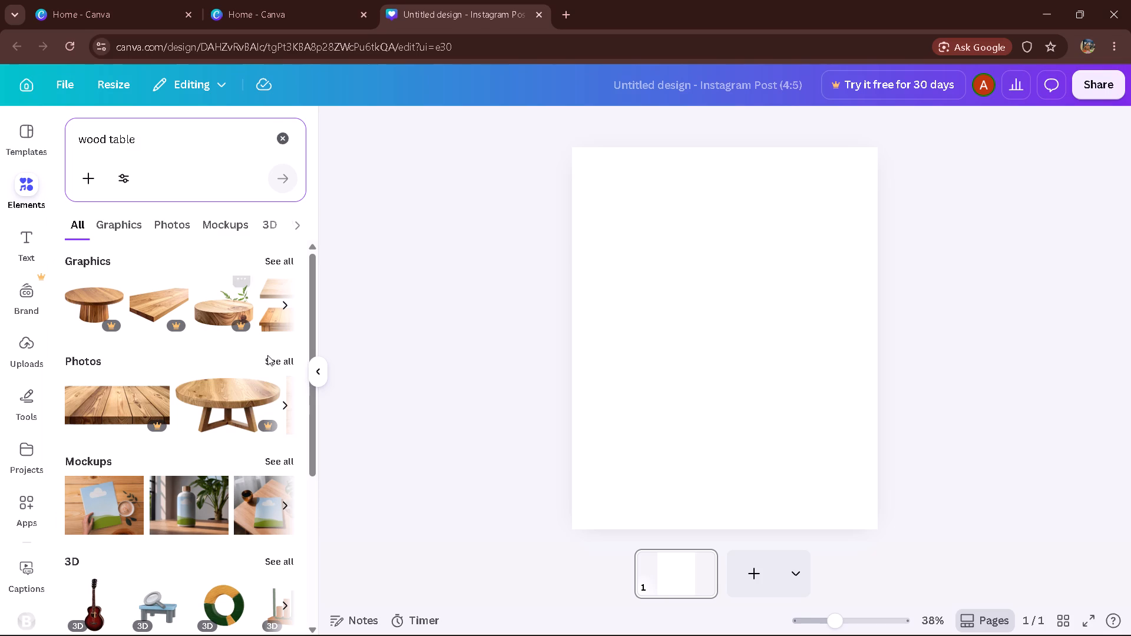
{"action": "left_click", "coordinate": [276, 266]}
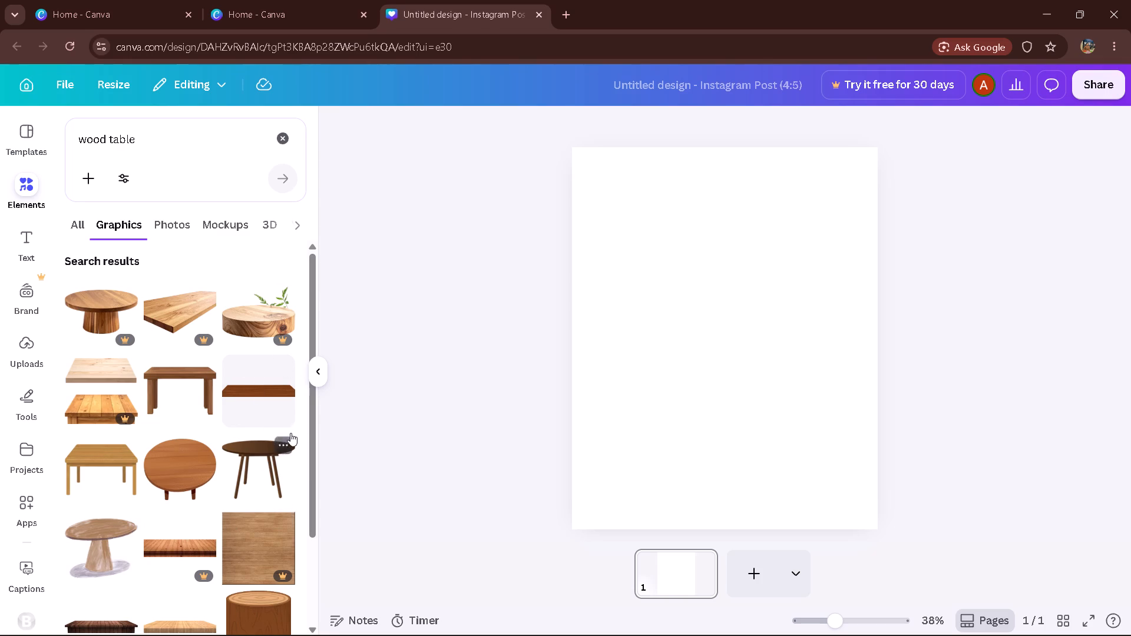
{"action": "left_click_drag", "start_coordinate": [306, 423], "coordinate": [311, 507]}
{"action": "left_click_drag", "start_coordinate": [317, 482], "coordinate": [312, 525]}
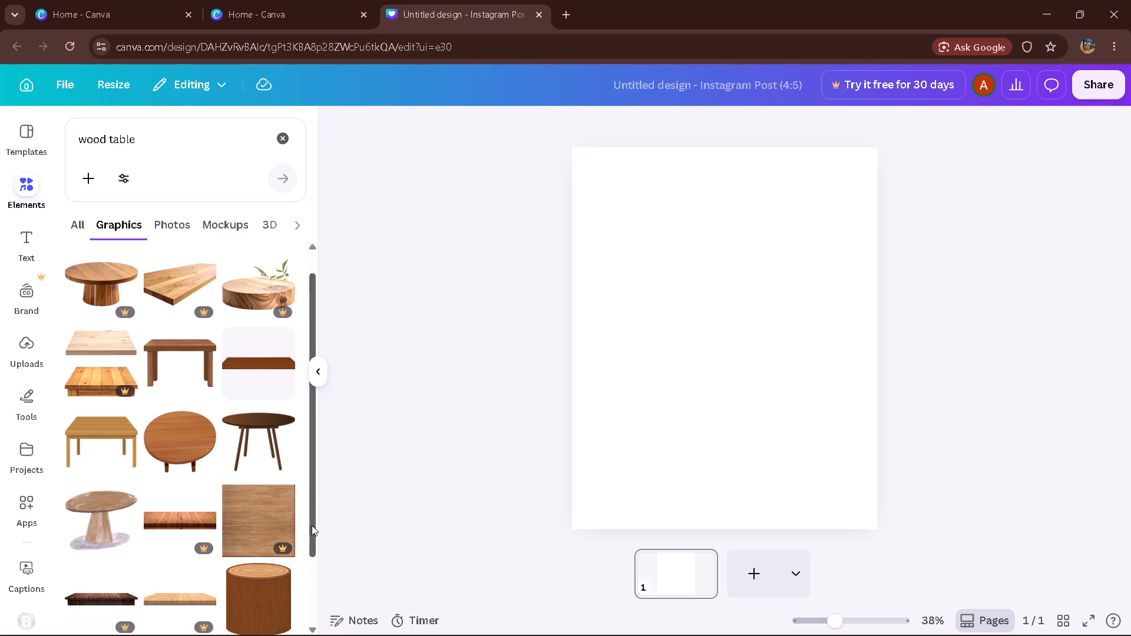
{"action": "left_click_drag", "start_coordinate": [312, 525], "coordinate": [309, 577]}
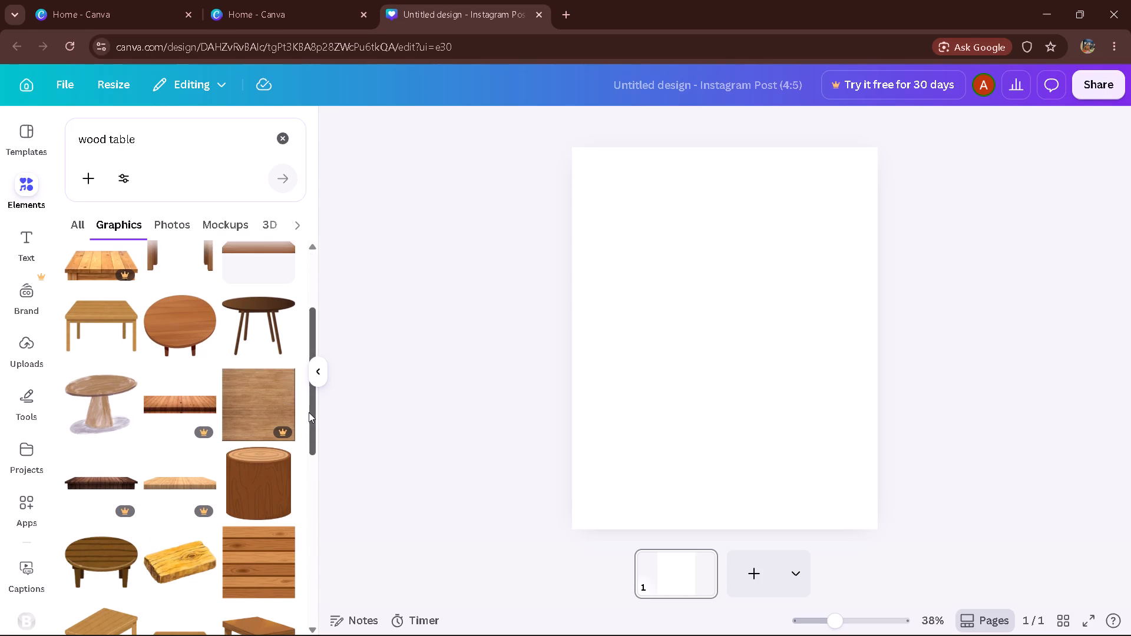
{"action": "left_click_drag", "start_coordinate": [309, 412], "coordinate": [322, 489]}
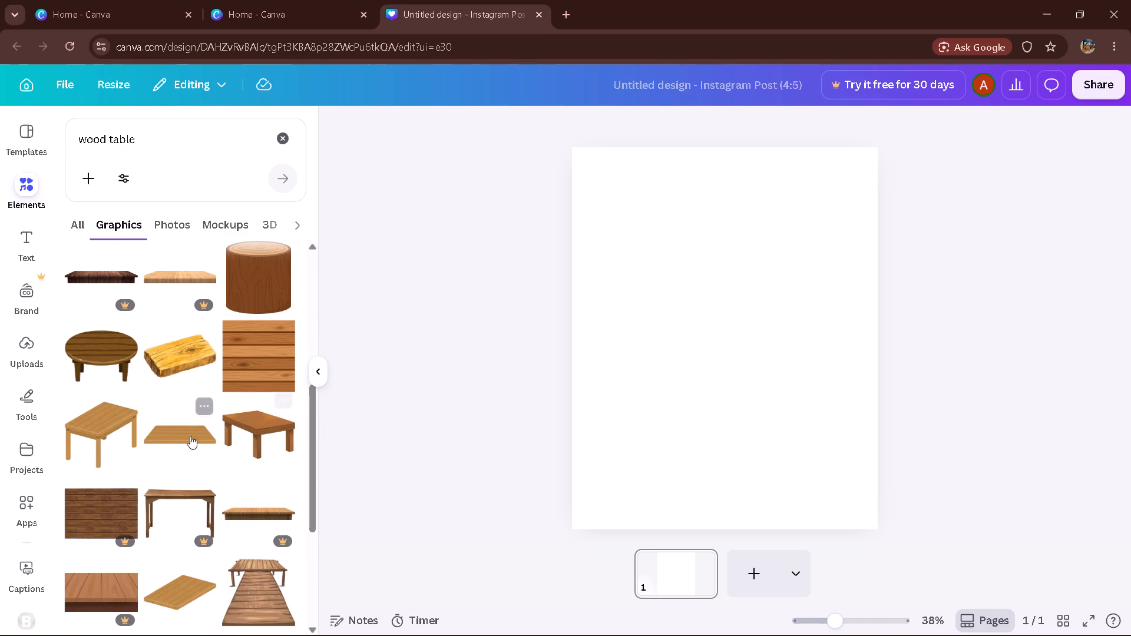
{"action": "left_click", "coordinate": [188, 436]}
Place the wooden tabletop along the page's bottom edge, enlarge it past the page width, tilt it slightly clockwise and deselect it.
{"action": "left_click_drag", "start_coordinate": [786, 337], "coordinate": [739, 425]}
{"action": "left_click_drag", "start_coordinate": [309, 428], "coordinate": [306, 499]}
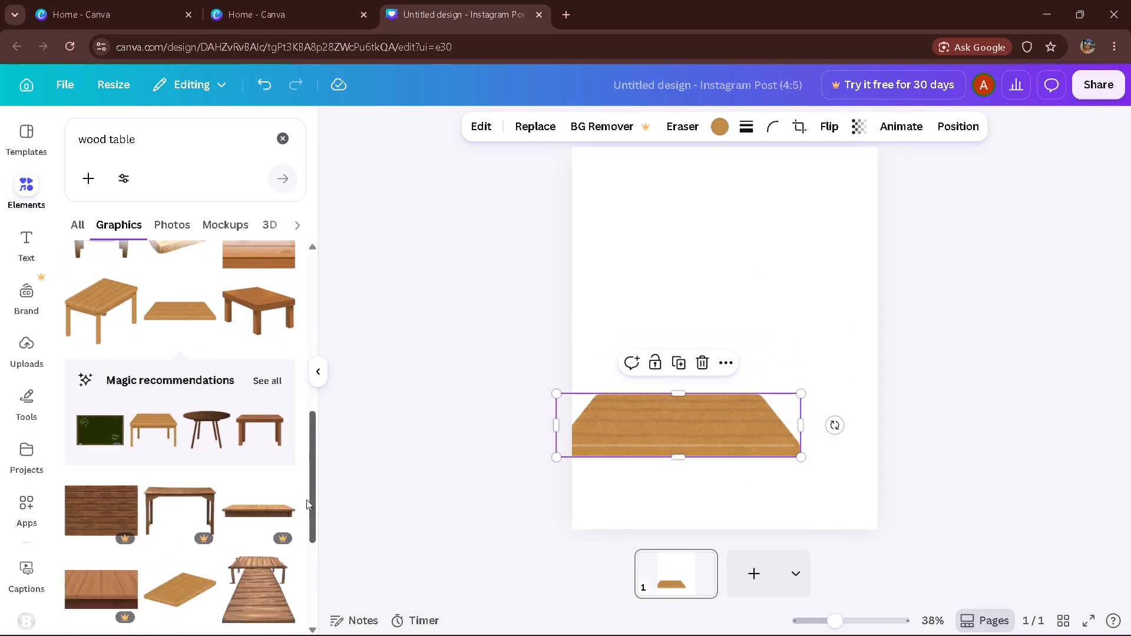
{"action": "left_click_drag", "start_coordinate": [306, 499], "coordinate": [306, 510]}
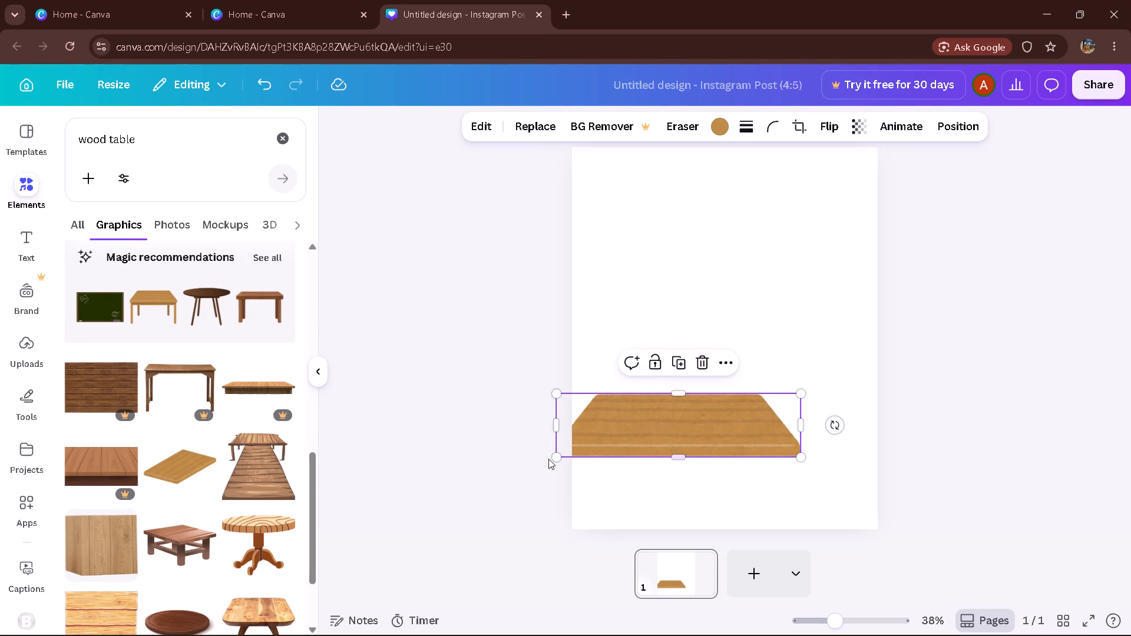
{"action": "left_click_drag", "start_coordinate": [559, 456], "coordinate": [482, 471]}
{"action": "left_click_drag", "start_coordinate": [620, 438], "coordinate": [710, 471]}
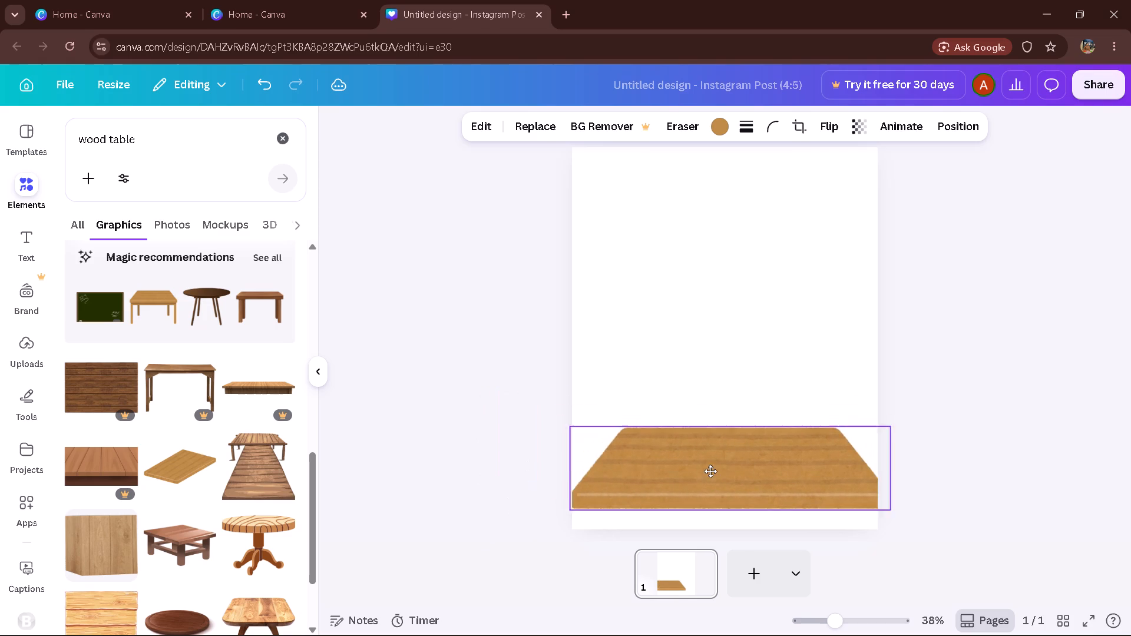
{"action": "left_click_drag", "start_coordinate": [710, 471], "coordinate": [701, 479]}
{"action": "left_click_drag", "start_coordinate": [879, 433], "coordinate": [1023, 432]}
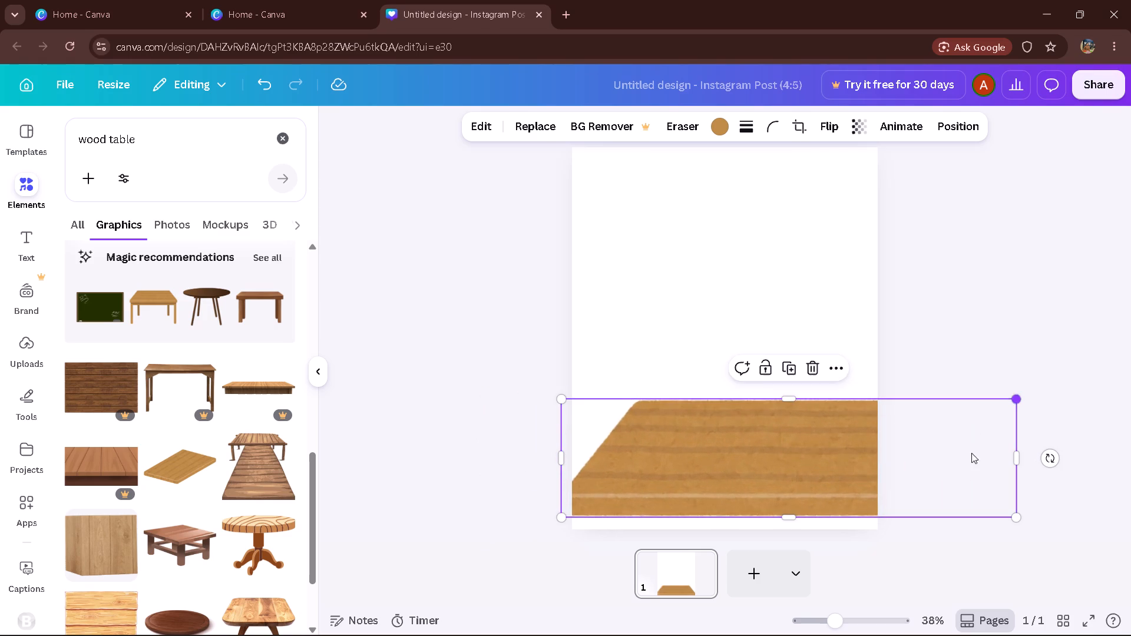
{"action": "left_click_drag", "start_coordinate": [773, 492], "coordinate": [696, 502]}
{"action": "left_click_drag", "start_coordinate": [966, 471], "coordinate": [945, 479]}
{"action": "left_click_drag", "start_coordinate": [706, 479], "coordinate": [709, 487]}
{"action": "double_click", "coordinate": [1056, 343]}
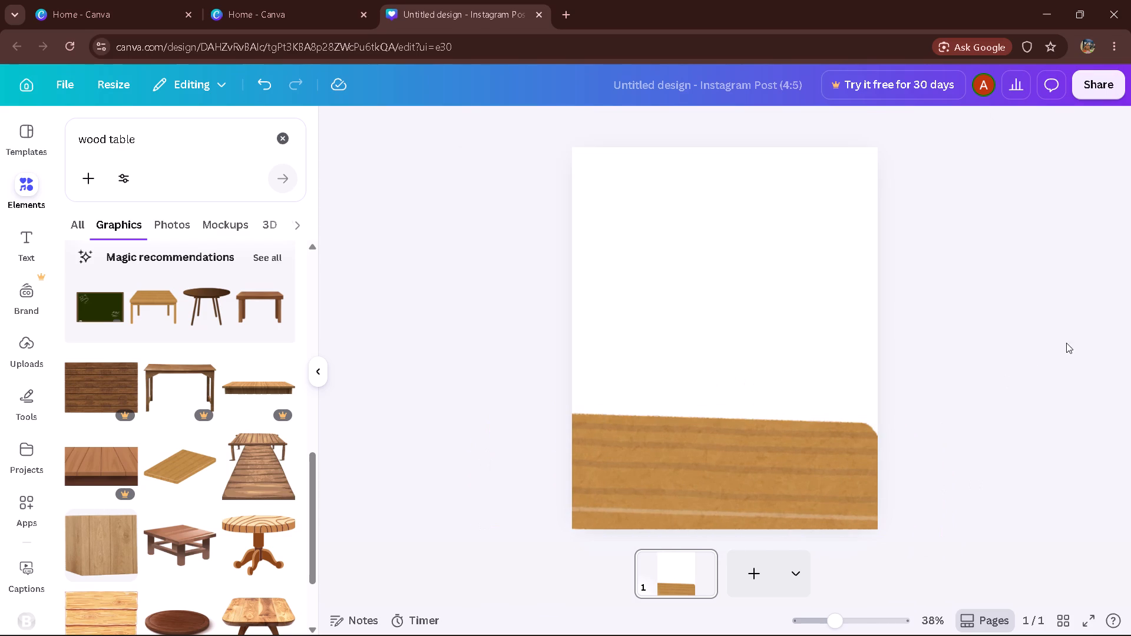
Shift the tilted tabletop slightly and enlarge it until the wood spans the page's full width, and deselect it.
{"action": "left_click", "coordinate": [786, 518]}
{"action": "left_click_drag", "start_coordinate": [786, 518], "coordinate": [796, 513]}
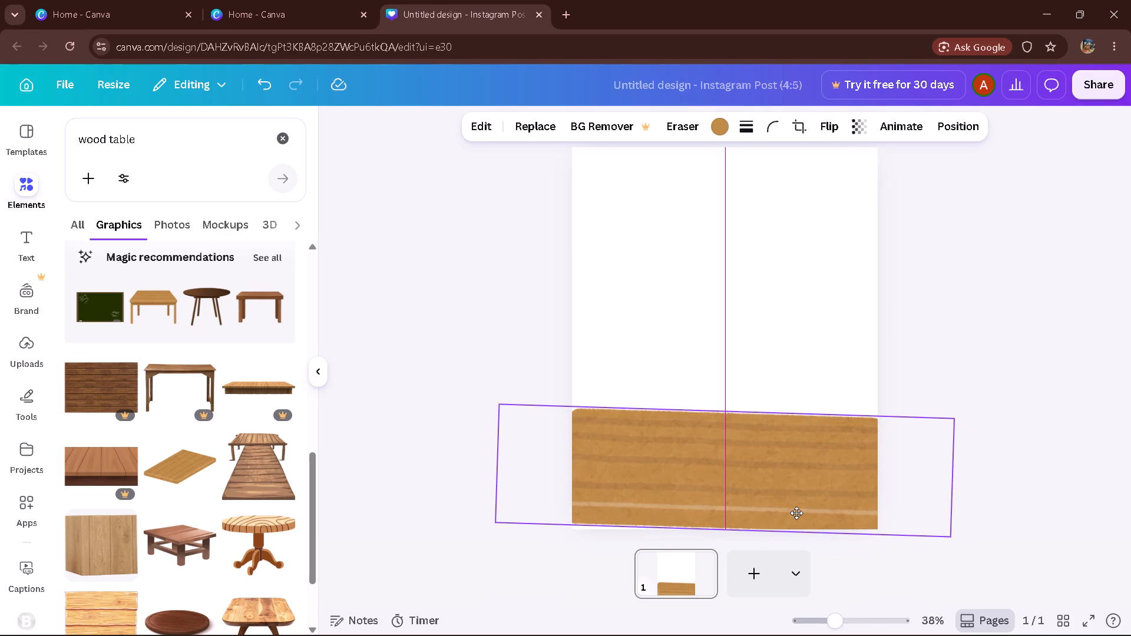
{"action": "left_click_drag", "start_coordinate": [796, 513], "coordinate": [791, 513]}
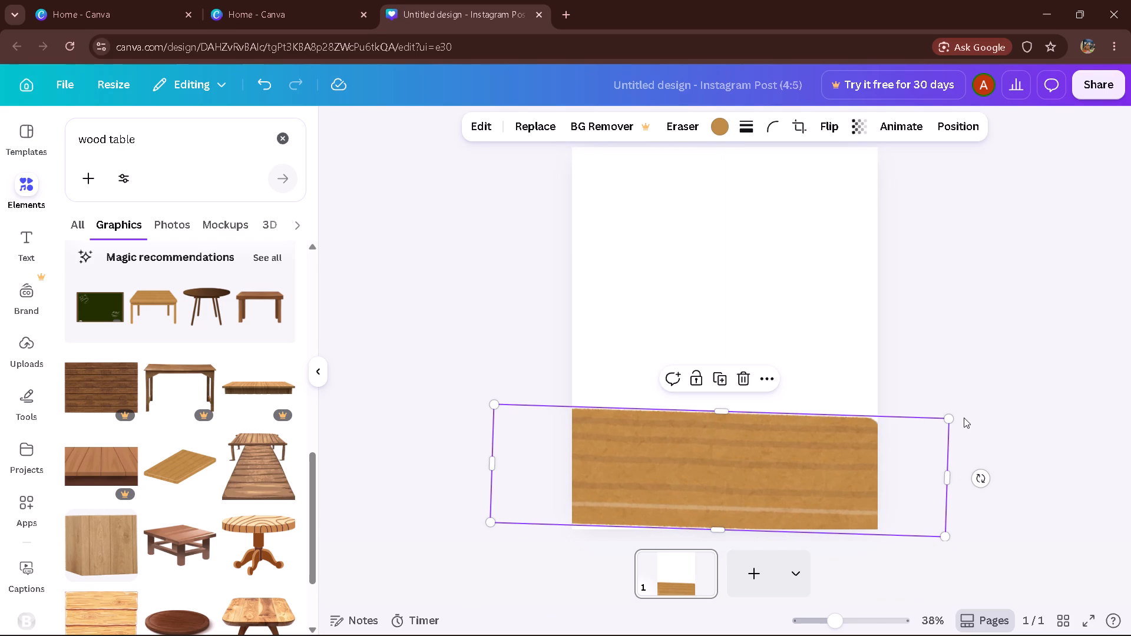
{"action": "left_click_drag", "start_coordinate": [951, 418], "coordinate": [961, 418]}
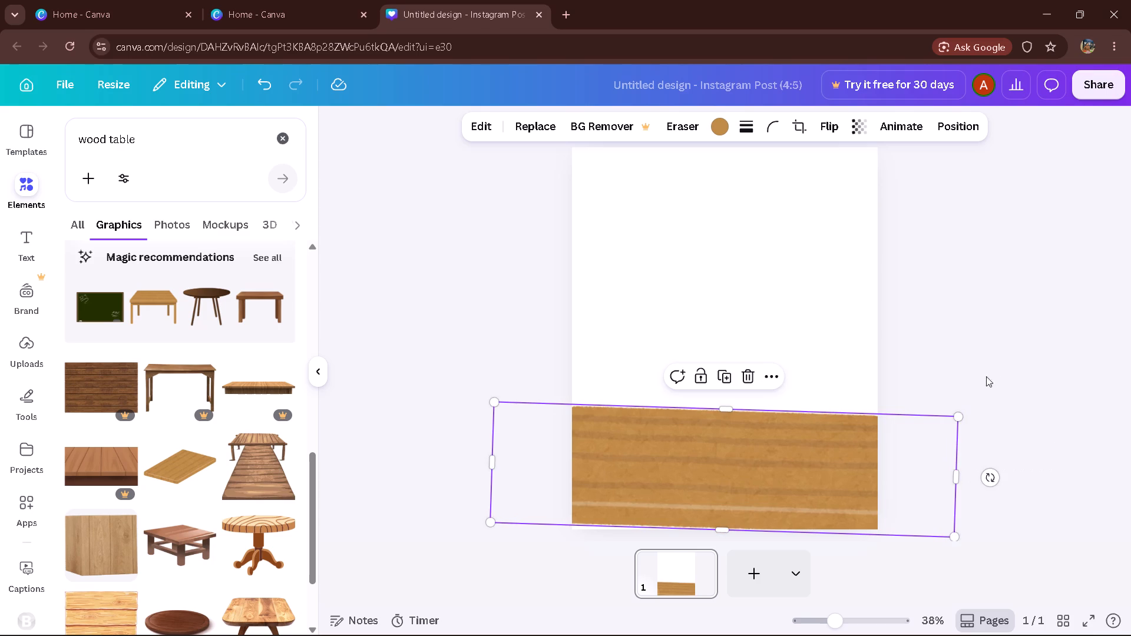
{"action": "triple_click", "coordinate": [994, 374]}
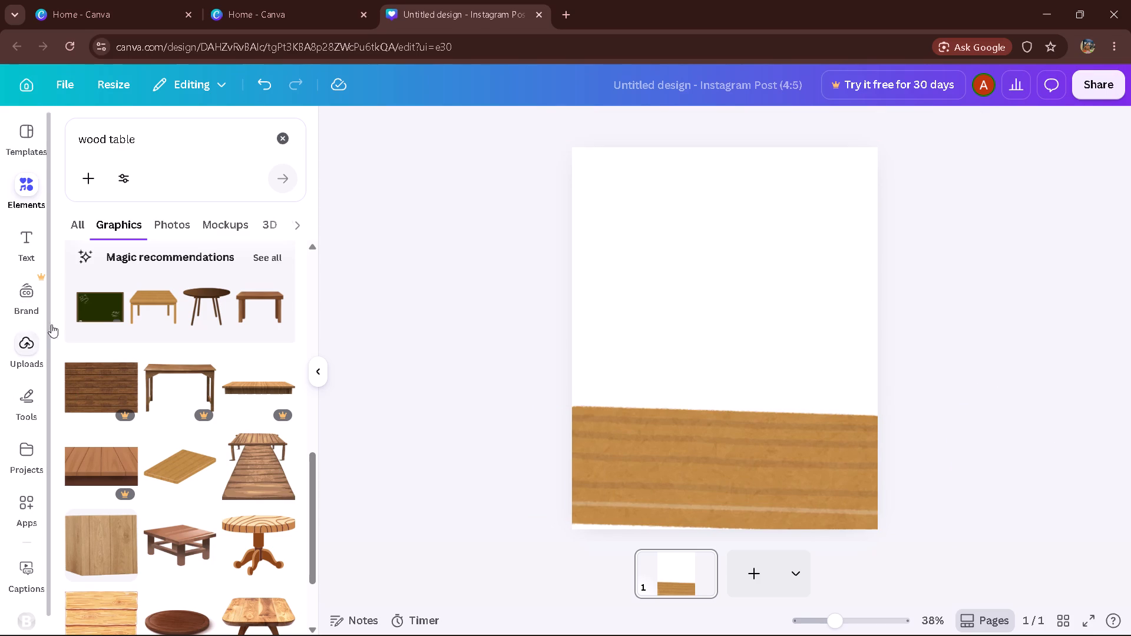
Leave and close the Instagram post design, and create a blank YouTube Thumbnail design.
{"action": "left_click", "coordinate": [35, 77]}
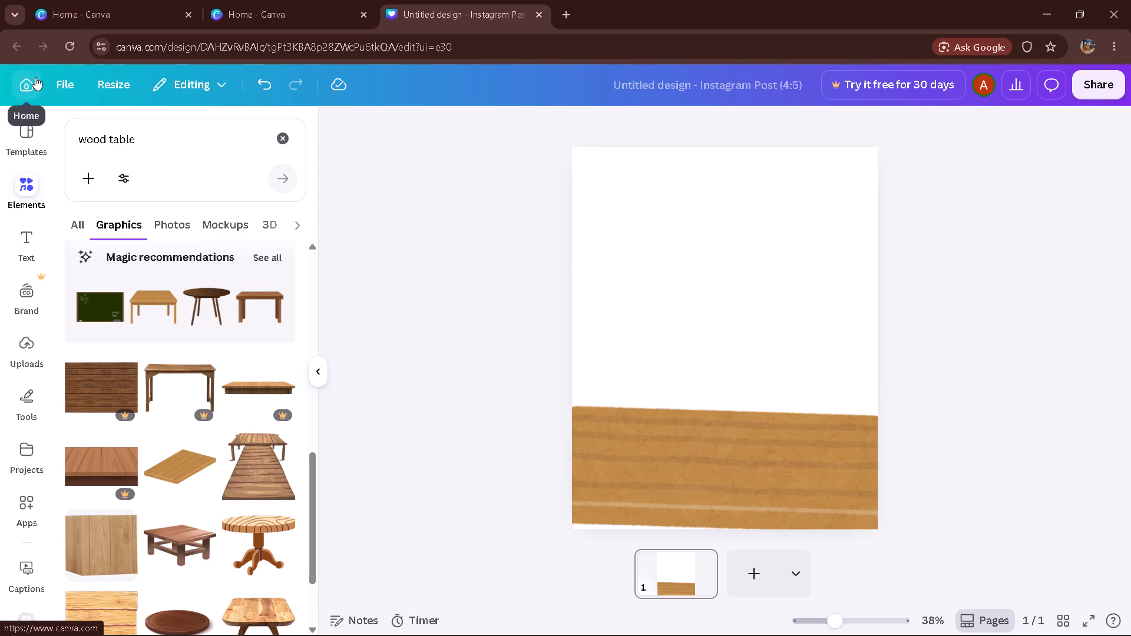
{"action": "left_click", "coordinate": [541, 15]}
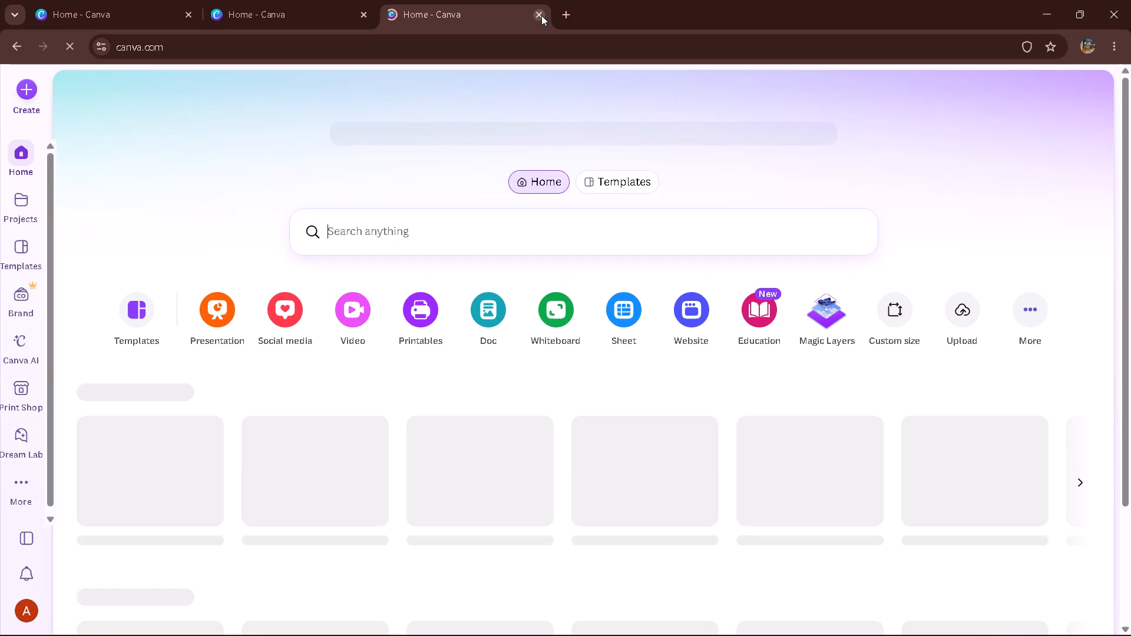
{"action": "left_click", "coordinate": [528, 381]}
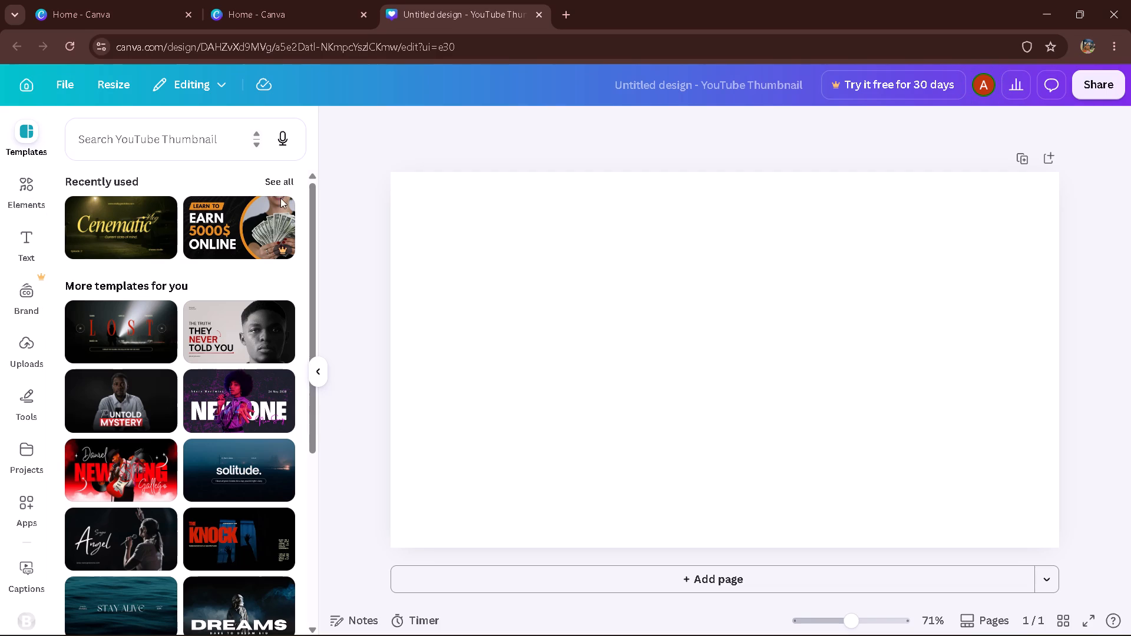
Open the template search in the blank YouTube Thumbnail design.
{"action": "left_click", "coordinate": [154, 147]}
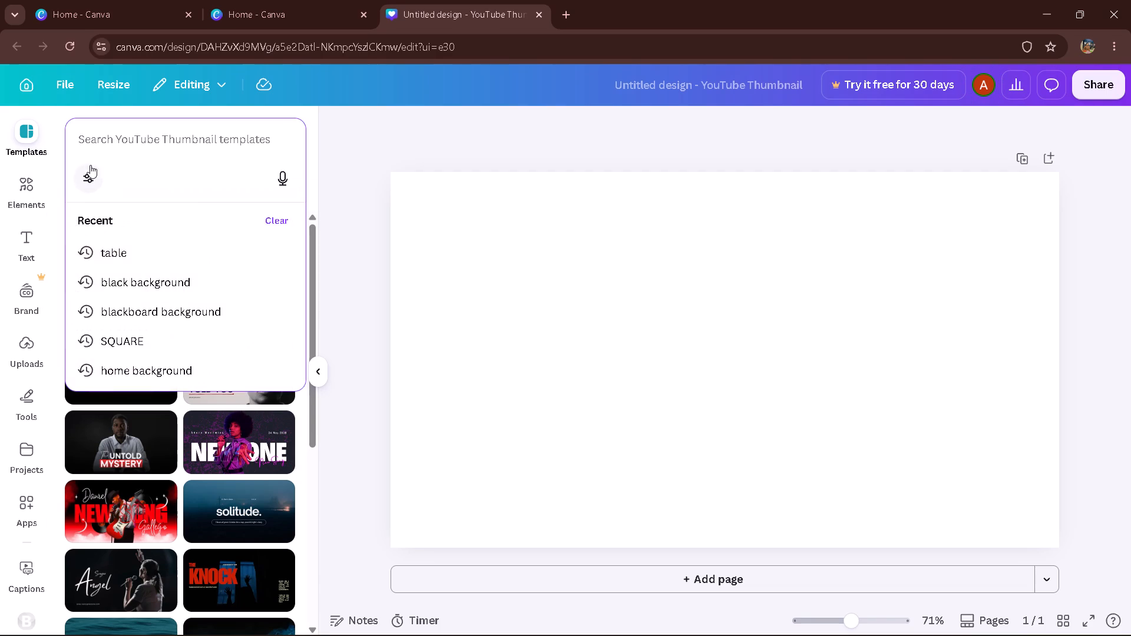
Search the element graphics for wood table and add the one showing two wooden tables, light and dark, to the blank YouTube thumbnail.
{"action": "left_click", "coordinate": [36, 182]}
{"action": "left_click", "coordinate": [125, 147]}
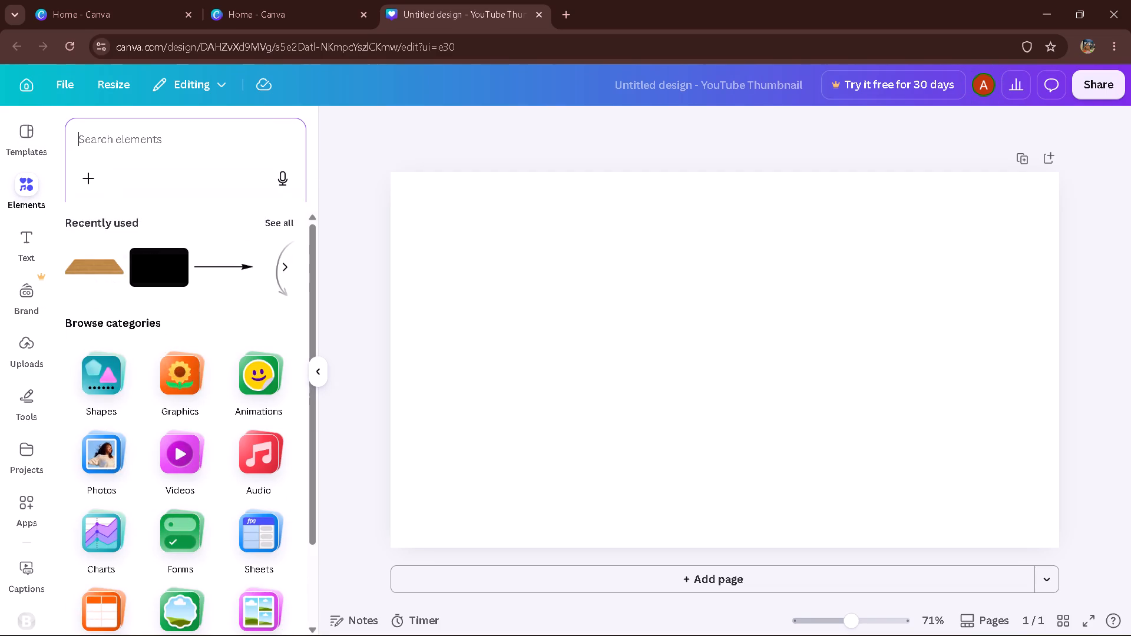
{"action": "left_click", "coordinate": [144, 247]}
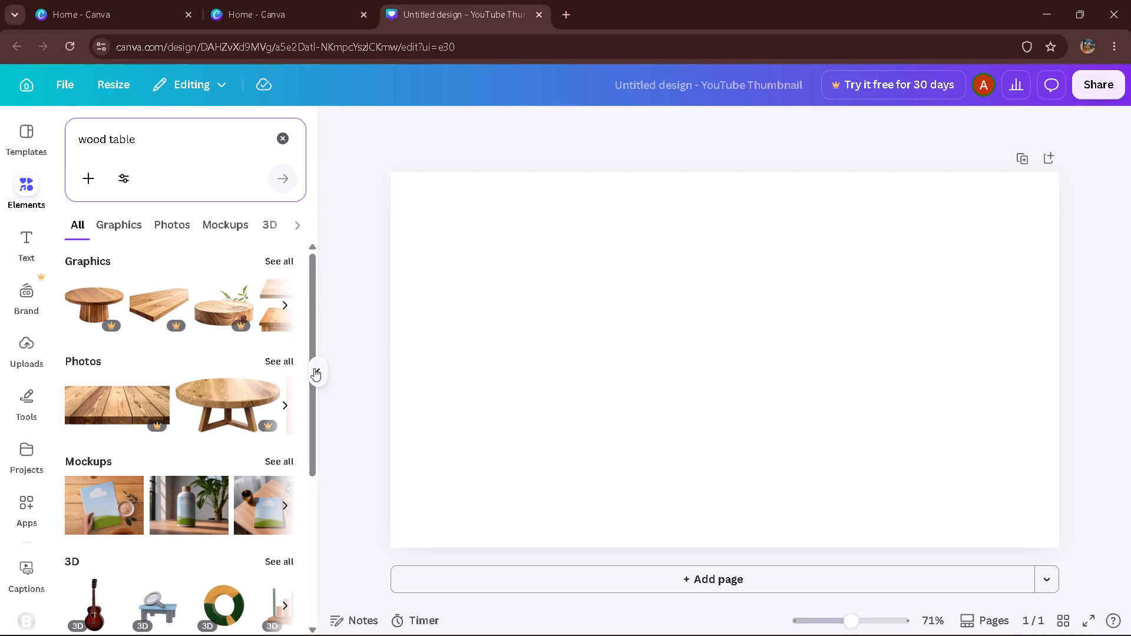
{"action": "left_click", "coordinate": [276, 263]}
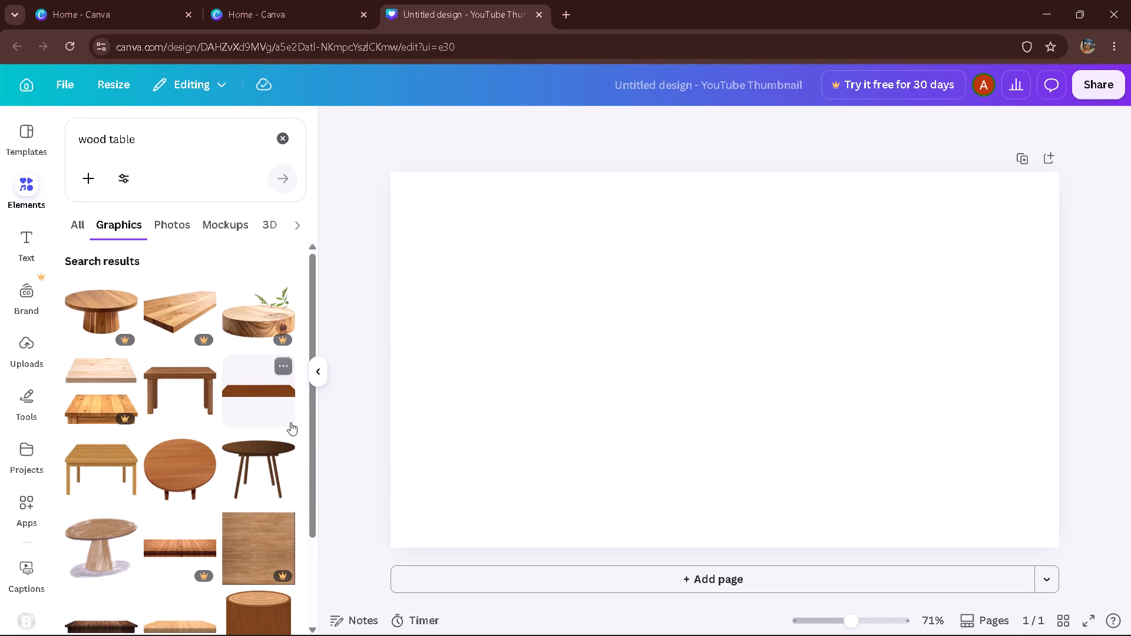
{"action": "left_click", "coordinate": [124, 371]}
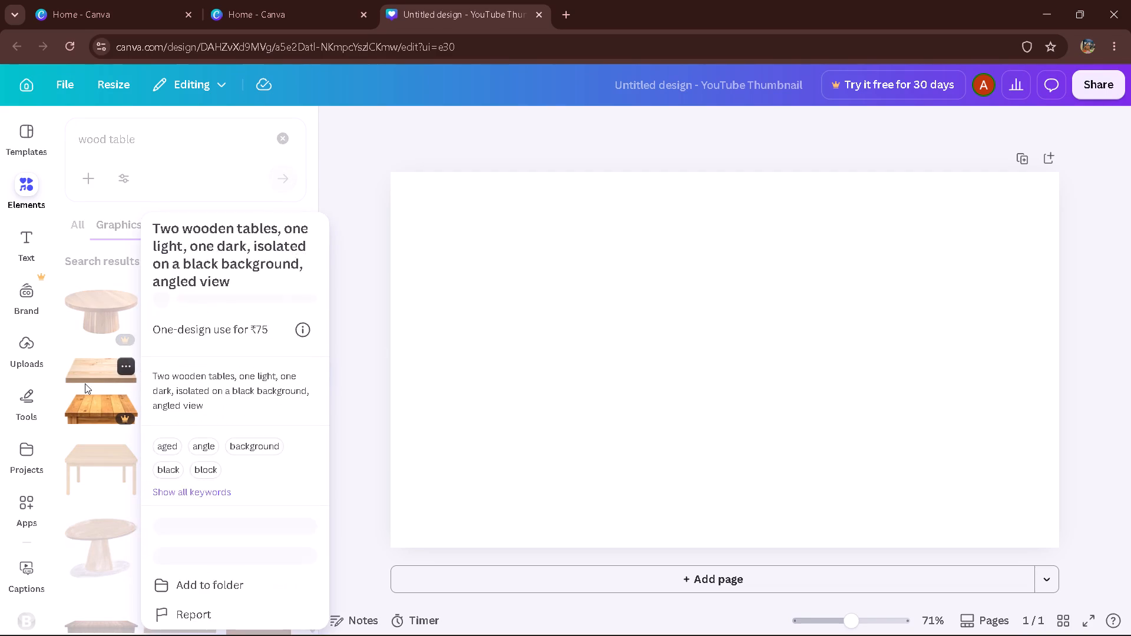
{"action": "left_click", "coordinate": [82, 383]}
{"action": "left_click", "coordinate": [82, 383]}
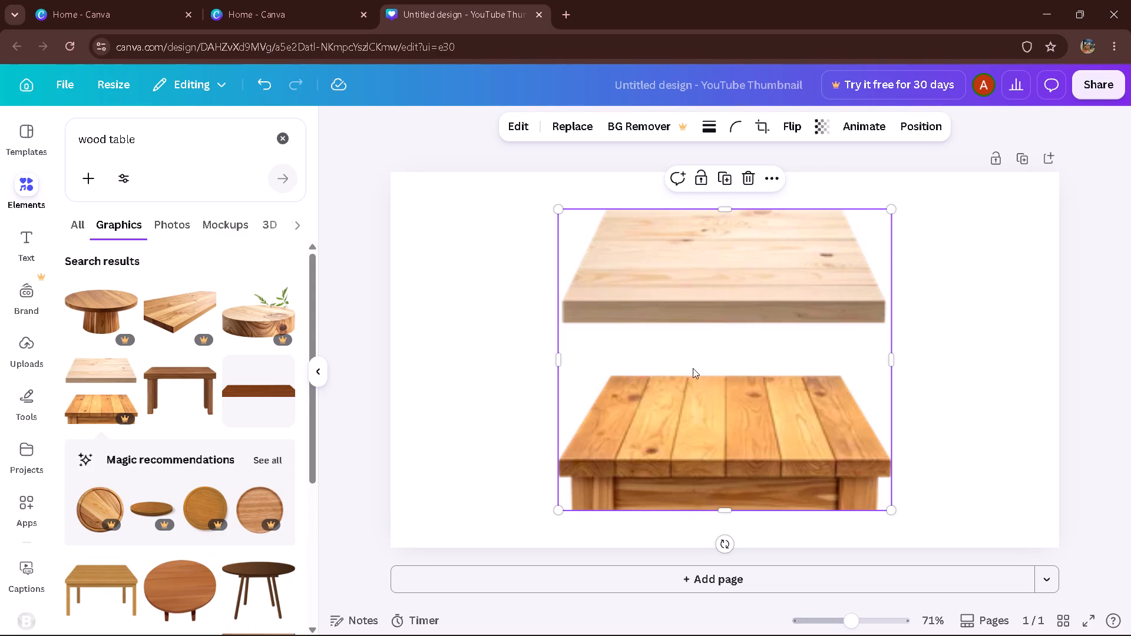
{"action": "left_click", "coordinate": [758, 273]}
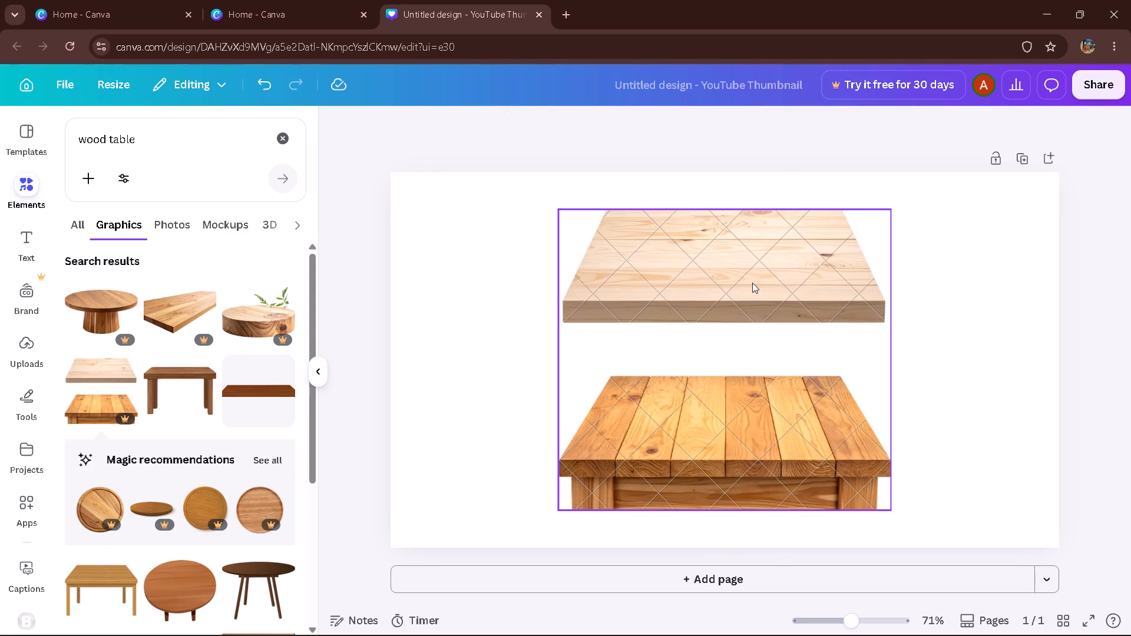
Delete the graphic showing two wooden tables from the thumbnail.
{"action": "key", "text": "Delete"}
{"action": "left_click", "coordinate": [781, 317]}
{"action": "key", "text": "Delete"}
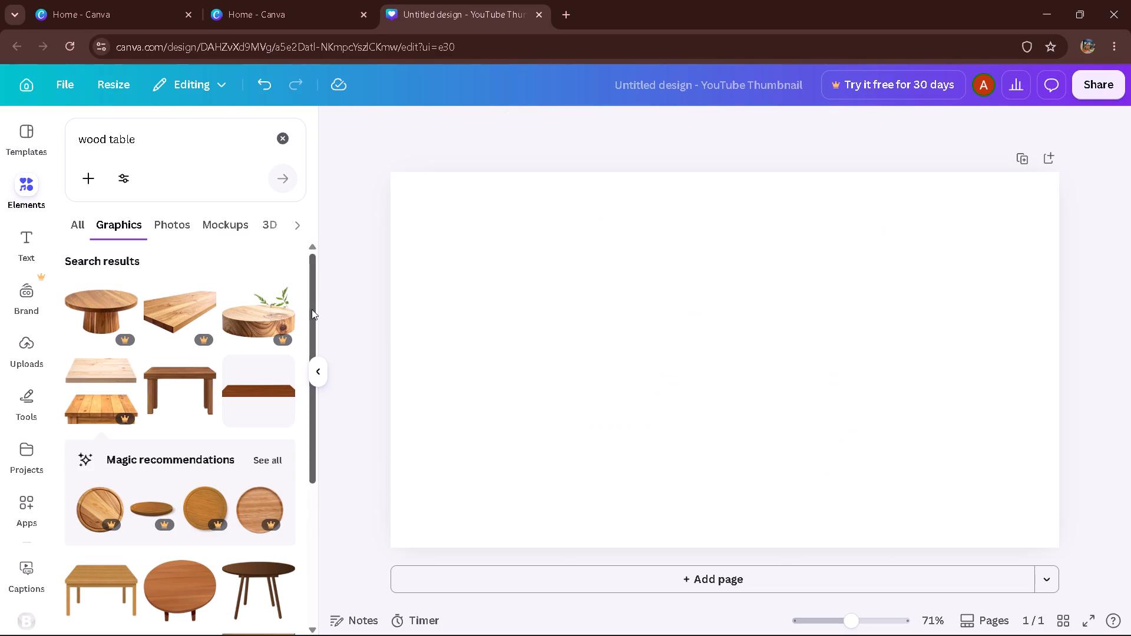
Look through the wood table graphics, and shorten the search to table.
{"action": "left_click_drag", "start_coordinate": [312, 302], "coordinate": [322, 473]}
{"action": "left_click_drag", "start_coordinate": [309, 391], "coordinate": [316, 461]}
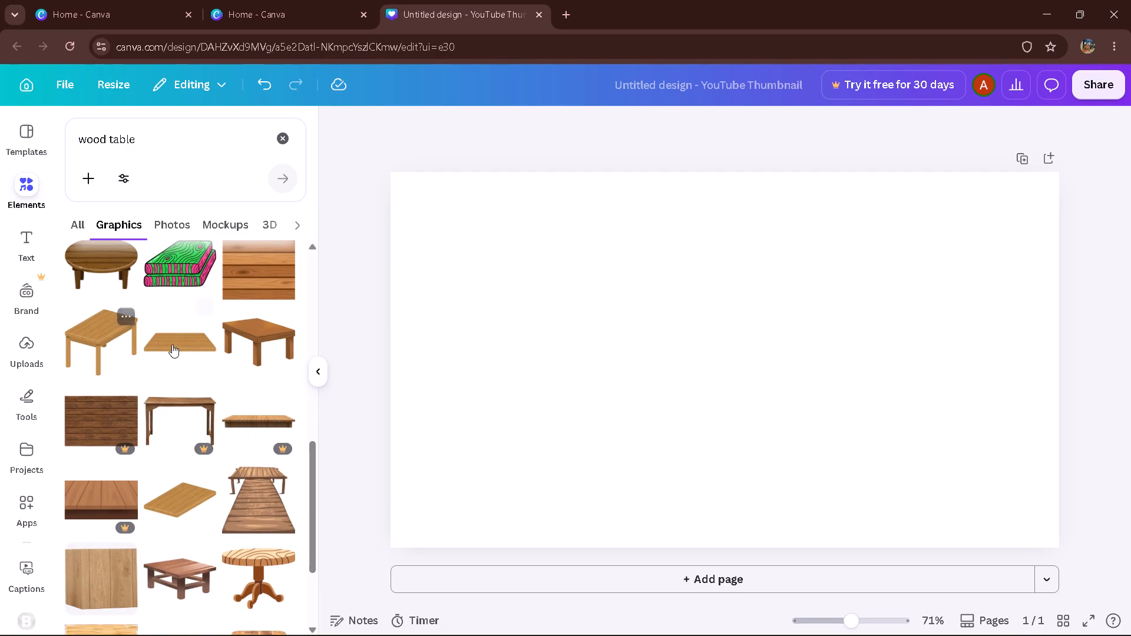
{"action": "left_click_drag", "start_coordinate": [312, 453], "coordinate": [312, 522]}
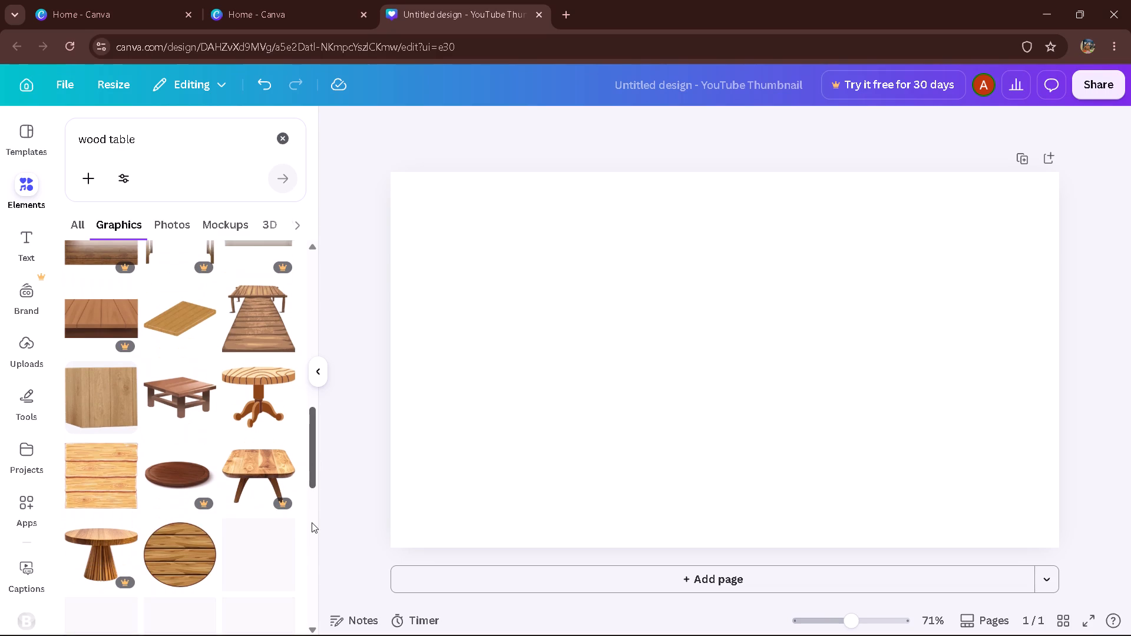
{"action": "left_click_drag", "start_coordinate": [312, 522], "coordinate": [316, 548]}
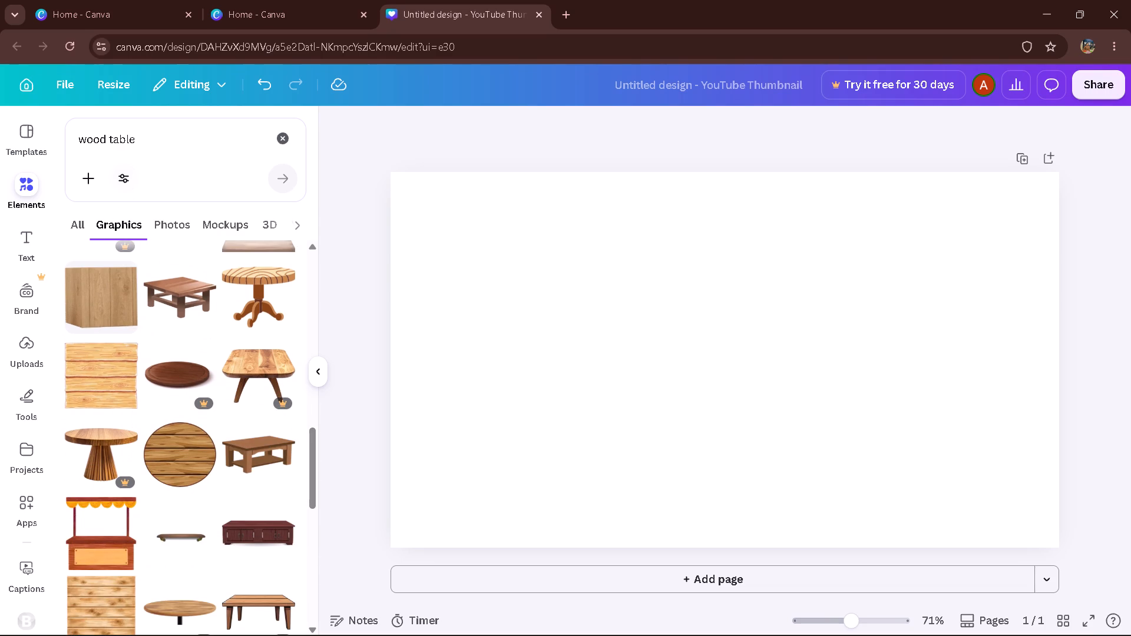
{"action": "left_click", "coordinate": [105, 144]}
{"action": "key", "text": "BackSpace"}
{"action": "key", "text": "BackSpace"}
{"action": "key", "text": "BackSpace"}
{"action": "key", "text": "BackSpace"}
{"action": "key", "text": "BackSpace"}
{"action": "key", "text": "BackSpace"}
{"action": "key", "text": "BackSpace"}
{"action": "key", "text": "BackSpace"}
{"action": "key", "text": "BackSpace"}
{"action": "key", "text": "BackSpace"}
{"action": "key", "text": "BackSpace"}
{"action": "key", "text": "BackSpace"}
{"action": "key", "text": "BackSpace"}
{"action": "key", "text": "BackSpace"}
{"action": "key", "text": "BackSpace"}
{"action": "key", "text": "BackSpace"}
{"action": "key", "text": "BackSpace"}
{"action": "key", "text": "BackSpace"}
{"action": "key", "text": "BackSpace"}
{"action": "key", "text": "BackSpace"}
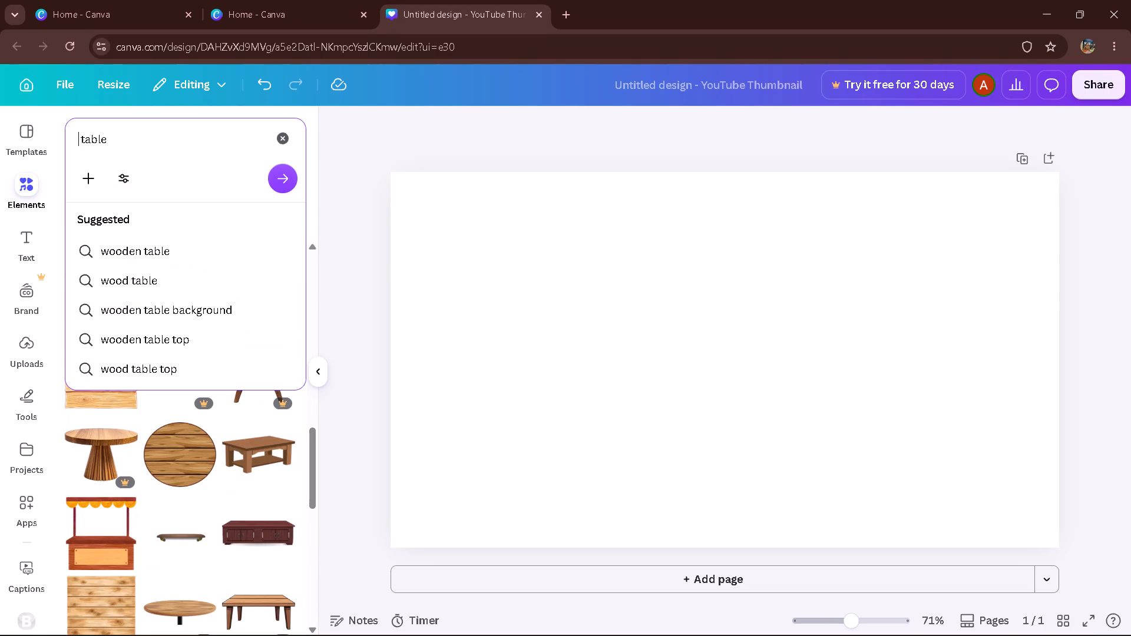
{"action": "key", "text": "Return"}
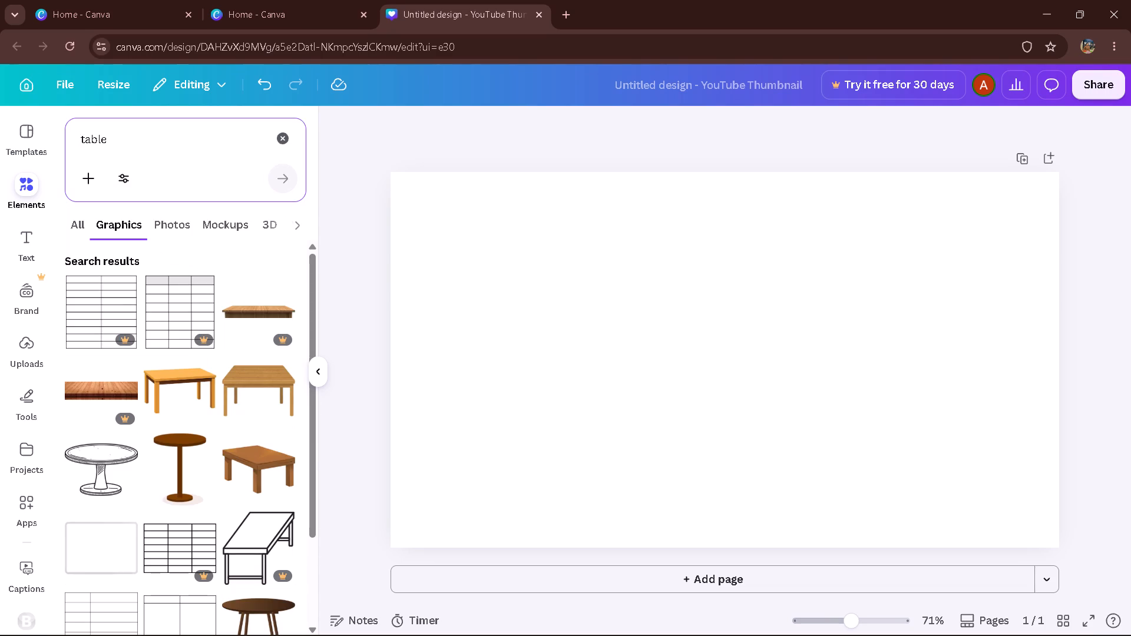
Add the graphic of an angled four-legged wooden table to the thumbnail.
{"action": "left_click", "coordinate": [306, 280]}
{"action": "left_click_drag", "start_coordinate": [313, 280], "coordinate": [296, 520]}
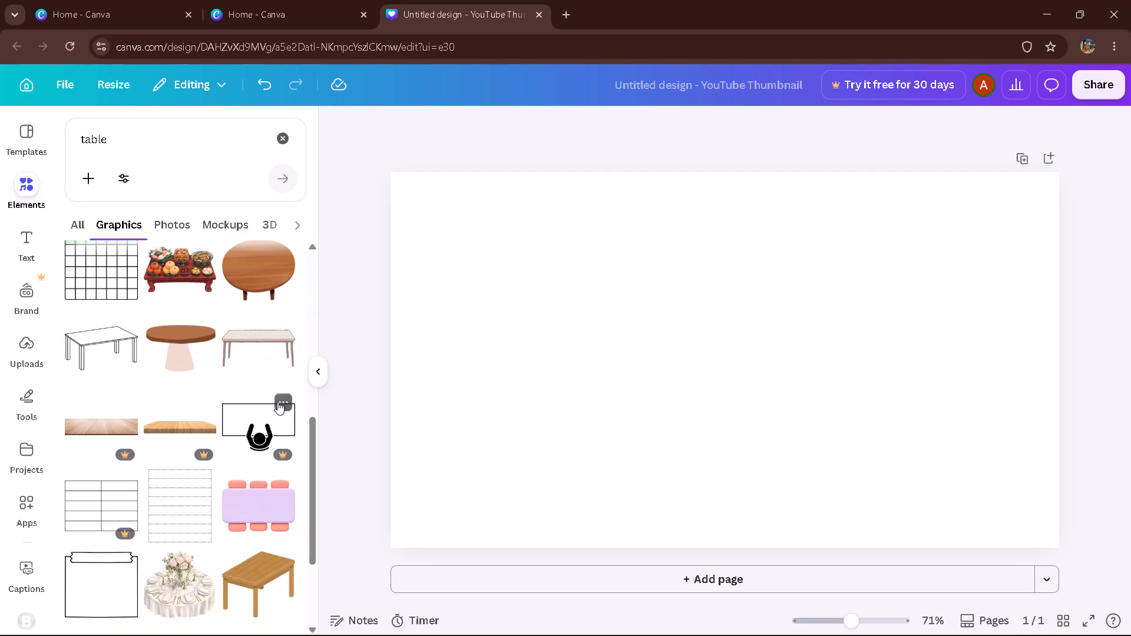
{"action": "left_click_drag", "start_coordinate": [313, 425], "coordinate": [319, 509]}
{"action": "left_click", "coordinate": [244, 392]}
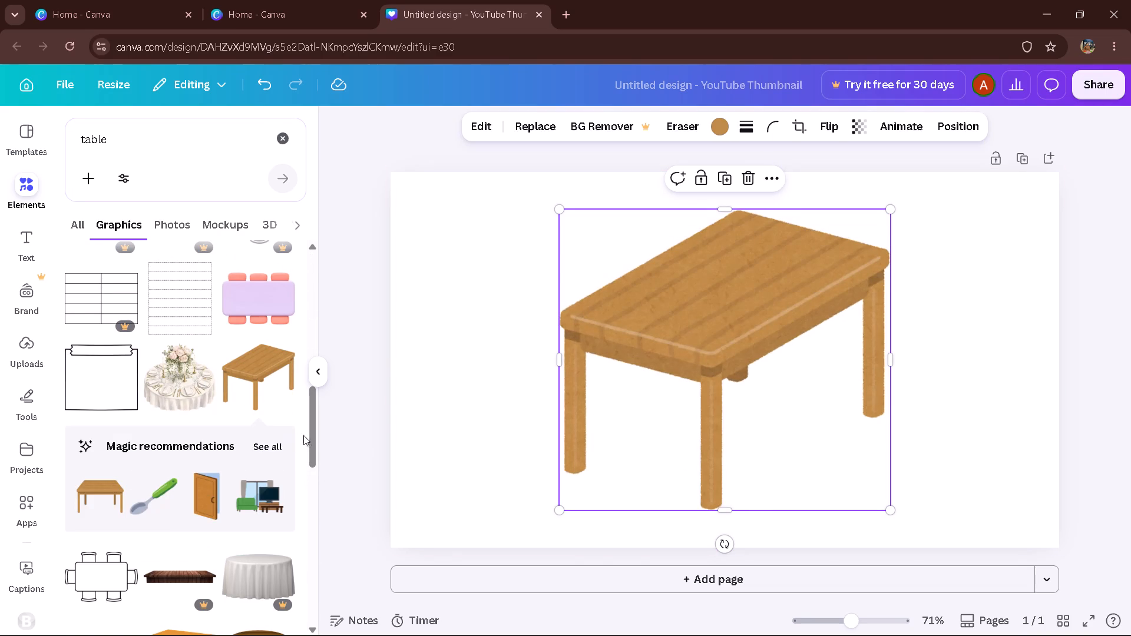
Add the flat wooden tabletop graphic from the table results and place it at the bottom of the page.
{"action": "left_click_drag", "start_coordinate": [313, 435], "coordinate": [313, 520]}
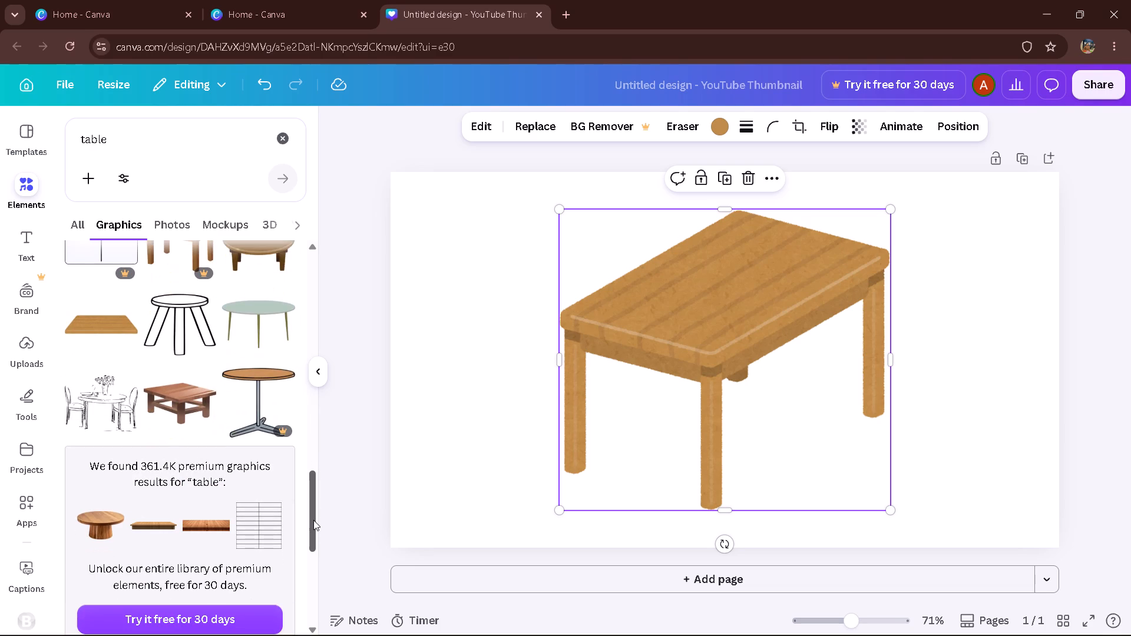
{"action": "left_click_drag", "start_coordinate": [313, 520], "coordinate": [312, 522]}
{"action": "left_click", "coordinate": [721, 379]}
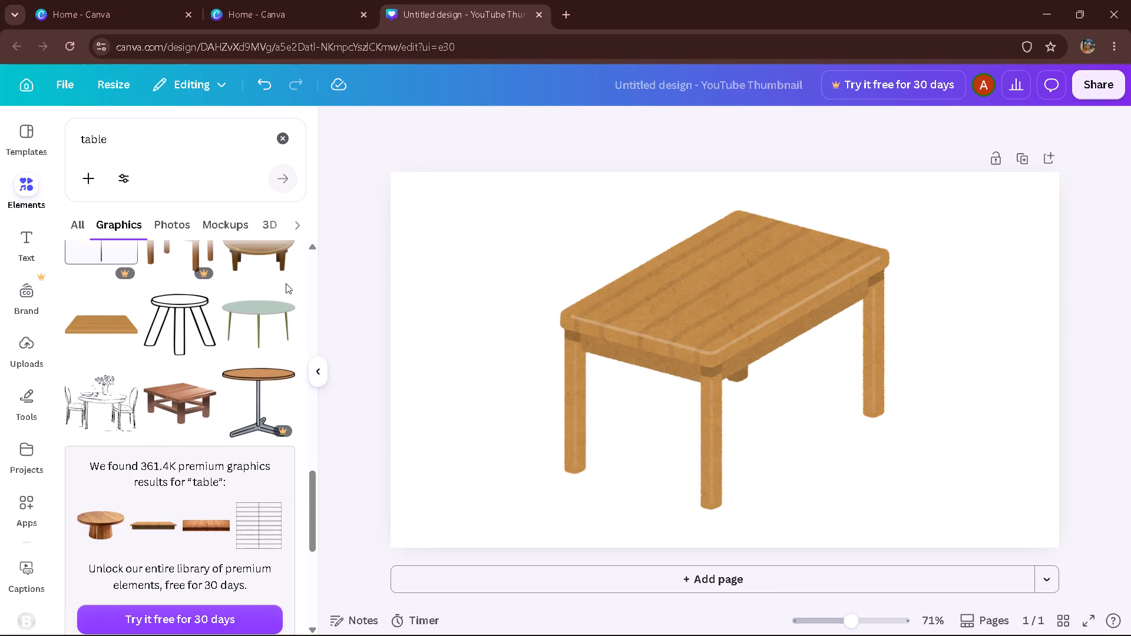
{"action": "key", "text": "Delete"}
{"action": "left_click", "coordinate": [85, 322]}
{"action": "left_click_drag", "start_coordinate": [682, 347], "coordinate": [662, 463]}
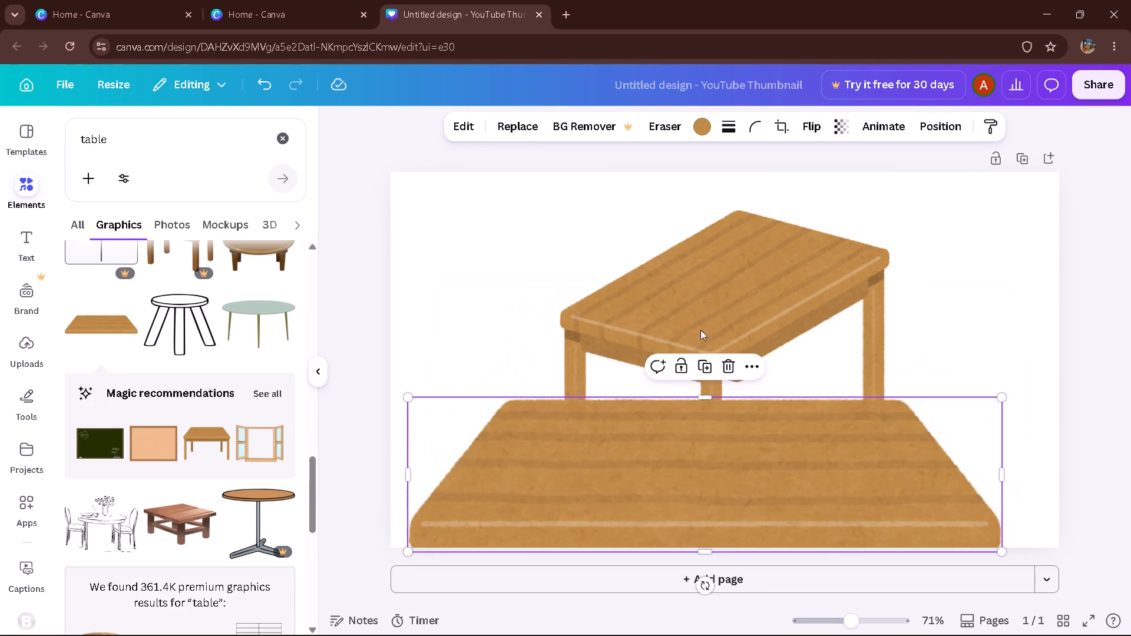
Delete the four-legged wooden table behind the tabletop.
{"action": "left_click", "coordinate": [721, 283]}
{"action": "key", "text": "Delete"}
Enlarge the wooden tabletop to the full page width and set it along the page's bottom edge.
{"action": "left_click", "coordinate": [683, 455]}
{"action": "left_click_drag", "start_coordinate": [652, 486], "coordinate": [631, 466]}
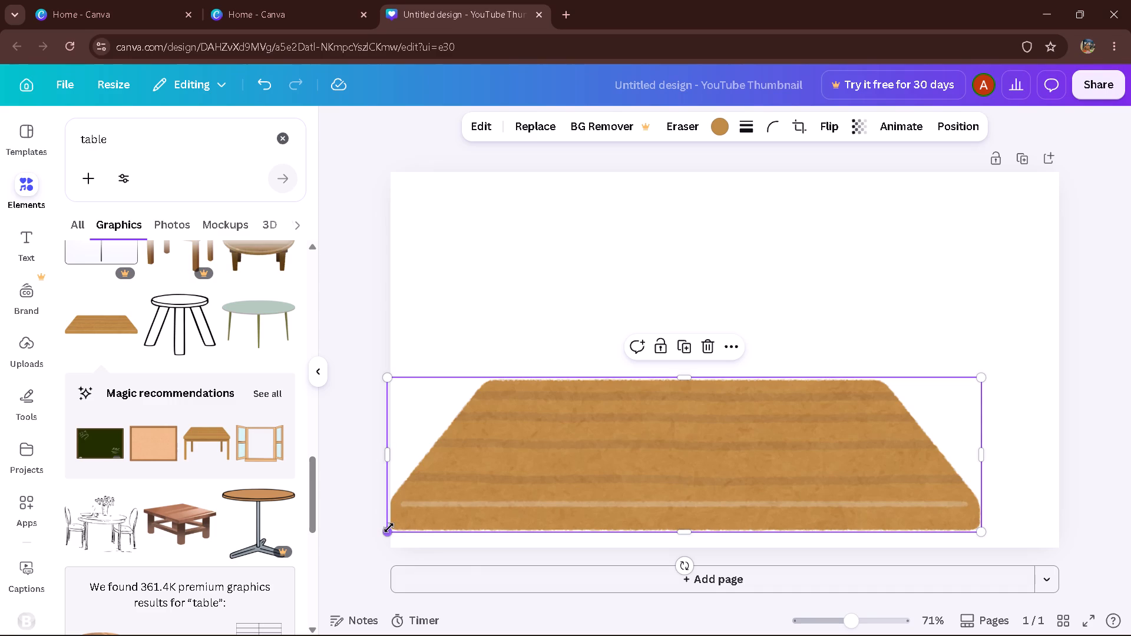
{"action": "left_click_drag", "start_coordinate": [389, 528], "coordinate": [317, 551]}
{"action": "left_click_drag", "start_coordinate": [535, 476], "coordinate": [610, 496]}
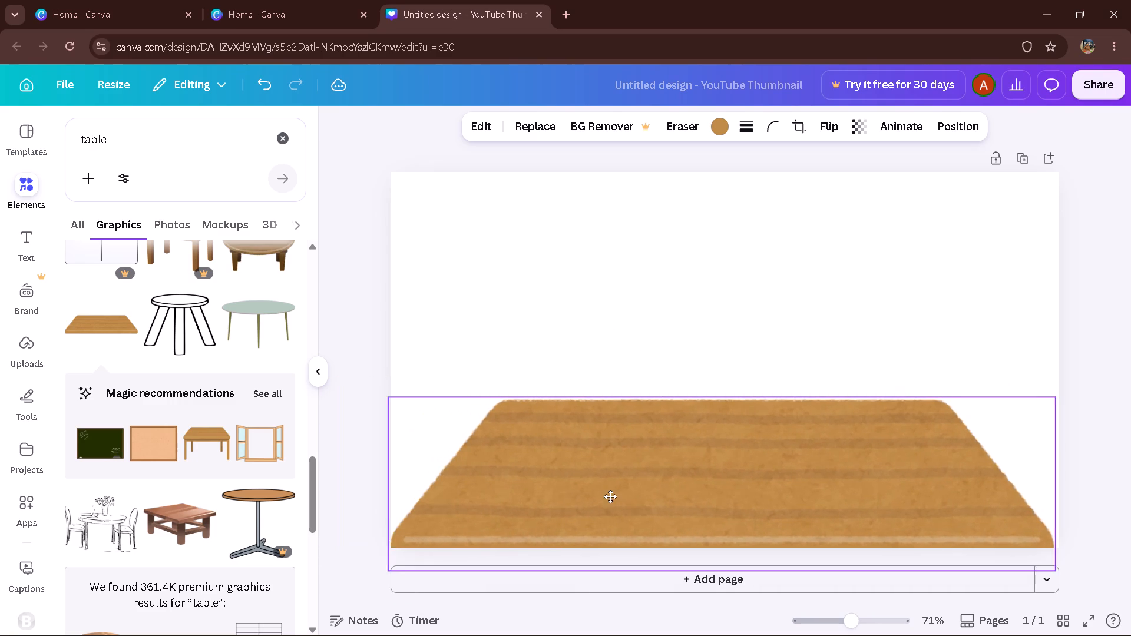
{"action": "left_click_drag", "start_coordinate": [610, 496], "coordinate": [613, 495]}
Widen the tabletop beyond both sides of the page and reposition it so wood covers the lower part.
{"action": "left_click_drag", "start_coordinate": [389, 489], "coordinate": [152, 491]}
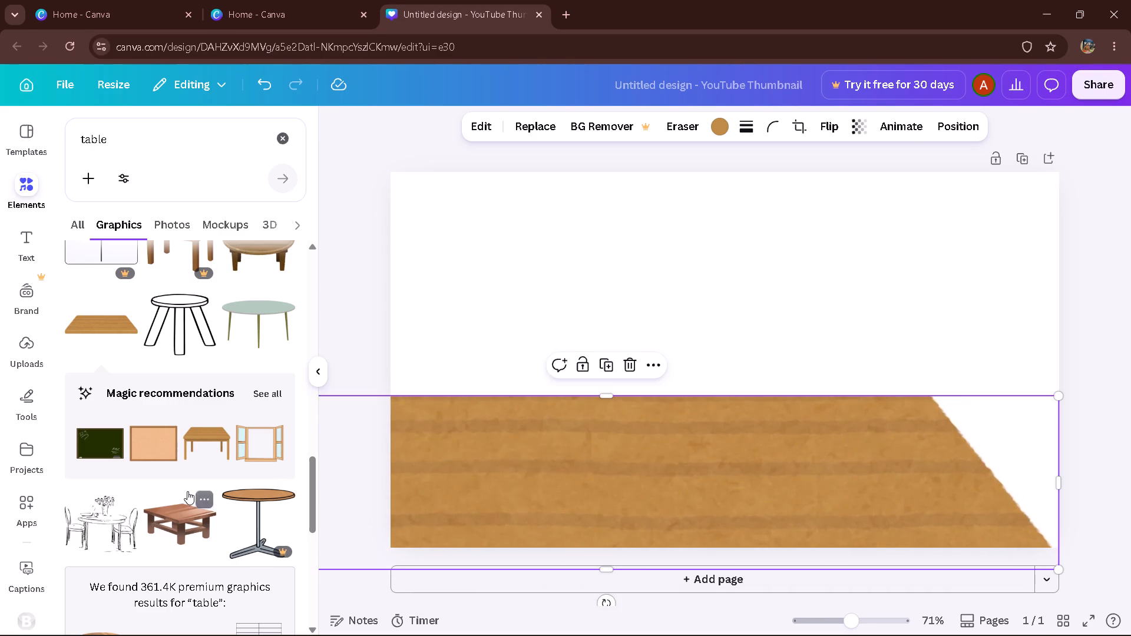
{"action": "left_click_drag", "start_coordinate": [525, 484], "coordinate": [626, 504]}
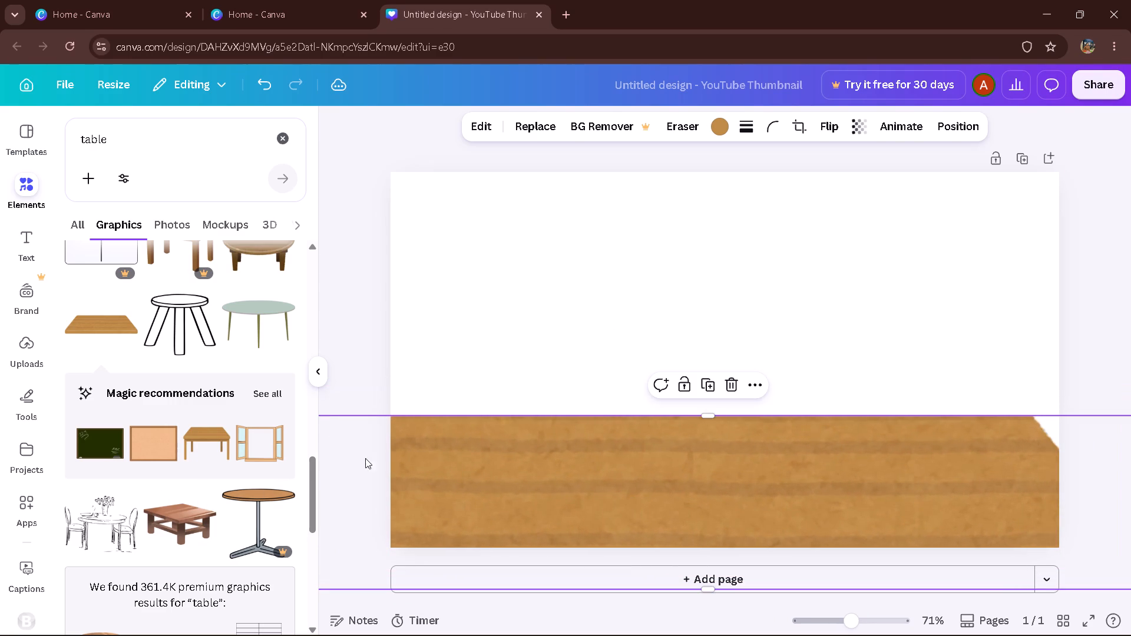
{"action": "left_click_drag", "start_coordinate": [716, 471], "coordinate": [935, 440]}
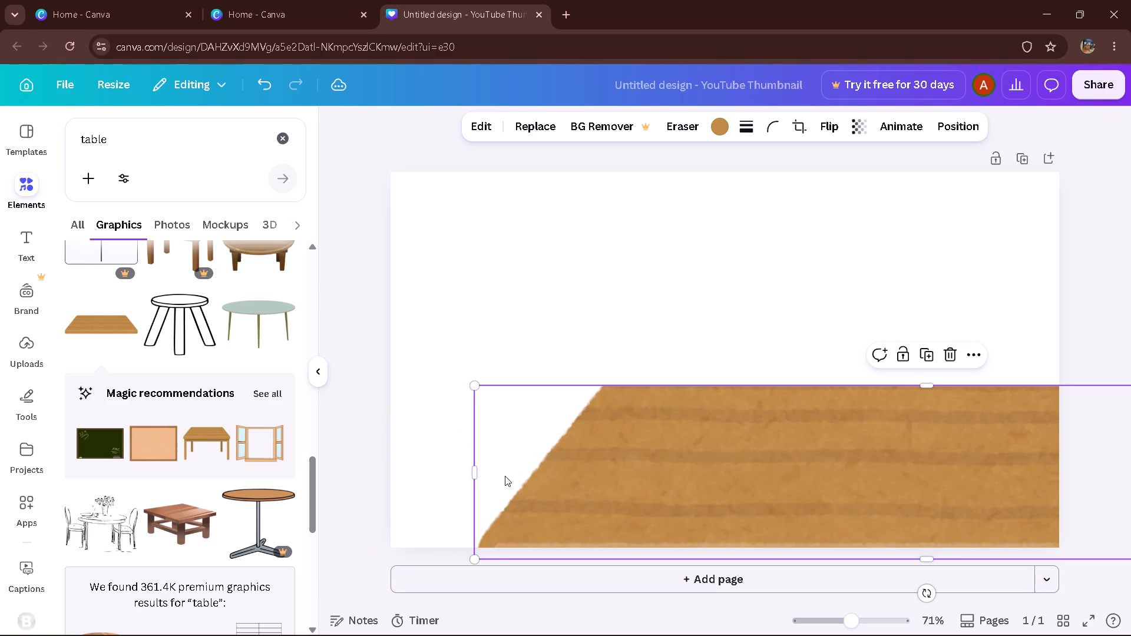
{"action": "left_click_drag", "start_coordinate": [471, 476], "coordinate": [422, 483]}
{"action": "left_click_drag", "start_coordinate": [796, 491], "coordinate": [610, 543]}
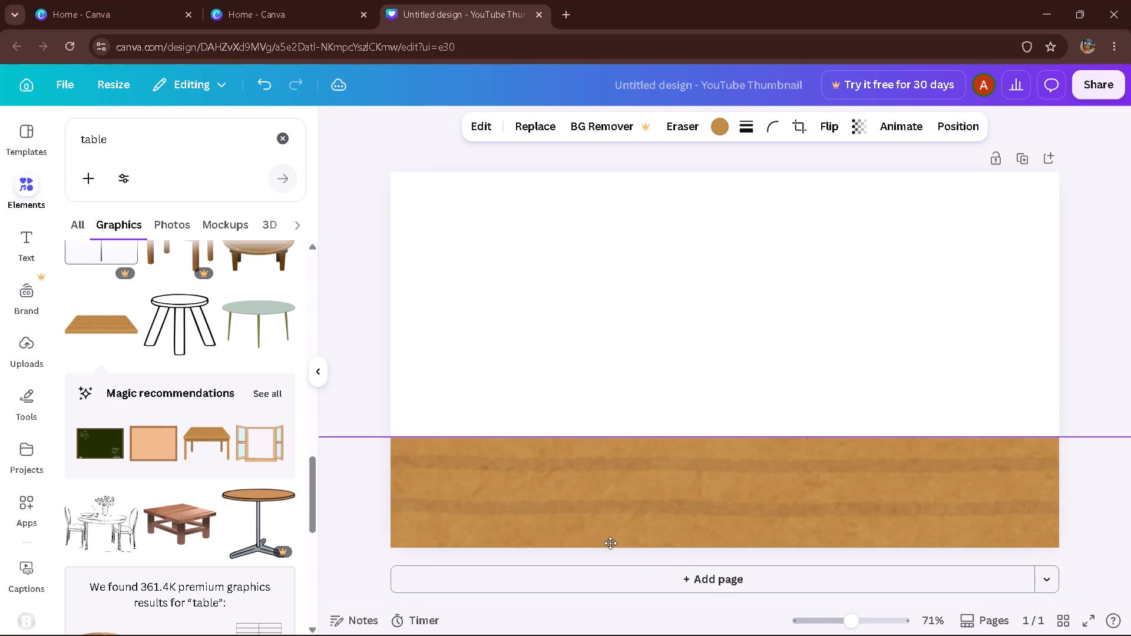
{"action": "left_click_drag", "start_coordinate": [610, 543], "coordinate": [610, 533]}
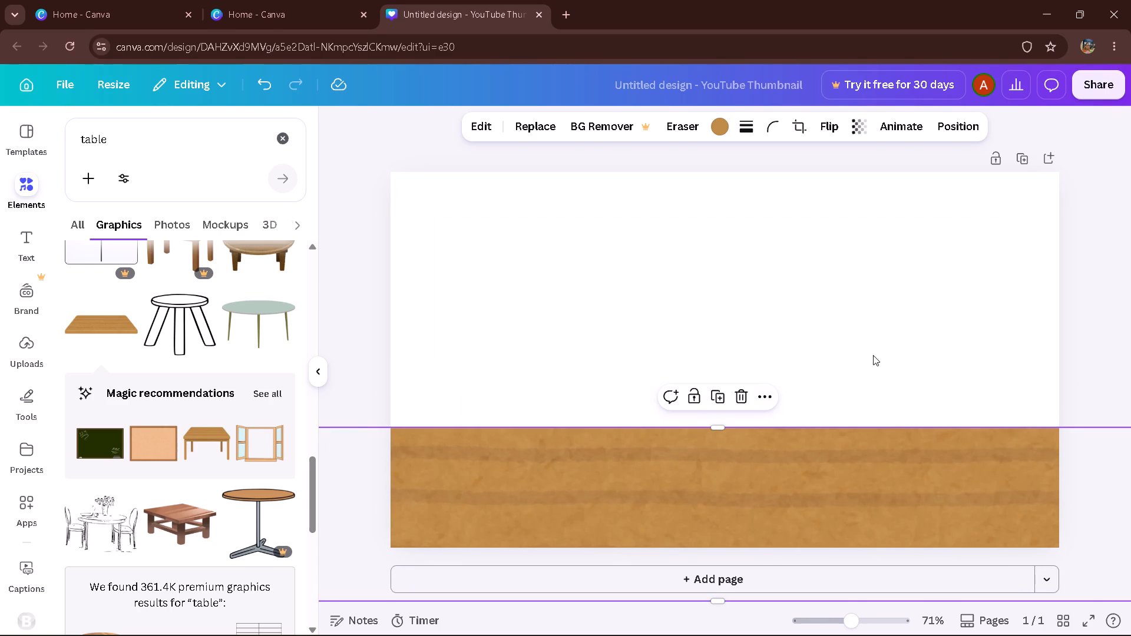
{"action": "triple_click", "coordinate": [1082, 327]}
{"action": "left_click", "coordinate": [701, 509]}
{"action": "left_click_drag", "start_coordinate": [826, 450], "coordinate": [664, 415]}
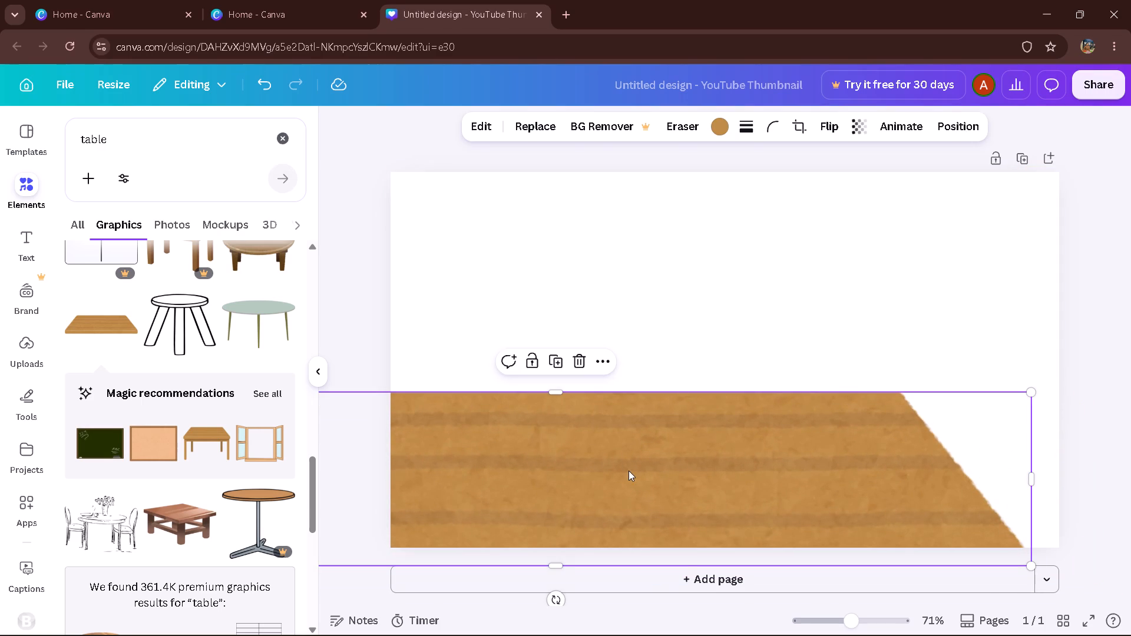
{"action": "left_click_drag", "start_coordinate": [629, 471], "coordinate": [765, 479]}
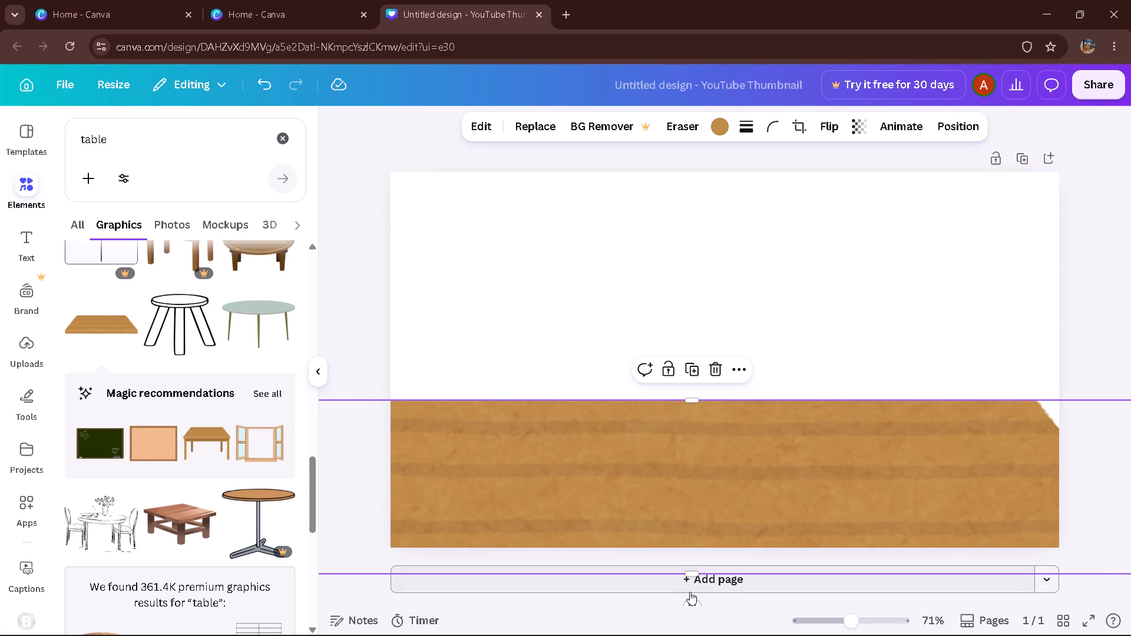
Rotate the wooden tabletop to about -3° so its upper edge rises toward the right.
{"action": "left_click_drag", "start_coordinate": [693, 605], "coordinate": [703, 602]}
{"action": "left_click", "coordinate": [703, 518]}
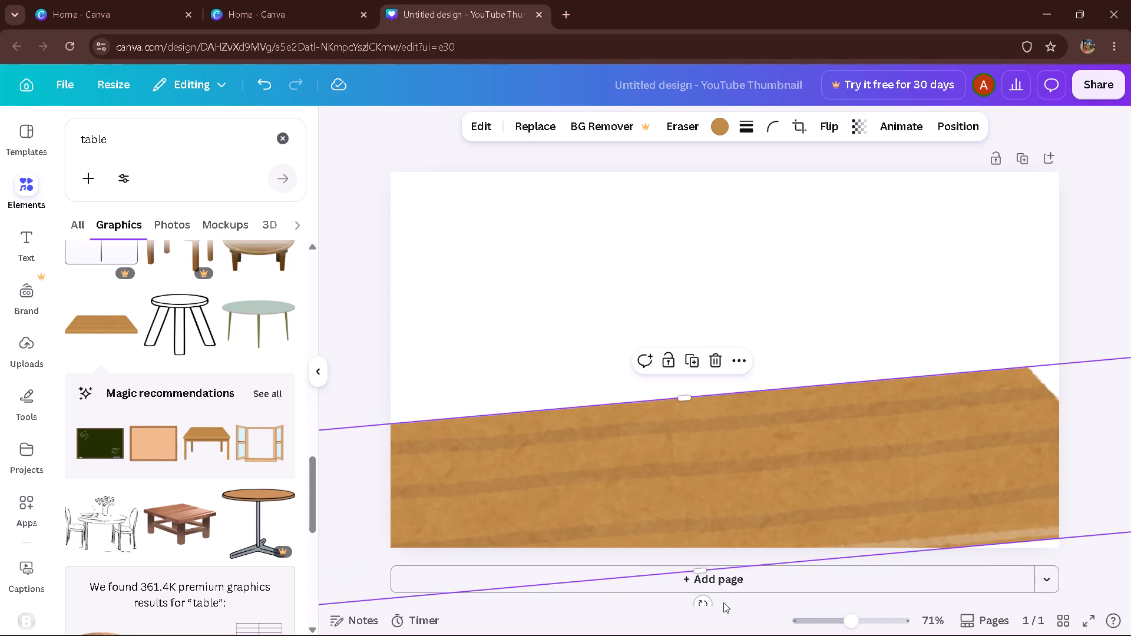
{"action": "left_click", "coordinate": [706, 602]}
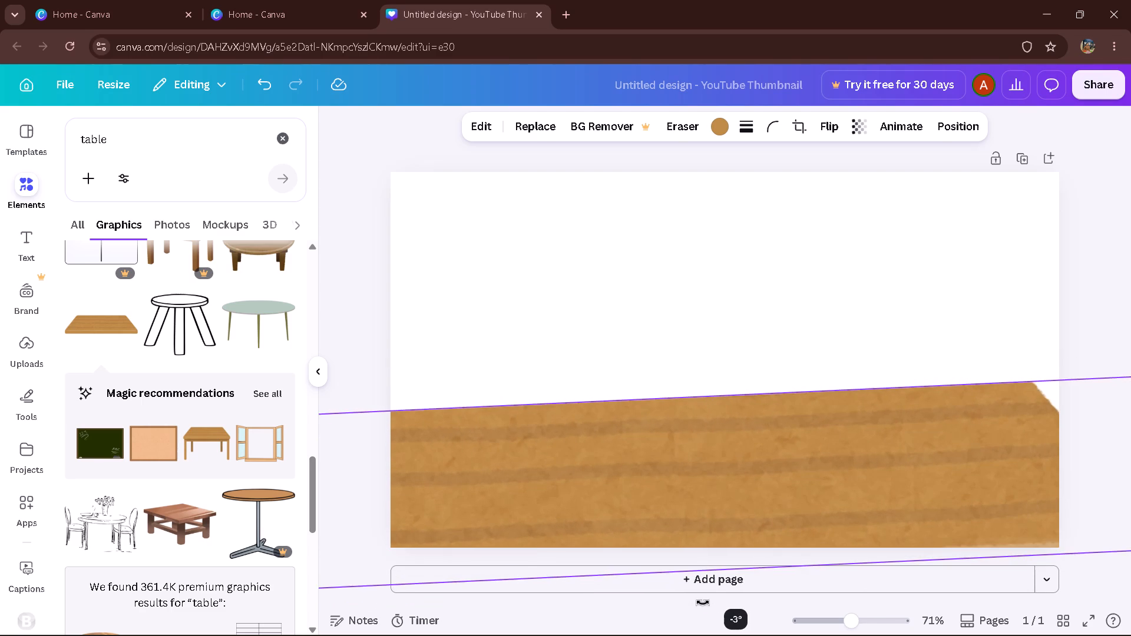
{"action": "left_click_drag", "start_coordinate": [716, 528], "coordinate": [718, 525]}
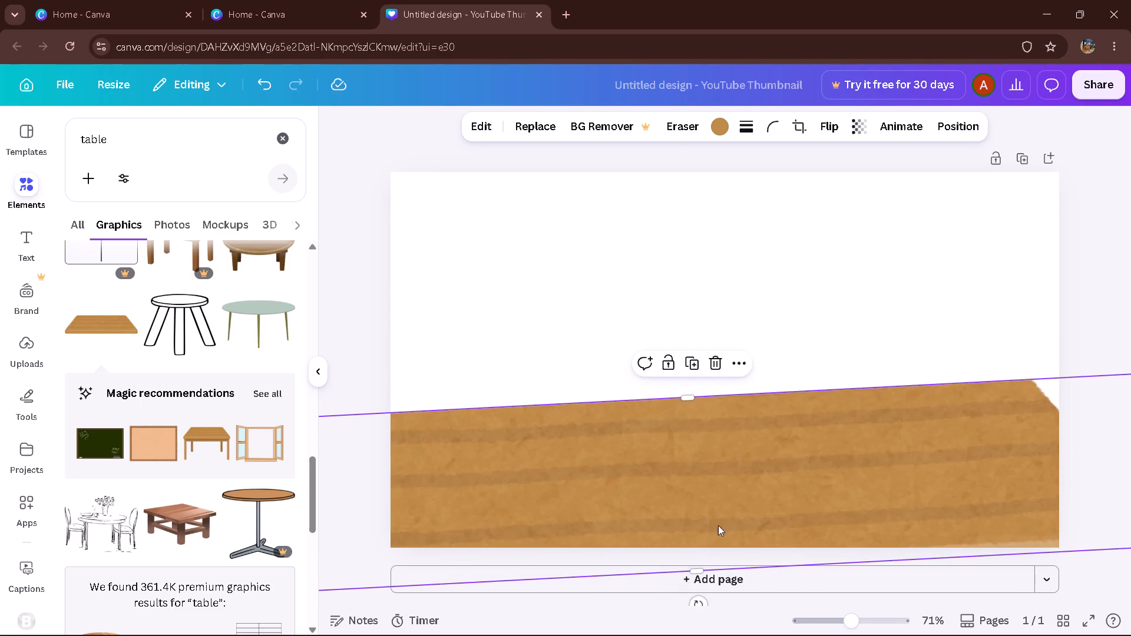
Shift the tilted tabletop so the wood fills the white gap at the page's right edge.
{"action": "left_click_drag", "start_coordinate": [718, 525], "coordinate": [726, 533]}
{"action": "triple_click", "coordinate": [1092, 273]}
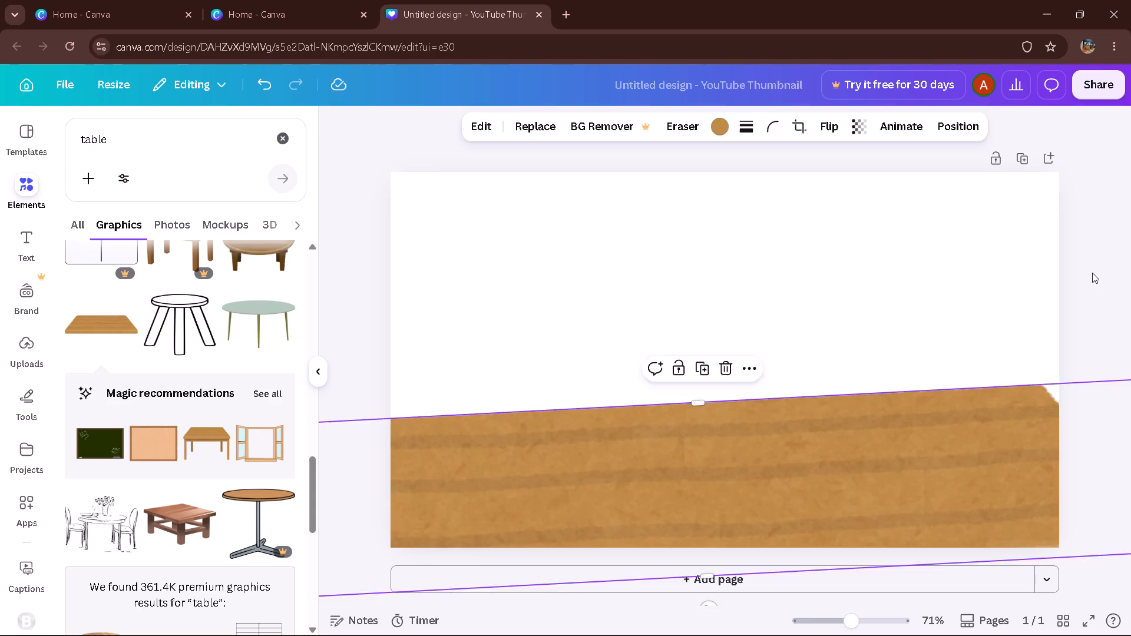
{"action": "left_click", "coordinate": [711, 448]}
{"action": "left_click_drag", "start_coordinate": [688, 453], "coordinate": [713, 453]}
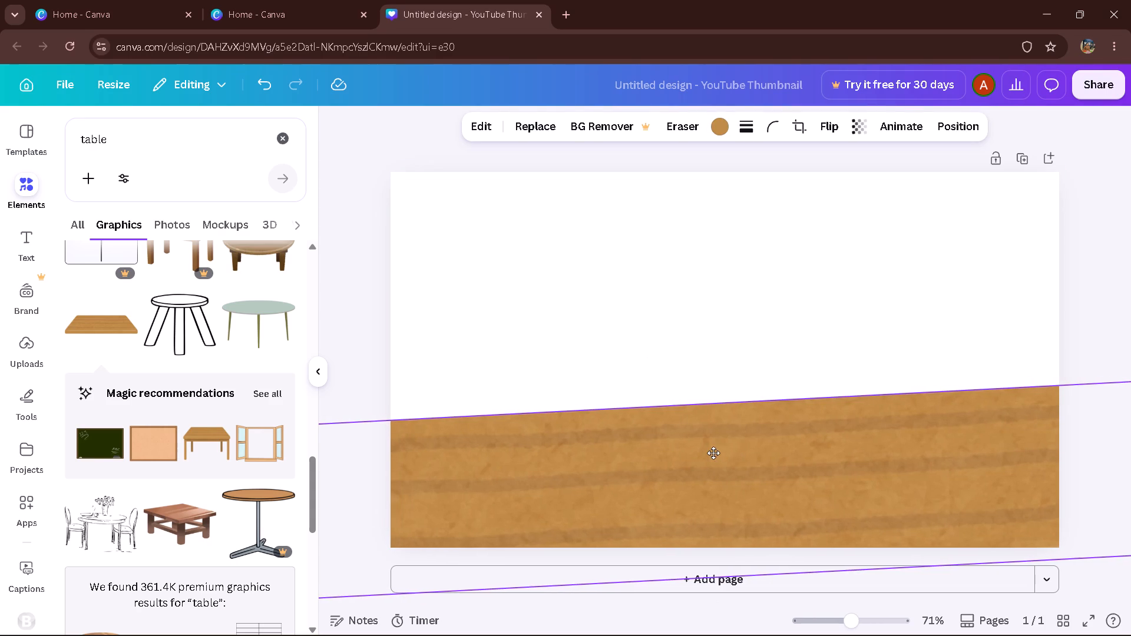
{"action": "left_click_drag", "start_coordinate": [713, 453], "coordinate": [709, 446]}
{"action": "left_click_drag", "start_coordinate": [744, 474], "coordinate": [747, 482]}
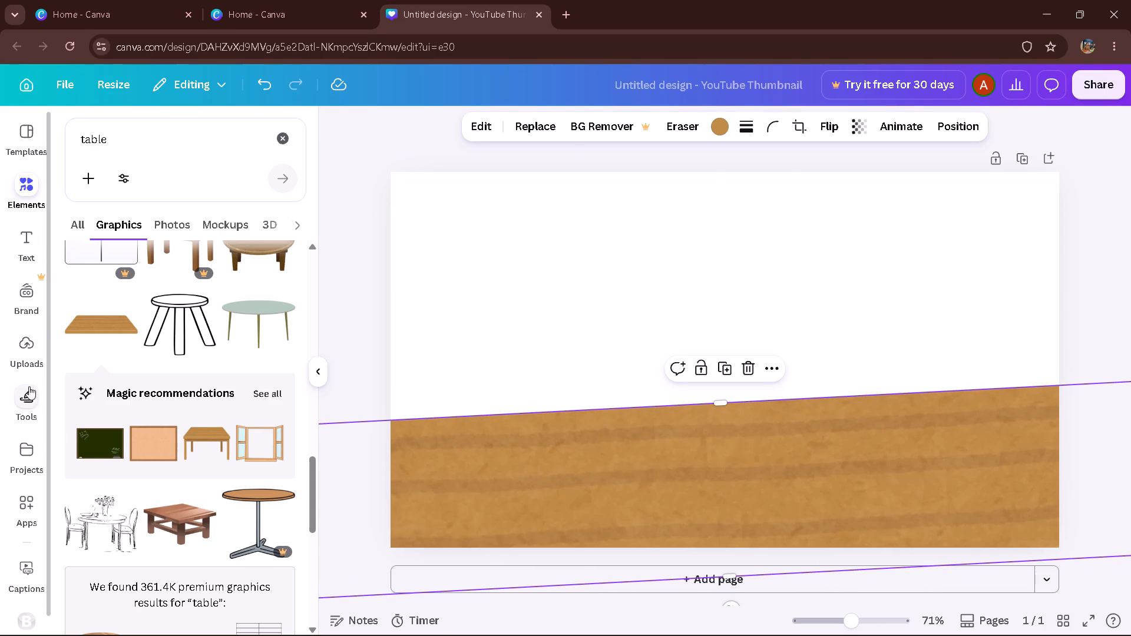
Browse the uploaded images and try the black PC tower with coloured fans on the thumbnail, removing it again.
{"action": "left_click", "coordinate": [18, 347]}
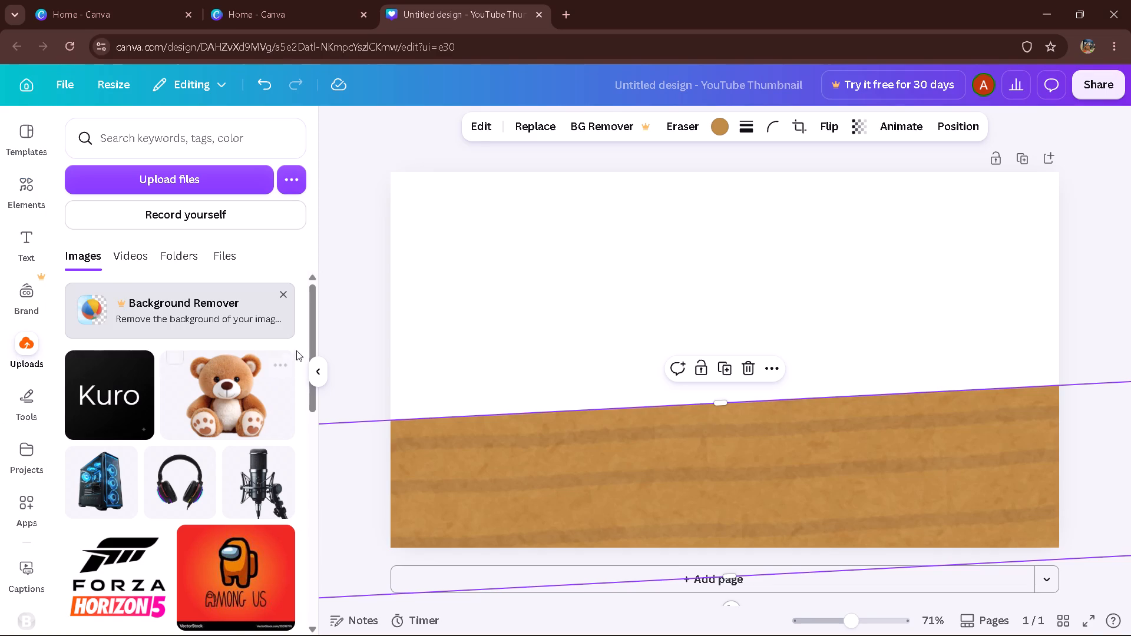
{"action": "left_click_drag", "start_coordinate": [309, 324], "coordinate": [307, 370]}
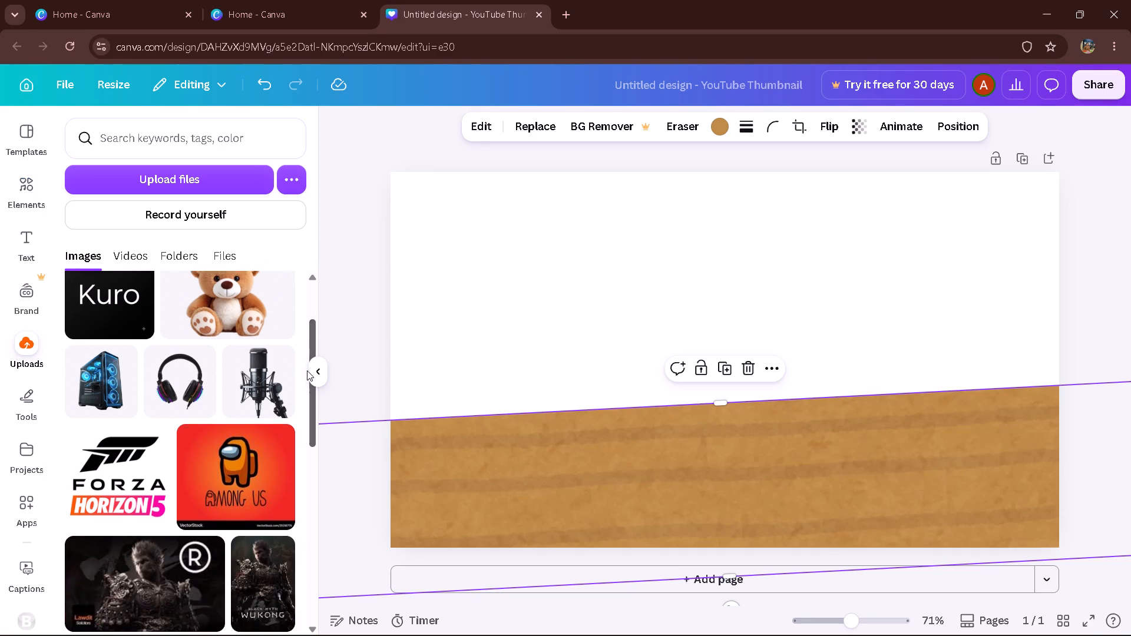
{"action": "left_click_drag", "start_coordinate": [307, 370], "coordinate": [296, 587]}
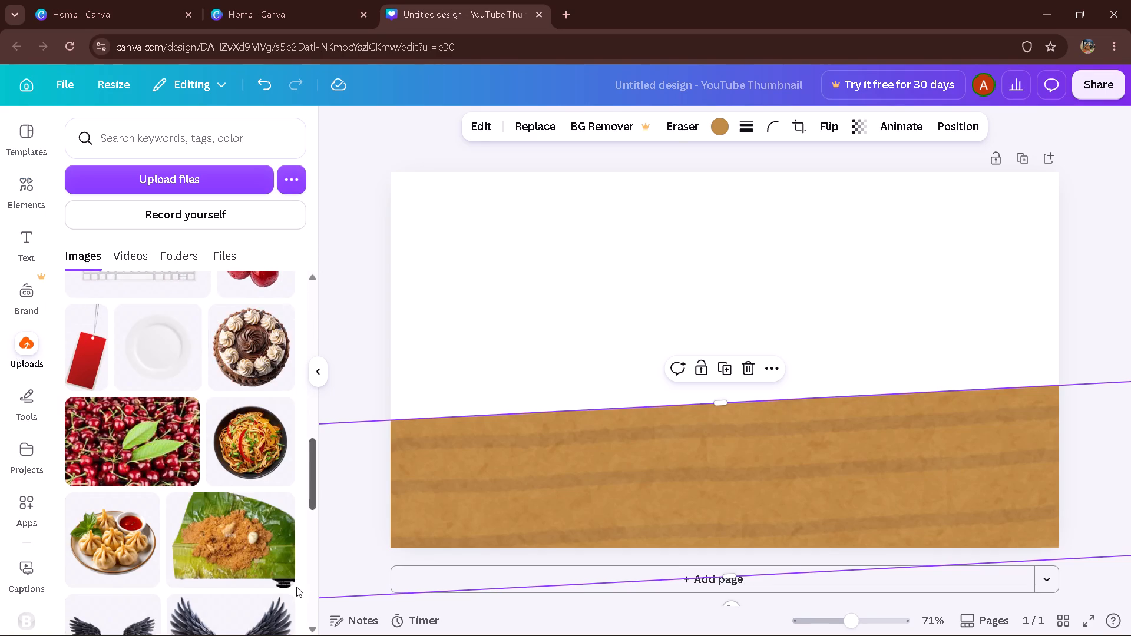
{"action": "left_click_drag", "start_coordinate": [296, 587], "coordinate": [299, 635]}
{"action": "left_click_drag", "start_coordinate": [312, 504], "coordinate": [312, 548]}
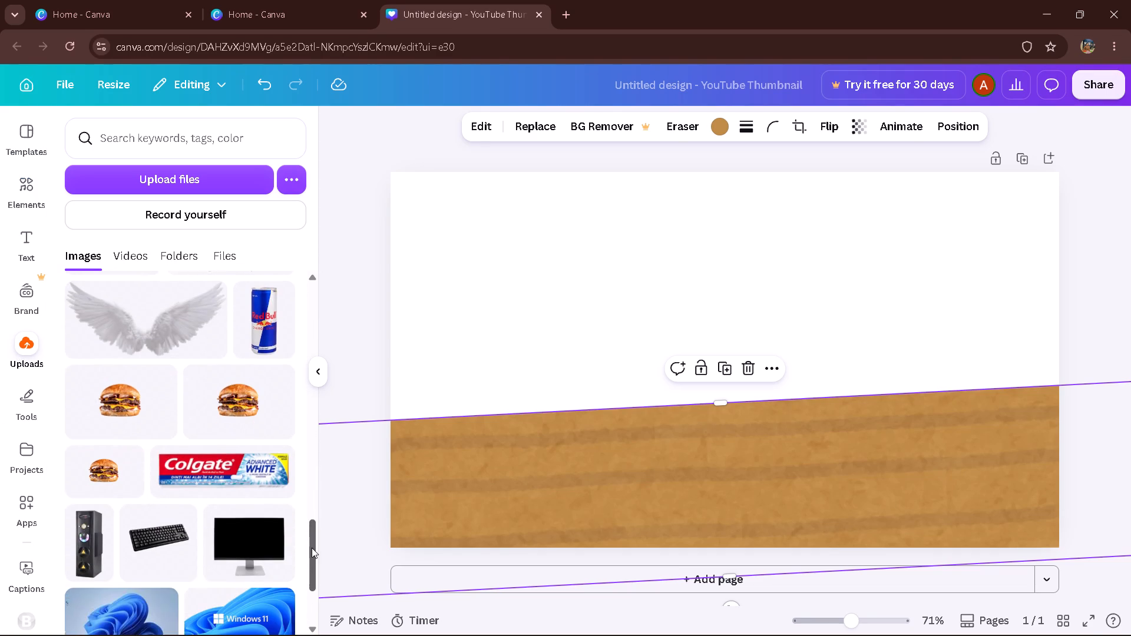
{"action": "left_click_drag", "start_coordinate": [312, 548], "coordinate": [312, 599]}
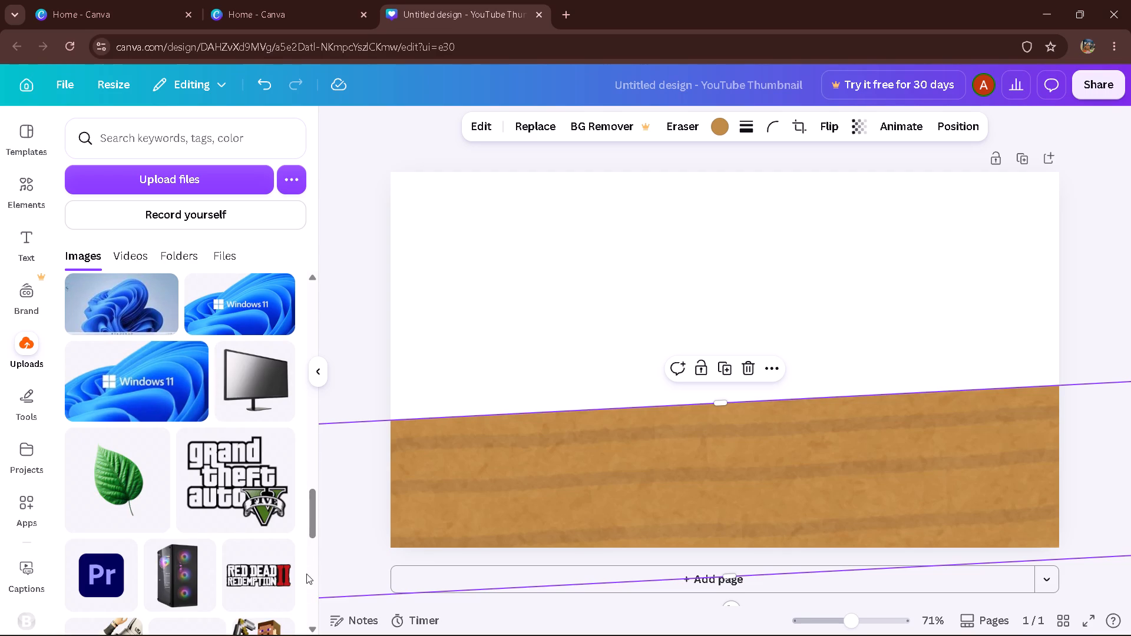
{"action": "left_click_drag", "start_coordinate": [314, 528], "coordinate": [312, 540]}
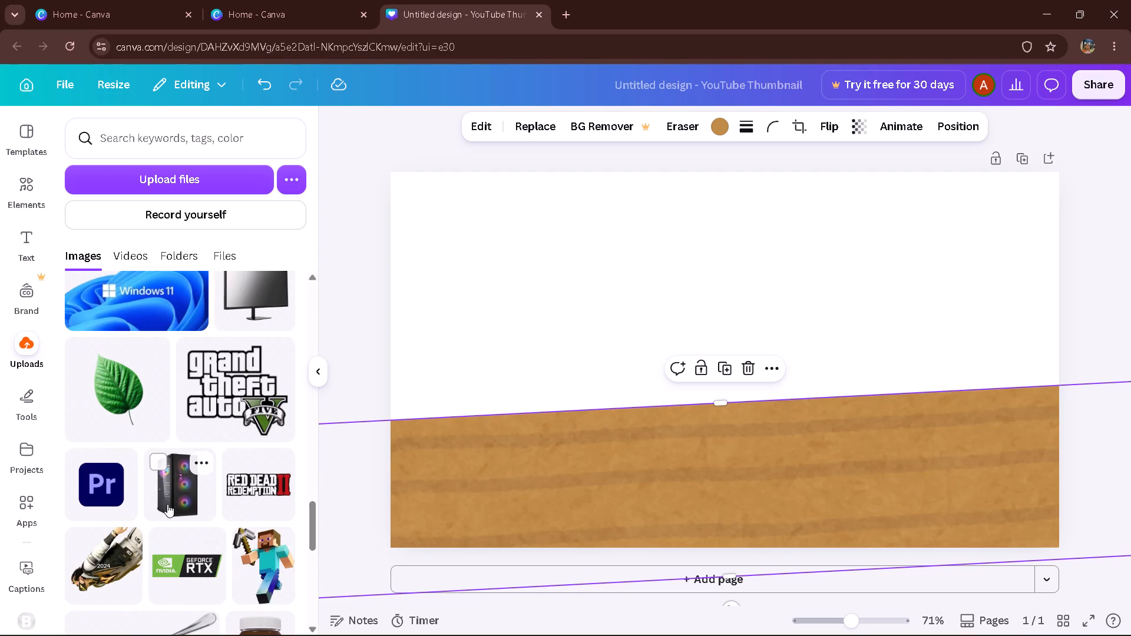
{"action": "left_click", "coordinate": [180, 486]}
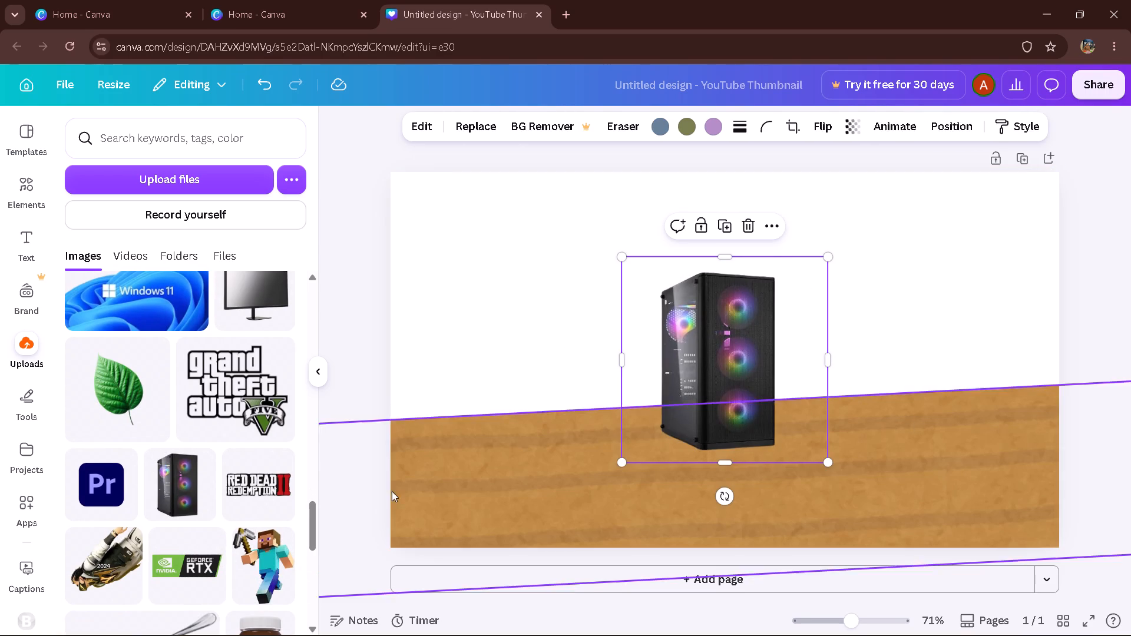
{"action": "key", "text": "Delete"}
Add the uploaded PC tower with blue-lit fans, enlarge it, and place it near the page's right edge.
{"action": "left_click_drag", "start_coordinate": [312, 525], "coordinate": [296, 535]}
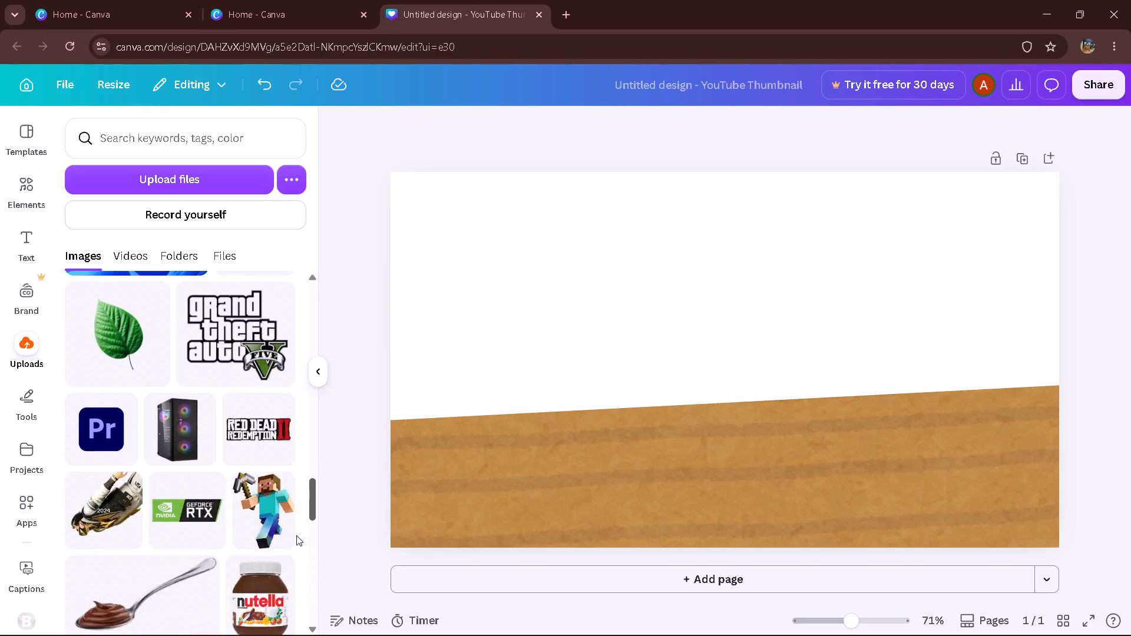
{"action": "left_click_drag", "start_coordinate": [296, 535], "coordinate": [299, 406]}
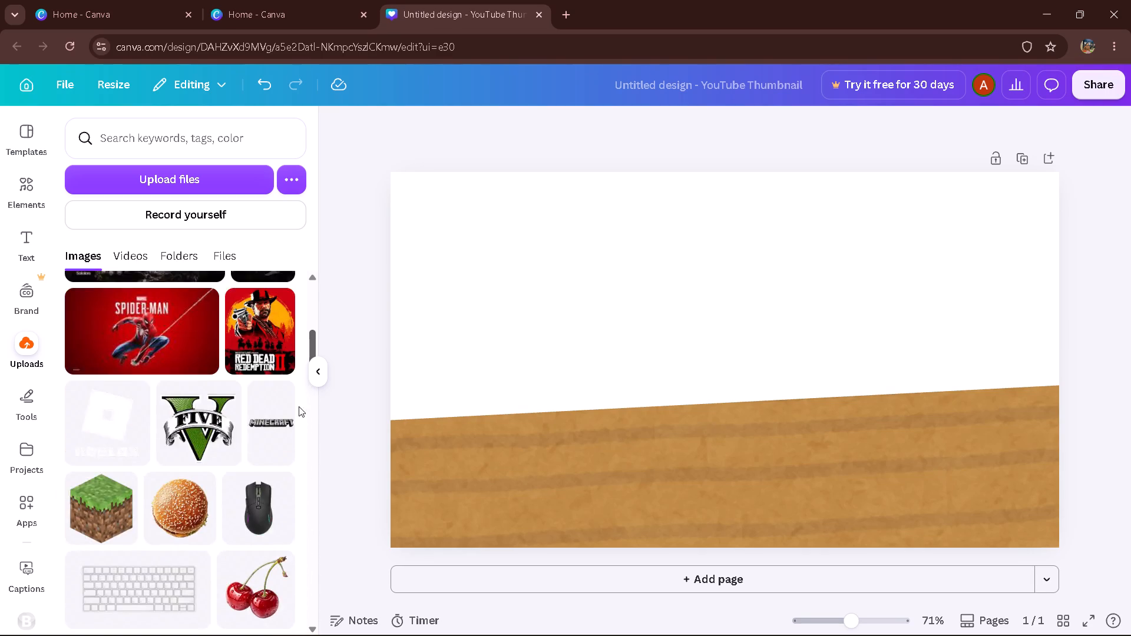
{"action": "left_click_drag", "start_coordinate": [299, 406], "coordinate": [303, 347]}
{"action": "left_click", "coordinate": [103, 475]}
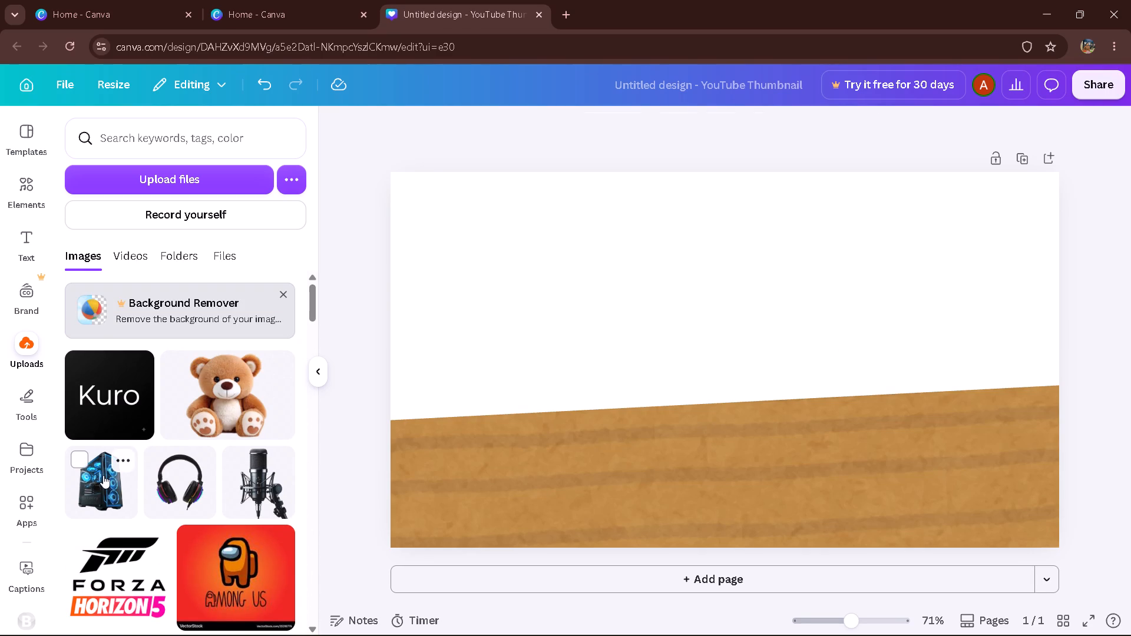
{"action": "left_click_drag", "start_coordinate": [616, 465], "coordinate": [508, 581]}
{"action": "left_click_drag", "start_coordinate": [657, 483], "coordinate": [842, 448]}
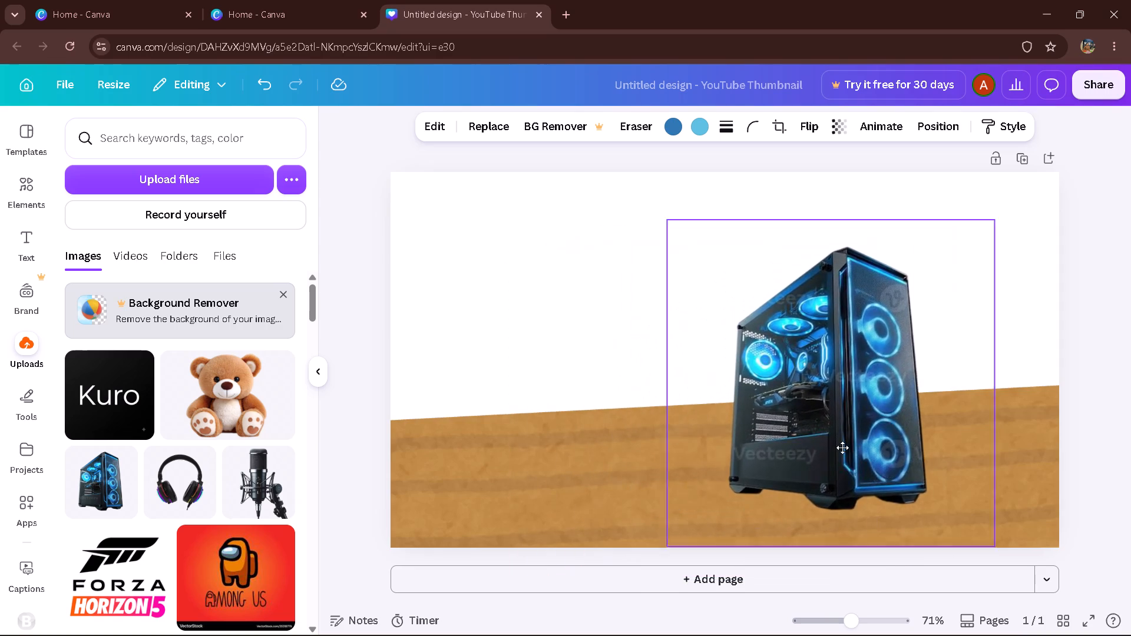
{"action": "left_click_drag", "start_coordinate": [842, 448], "coordinate": [945, 450]}
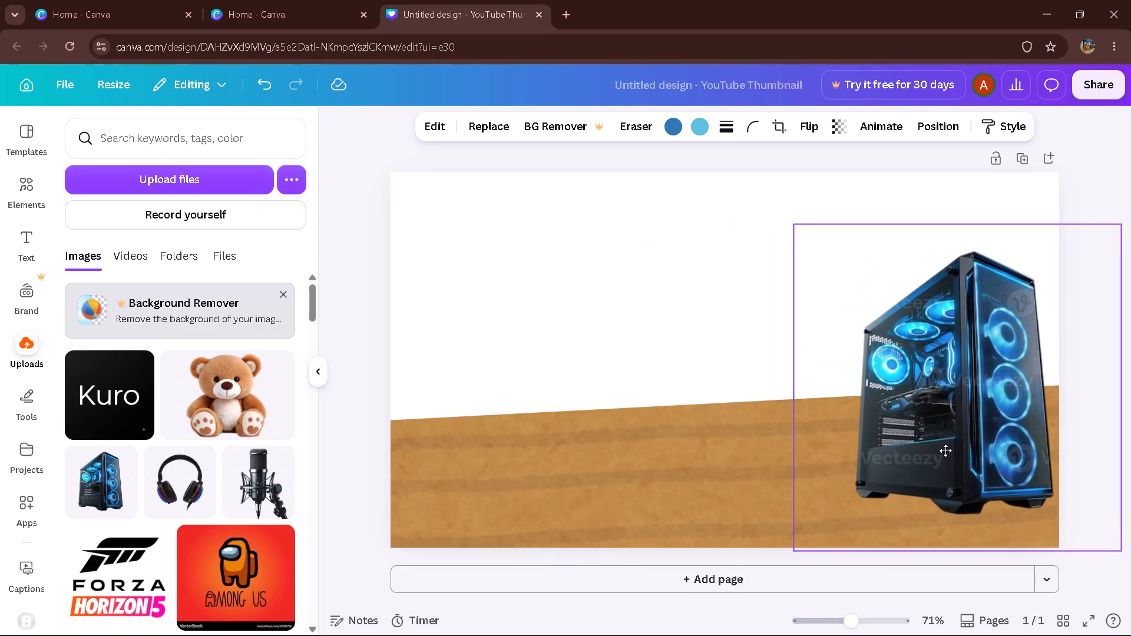
{"action": "left_click_drag", "start_coordinate": [945, 450], "coordinate": [945, 448]}
Reduce the wooden tabletop's tilt slightly and reposition it so wood still fills the page's bottom.
{"action": "left_click", "coordinate": [667, 463]}
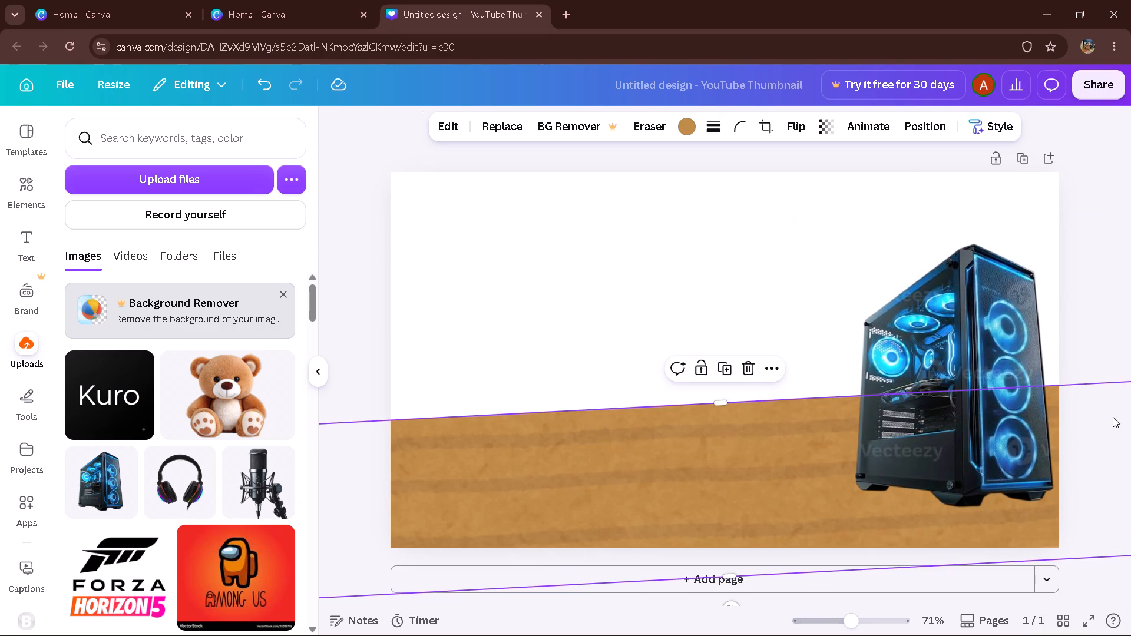
{"action": "left_click_drag", "start_coordinate": [1105, 401], "coordinate": [1112, 426]}
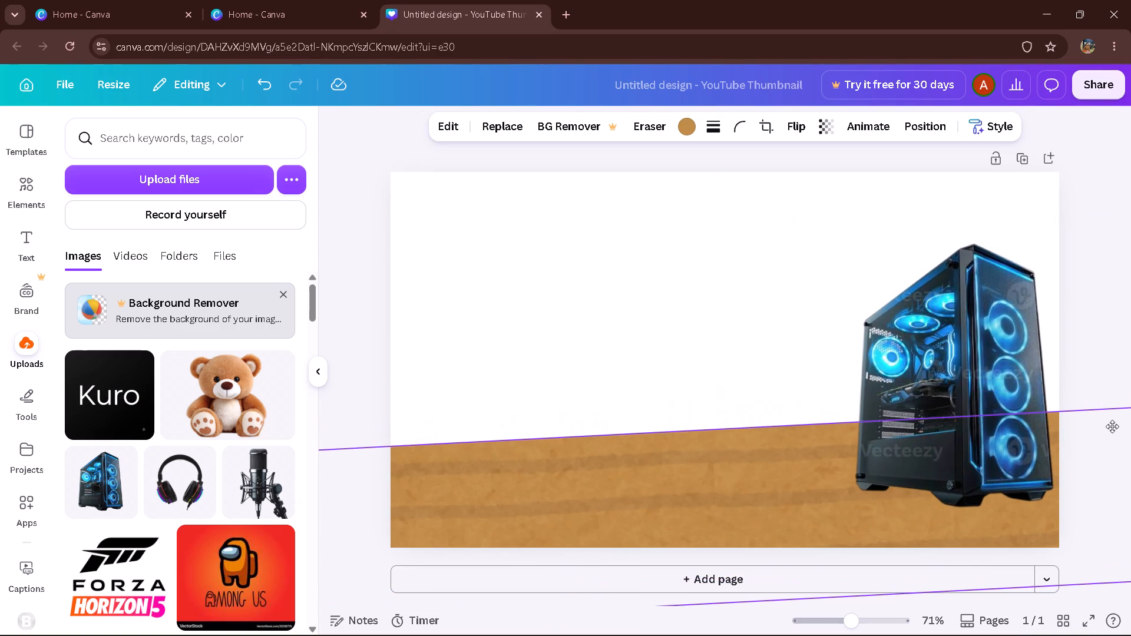
{"action": "left_click_drag", "start_coordinate": [1112, 426], "coordinate": [1115, 406]}
{"action": "left_click_drag", "start_coordinate": [723, 494], "coordinate": [721, 458]}
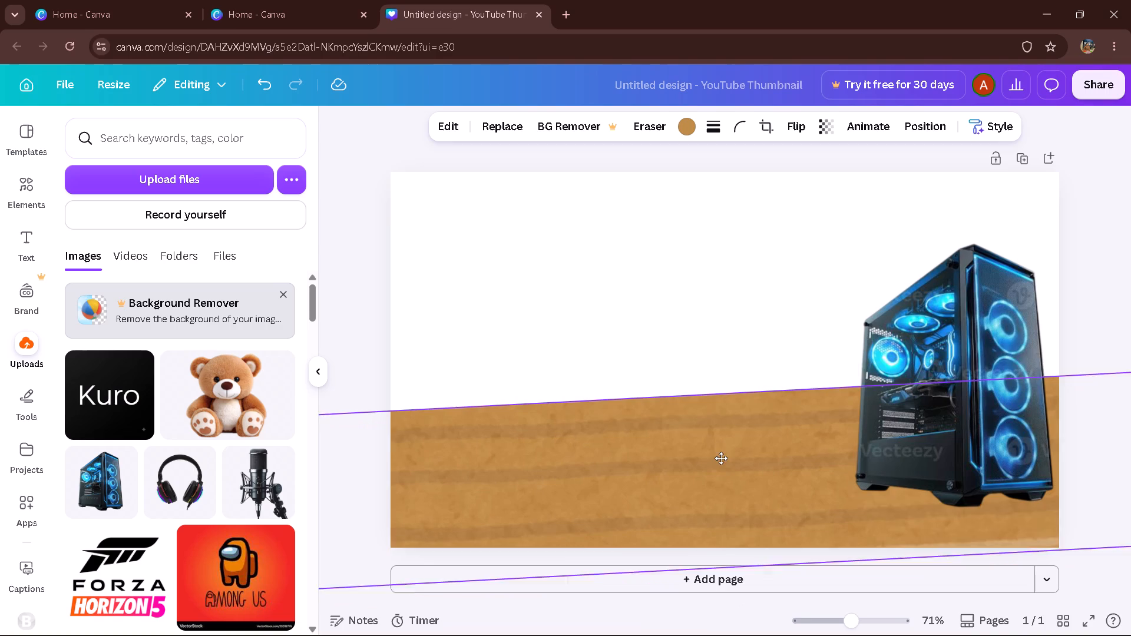
{"action": "left_click_drag", "start_coordinate": [721, 458], "coordinate": [719, 448]}
{"action": "left_click", "coordinate": [741, 566]}
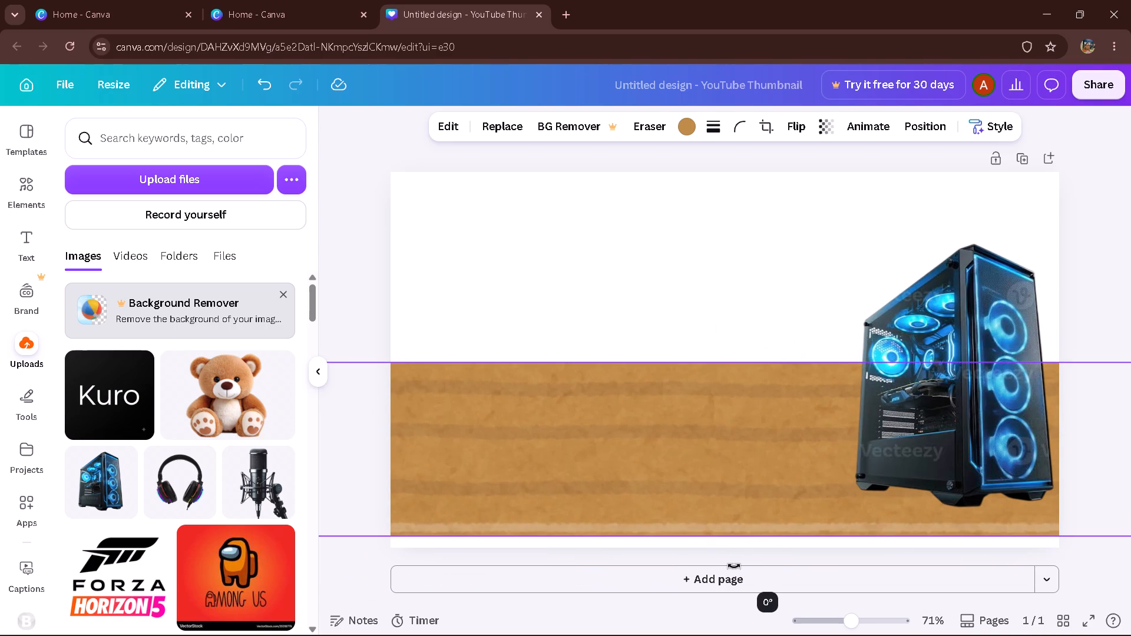
{"action": "left_click_drag", "start_coordinate": [769, 468], "coordinate": [780, 504]}
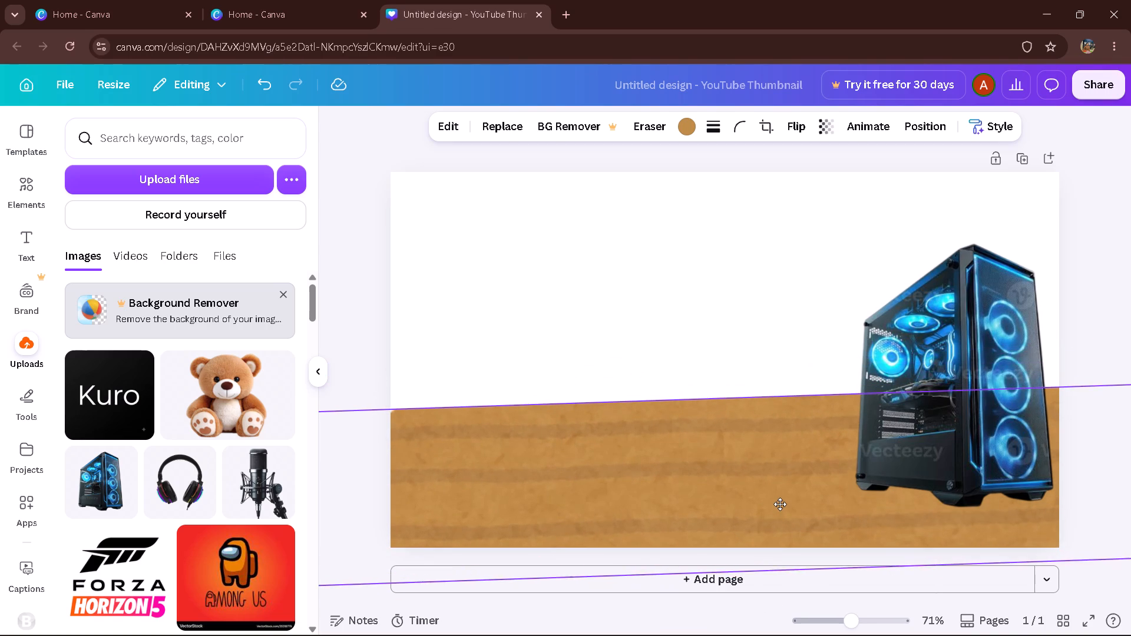
{"action": "left_click_drag", "start_coordinate": [780, 504], "coordinate": [775, 502]}
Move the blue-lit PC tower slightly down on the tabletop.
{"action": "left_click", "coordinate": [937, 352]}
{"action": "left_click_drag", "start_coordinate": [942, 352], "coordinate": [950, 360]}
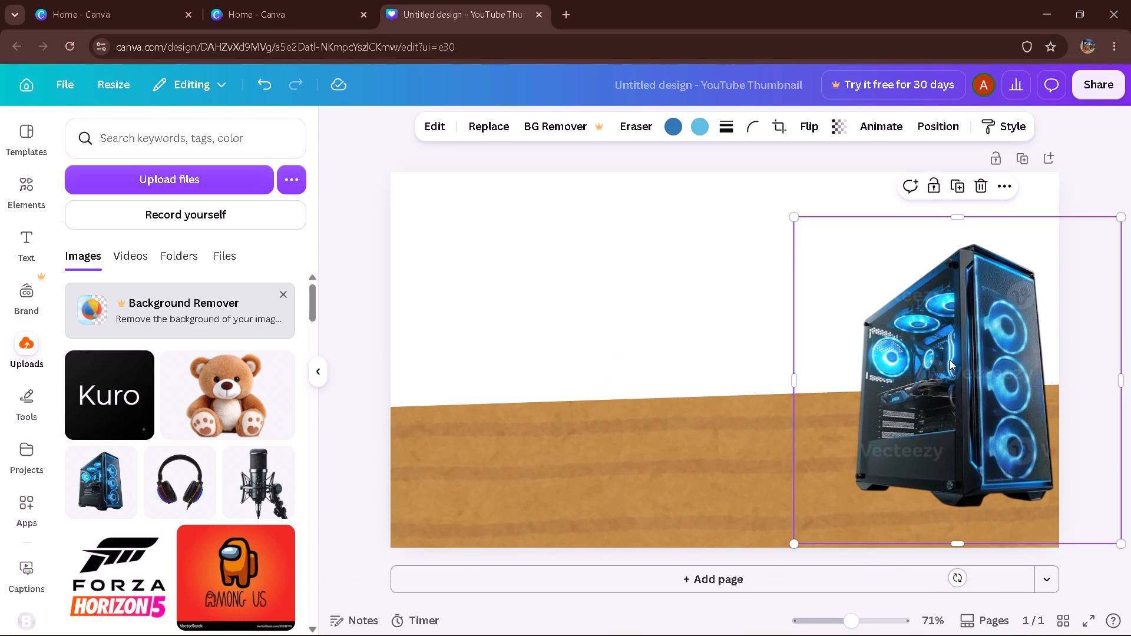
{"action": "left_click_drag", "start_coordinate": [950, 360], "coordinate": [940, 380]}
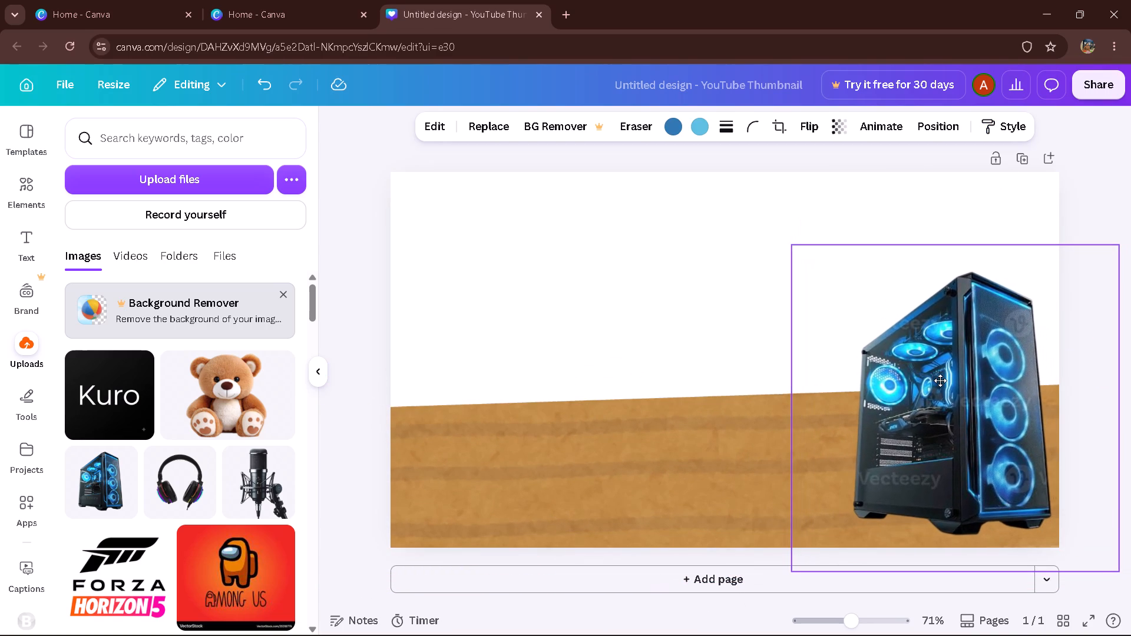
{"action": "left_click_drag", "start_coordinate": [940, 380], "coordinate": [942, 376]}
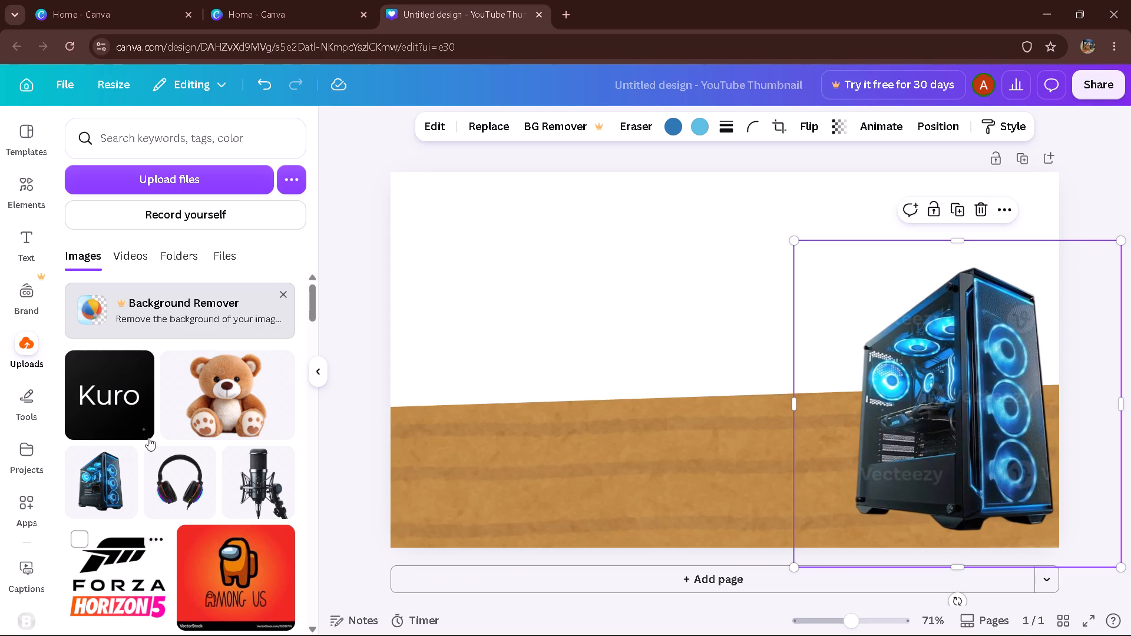
Add the uploaded black-screen monitor with the silver stand, enlarge it, and place it on the tabletop's left half.
{"action": "left_click_drag", "start_coordinate": [311, 310], "coordinate": [290, 463]}
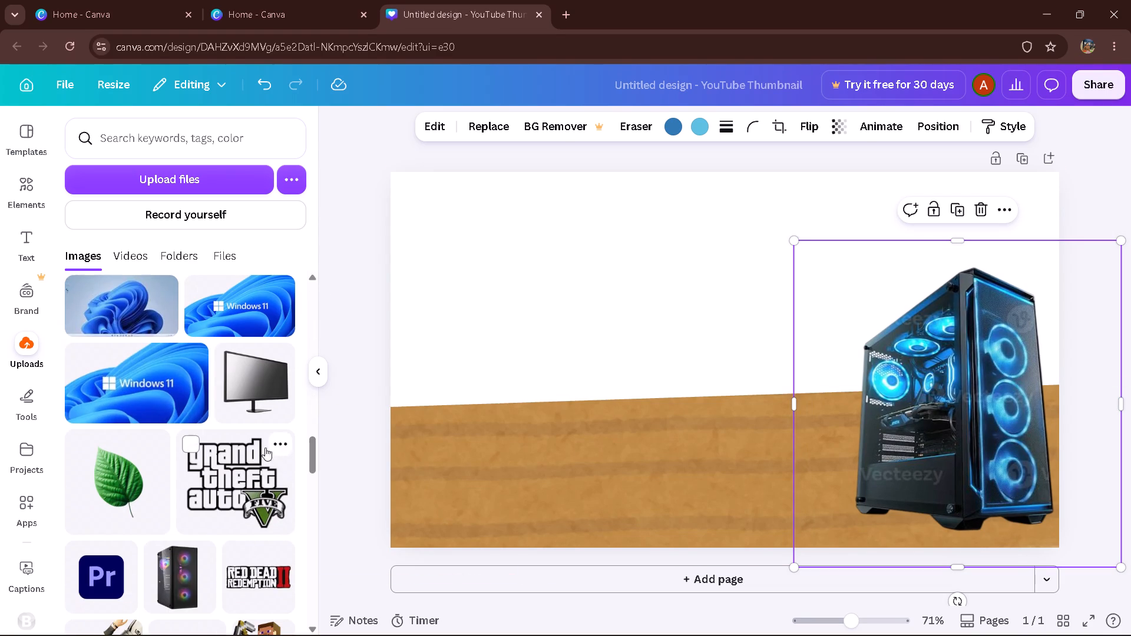
{"action": "left_click_drag", "start_coordinate": [314, 455], "coordinate": [311, 427]}
{"action": "left_click", "coordinate": [247, 491]}
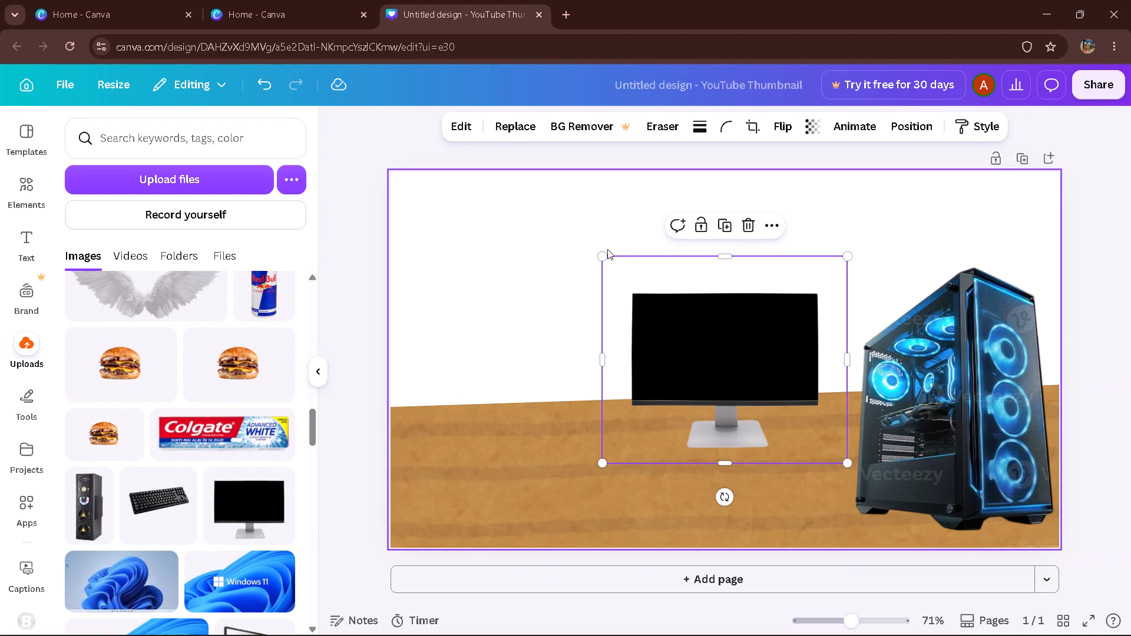
{"action": "left_click_drag", "start_coordinate": [607, 259], "coordinate": [455, 244]}
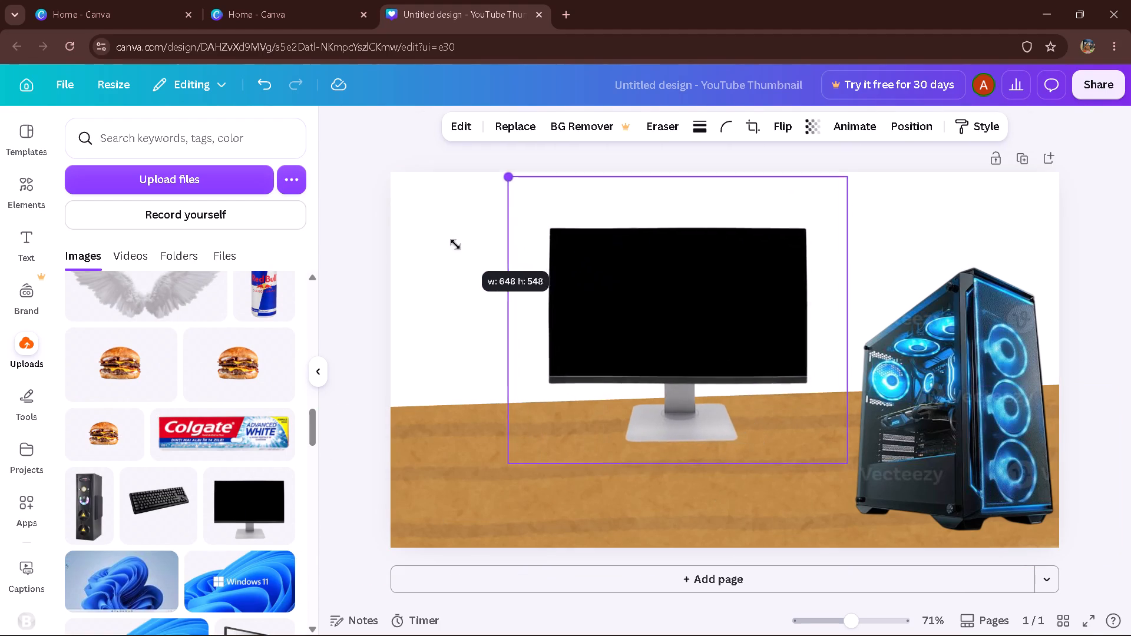
{"action": "left_click_drag", "start_coordinate": [455, 244], "coordinate": [430, 241]}
{"action": "left_click_drag", "start_coordinate": [736, 321], "coordinate": [604, 357]}
{"action": "left_click_drag", "start_coordinate": [710, 203], "coordinate": [726, 198]}
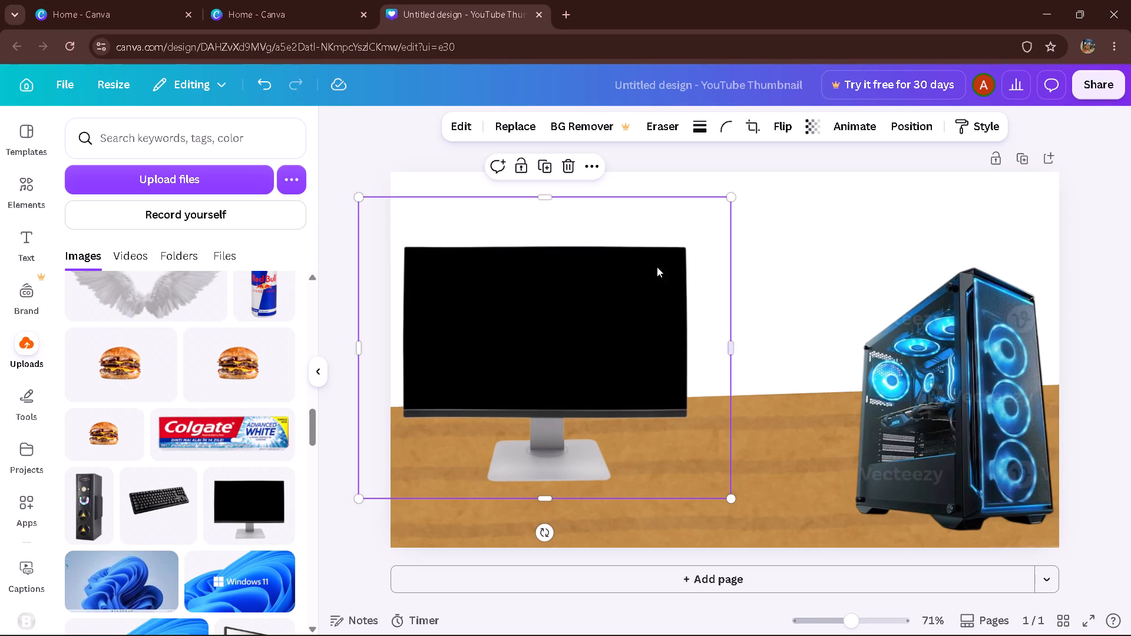
{"action": "left_click", "coordinate": [616, 329]}
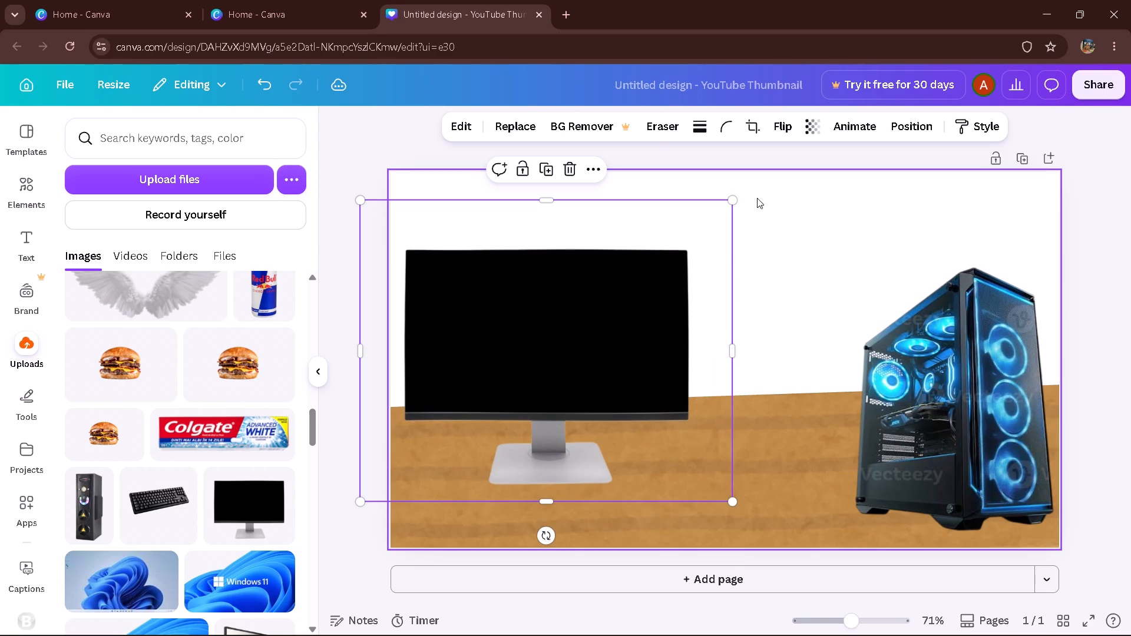
{"action": "left_click_drag", "start_coordinate": [734, 198], "coordinate": [721, 203]}
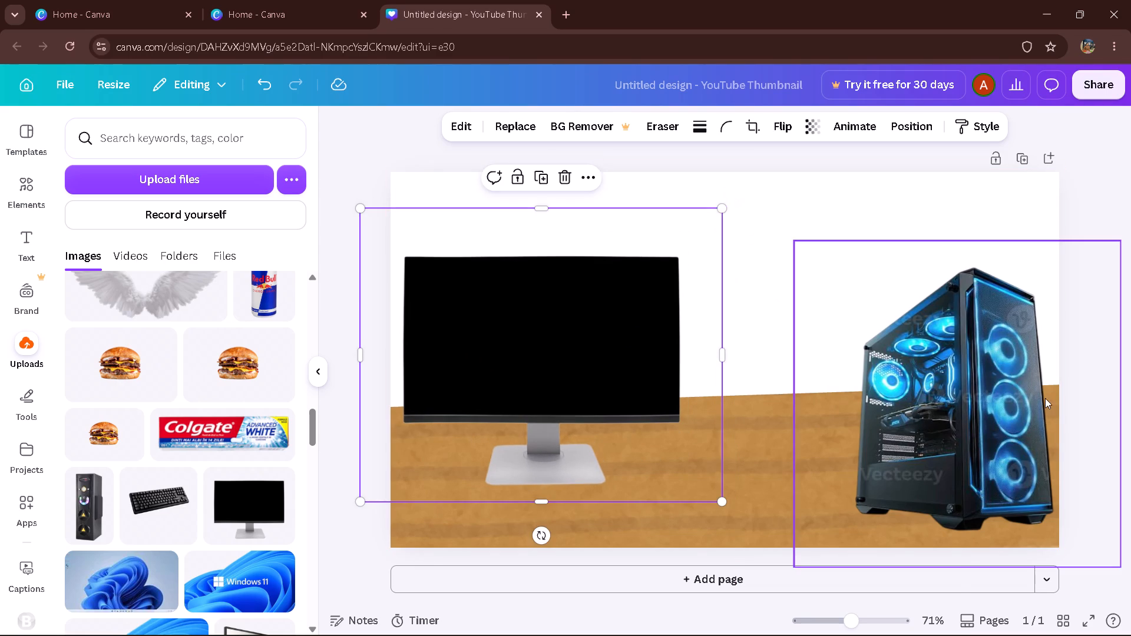
Raise the monitor and the PC tower so both stand farther back on the tabletop at opposite sides.
{"action": "left_click", "coordinate": [997, 391]}
{"action": "left_click_drag", "start_coordinate": [958, 385], "coordinate": [791, 349]}
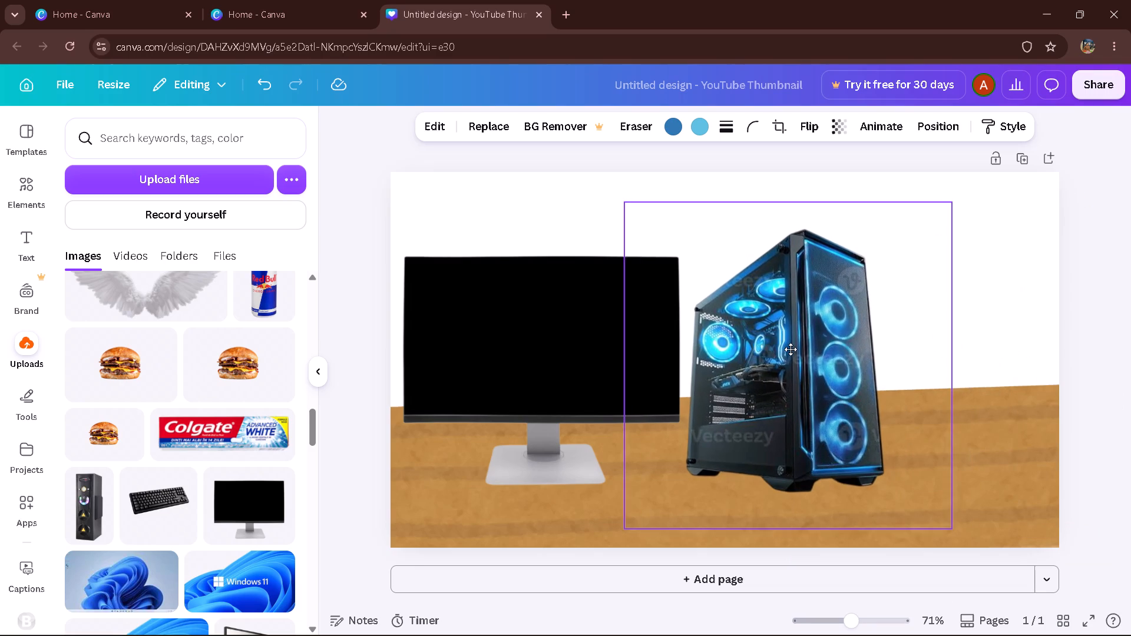
{"action": "left_click_drag", "start_coordinate": [791, 349], "coordinate": [981, 357]}
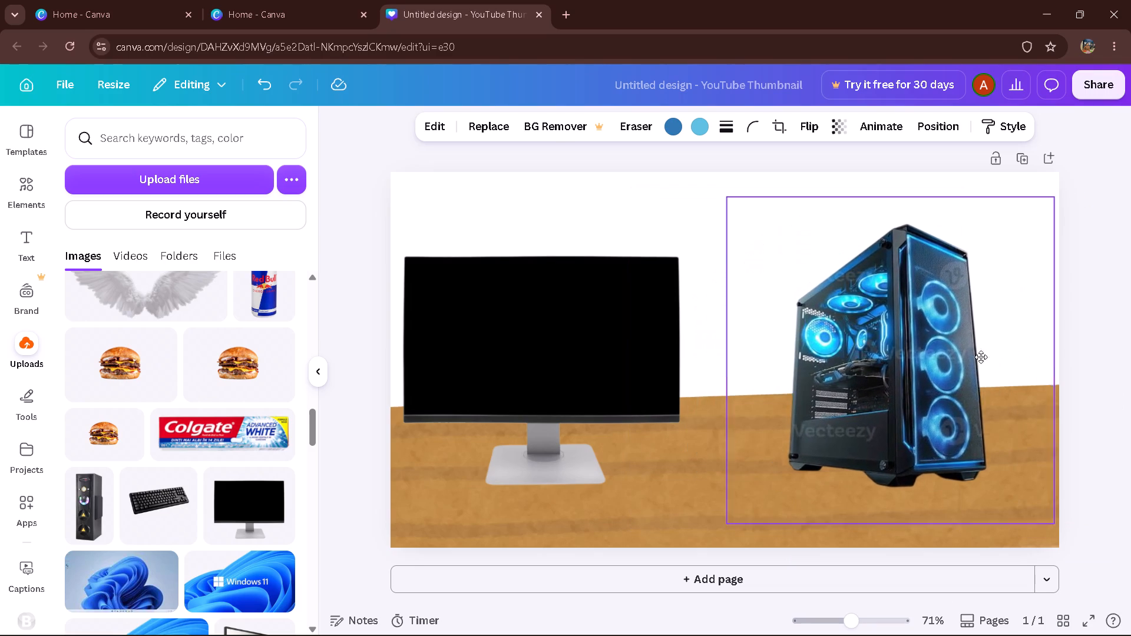
{"action": "left_click_drag", "start_coordinate": [981, 357], "coordinate": [950, 352]}
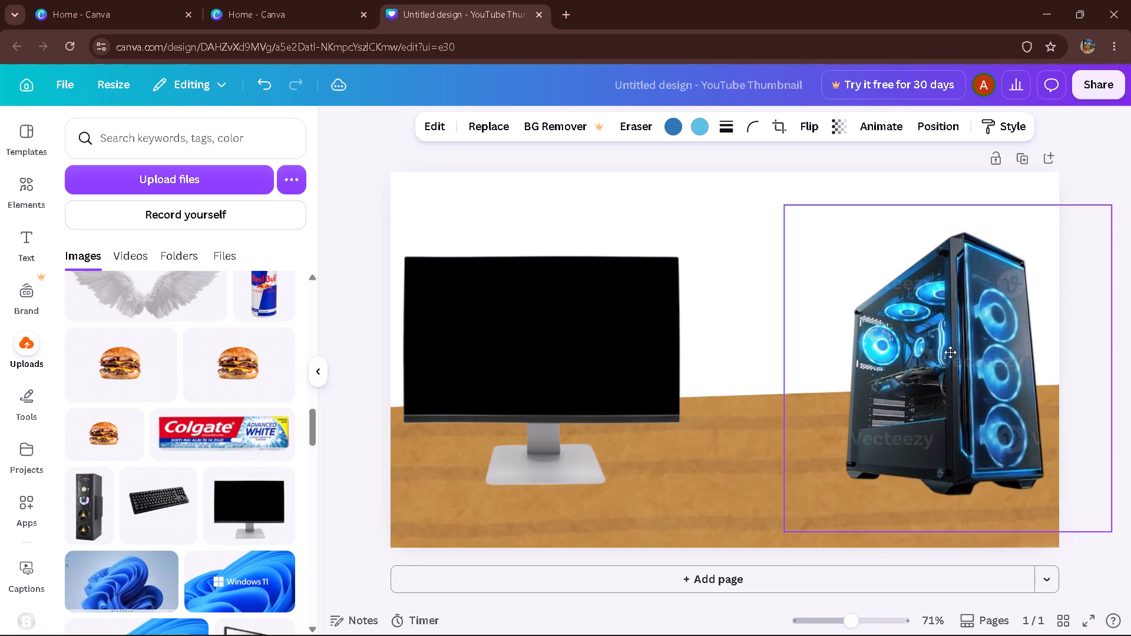
{"action": "left_click_drag", "start_coordinate": [950, 352], "coordinate": [958, 352]}
{"action": "left_click_drag", "start_coordinate": [610, 360], "coordinate": [631, 370]}
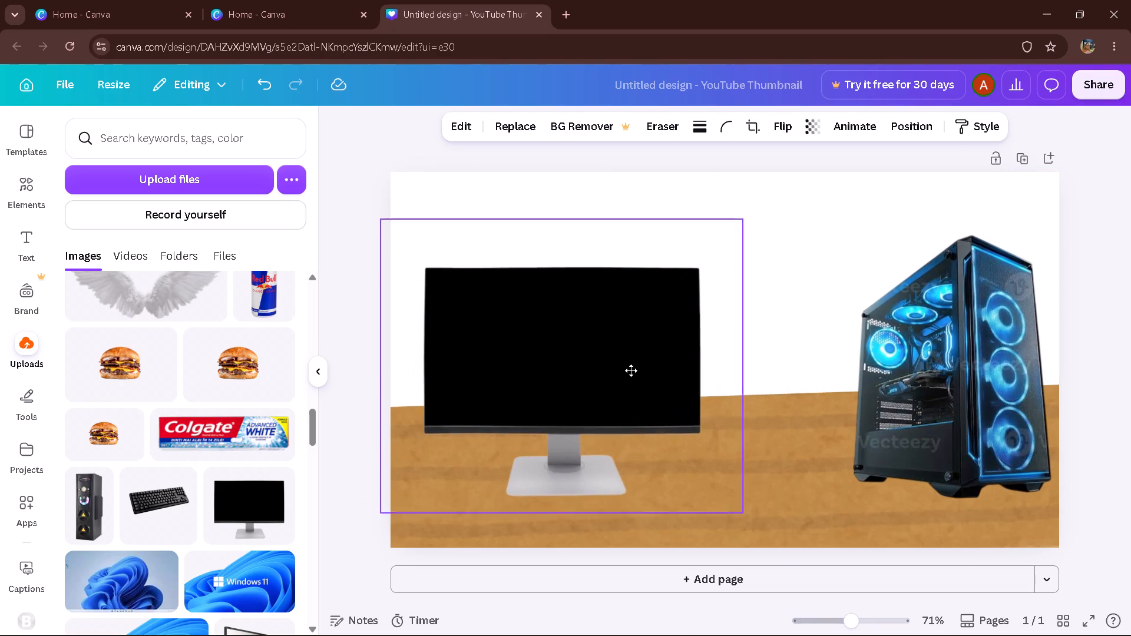
{"action": "left_click_drag", "start_coordinate": [631, 370], "coordinate": [612, 342]}
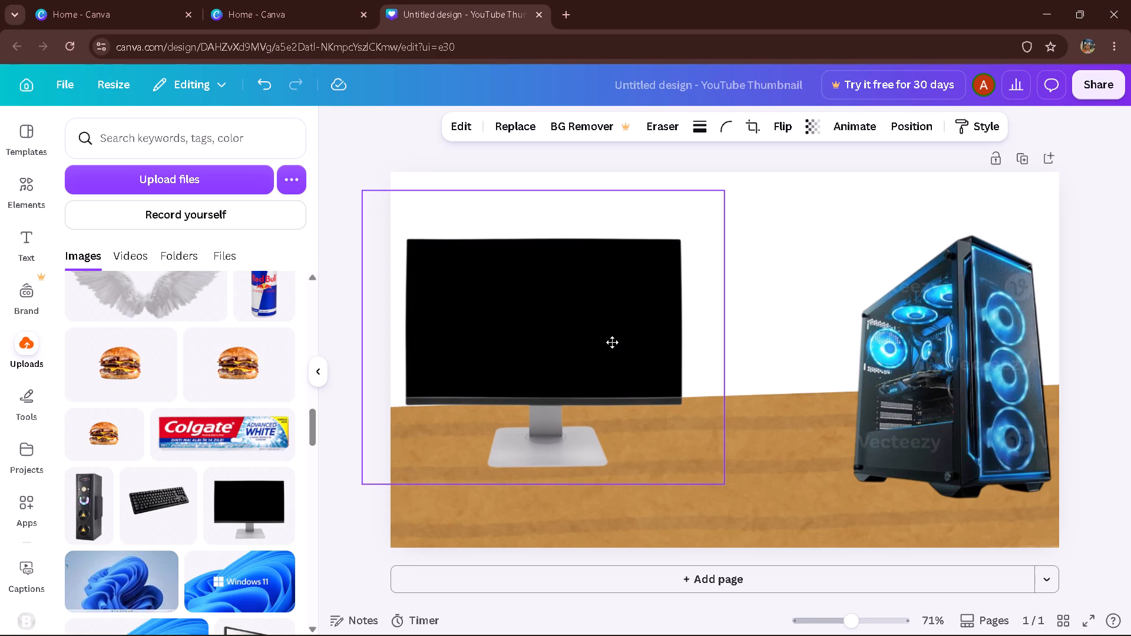
{"action": "left_click_drag", "start_coordinate": [612, 342], "coordinate": [613, 332]}
{"action": "left_click_drag", "start_coordinate": [975, 401], "coordinate": [829, 347]}
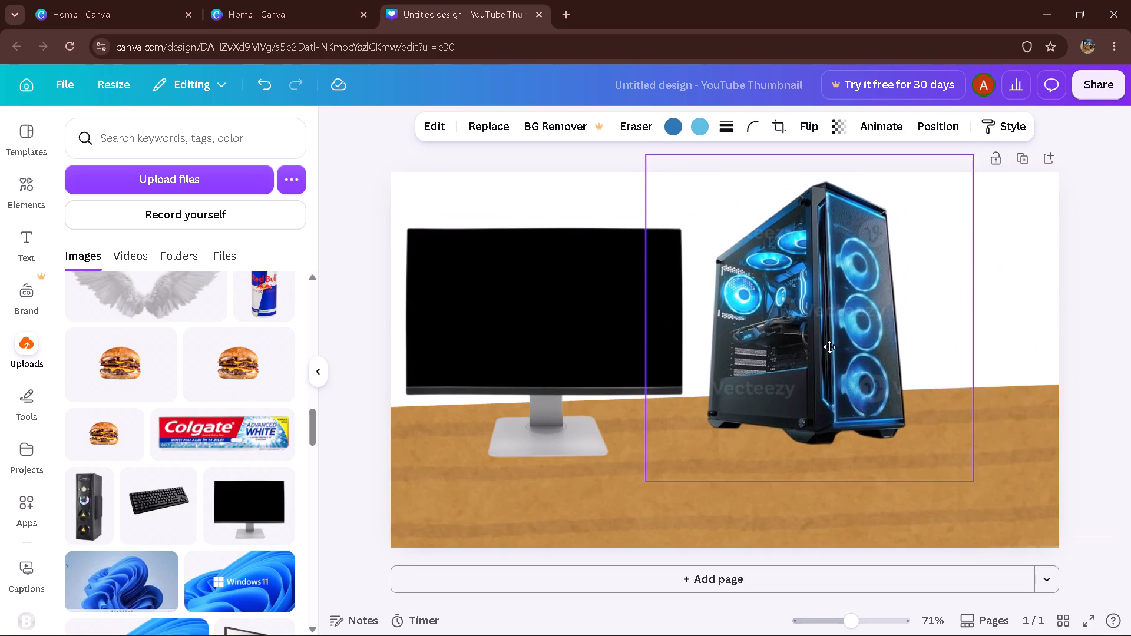
{"action": "left_click_drag", "start_coordinate": [829, 347], "coordinate": [822, 349]}
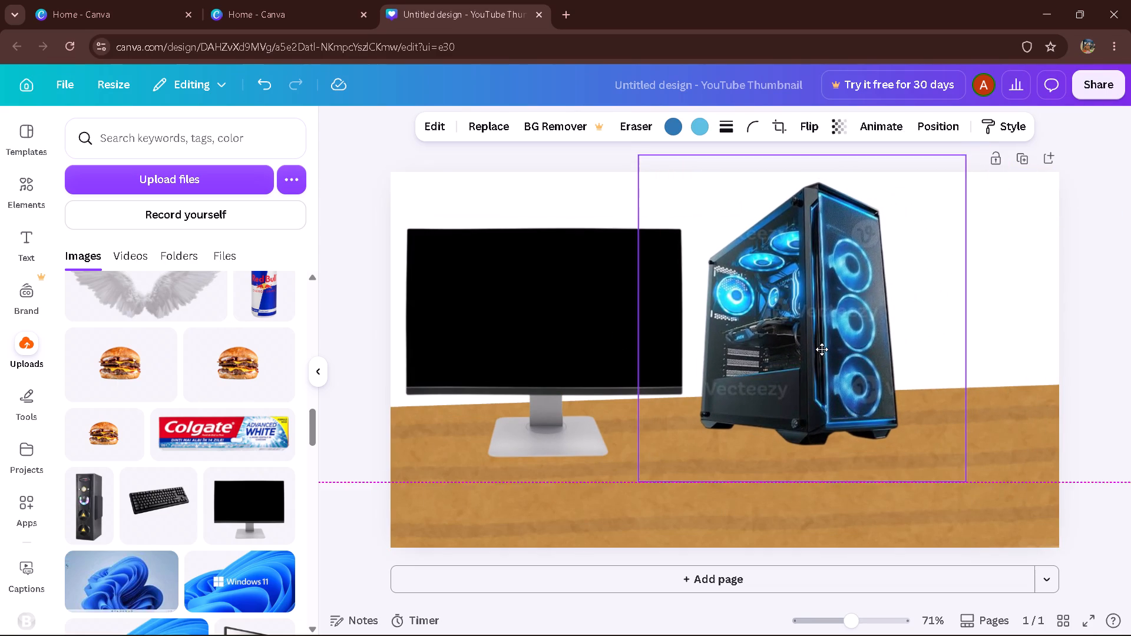
{"action": "left_click_drag", "start_coordinate": [822, 349], "coordinate": [822, 357]}
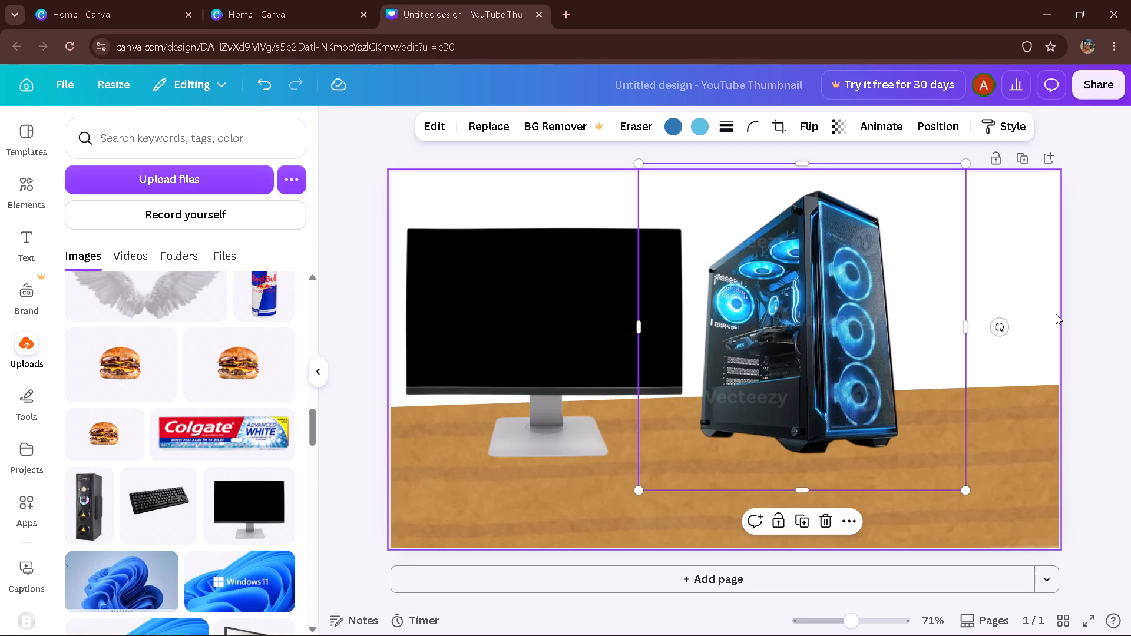
{"action": "left_click_drag", "start_coordinate": [837, 336], "coordinate": [859, 339]}
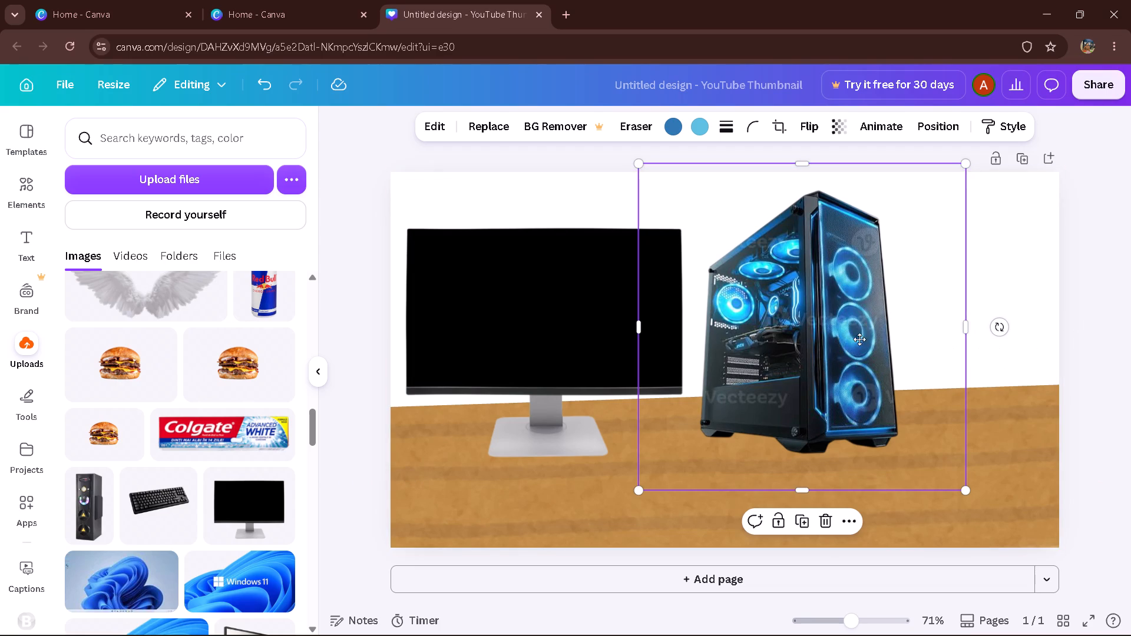
{"action": "left_click_drag", "start_coordinate": [859, 339], "coordinate": [960, 339]}
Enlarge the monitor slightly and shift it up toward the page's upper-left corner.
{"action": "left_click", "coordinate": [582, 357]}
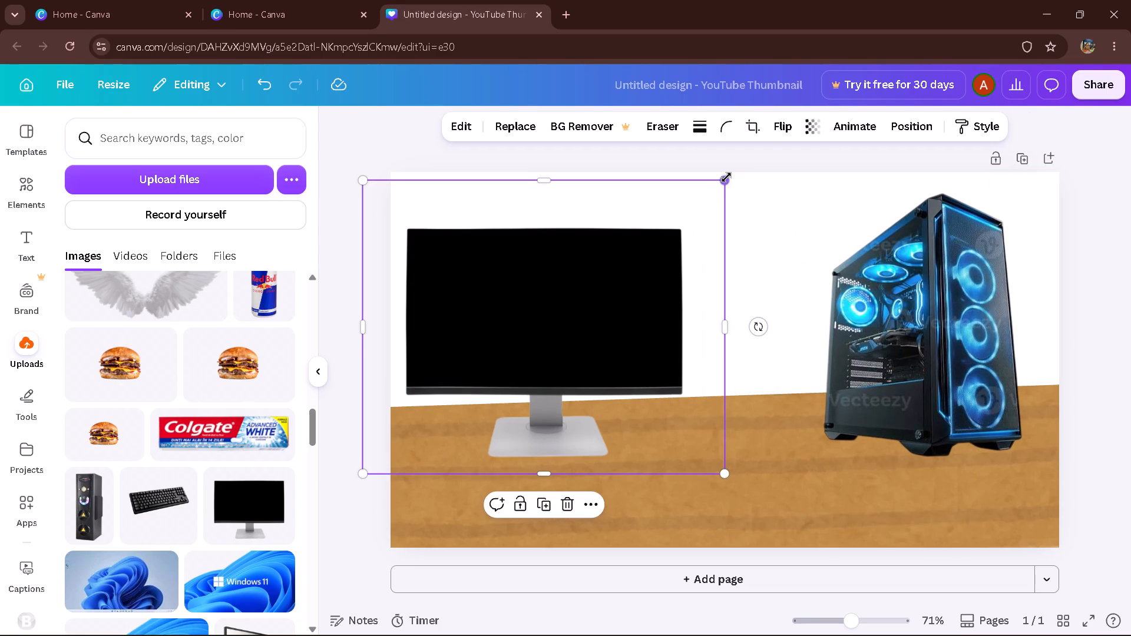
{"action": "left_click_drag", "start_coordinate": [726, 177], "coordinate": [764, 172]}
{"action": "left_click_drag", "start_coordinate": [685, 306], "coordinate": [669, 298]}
Lower the wooden tabletop slightly and shift it sideways so wood reaches both page edges.
{"action": "left_click", "coordinate": [726, 515]}
{"action": "left_click_drag", "start_coordinate": [816, 496], "coordinate": [821, 509]}
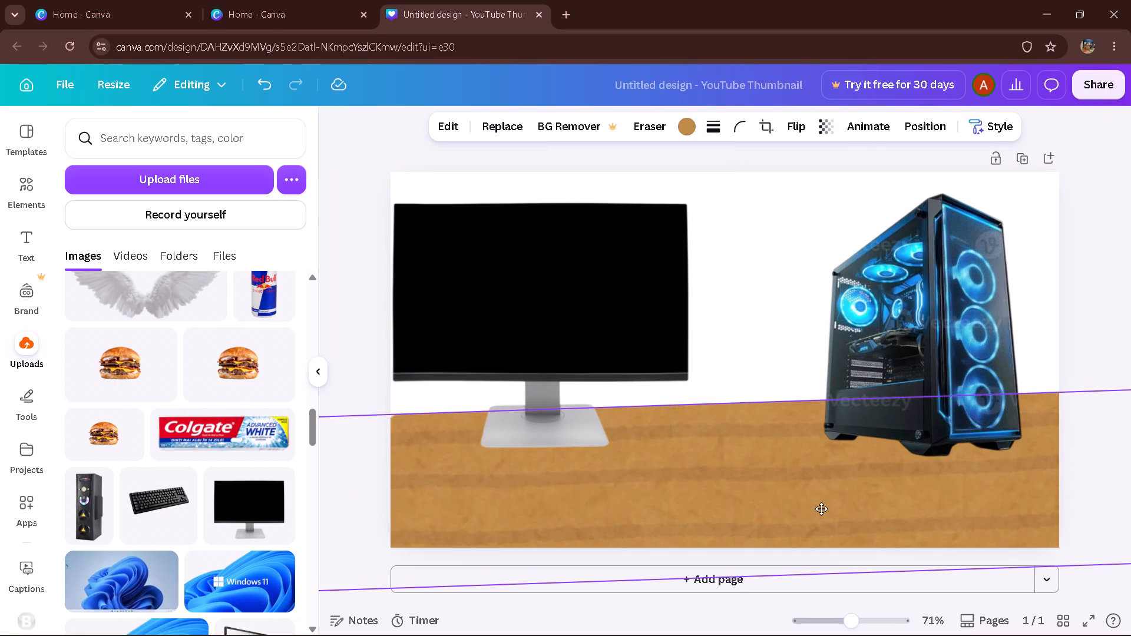
{"action": "left_click_drag", "start_coordinate": [821, 509], "coordinate": [829, 504]}
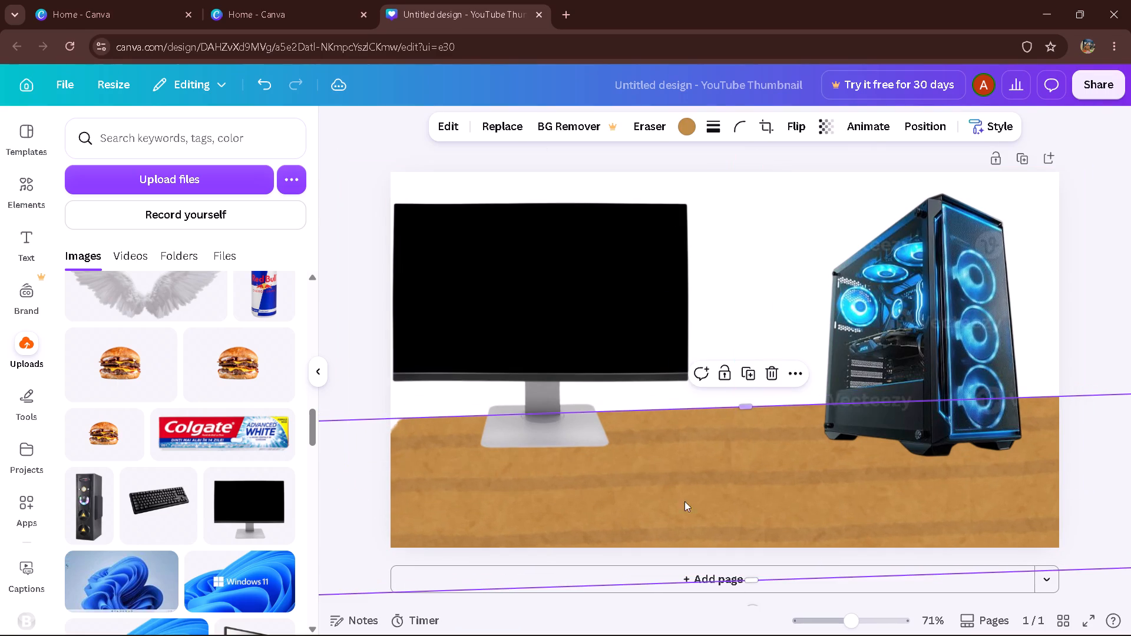
{"action": "left_click_drag", "start_coordinate": [793, 489], "coordinate": [770, 492]}
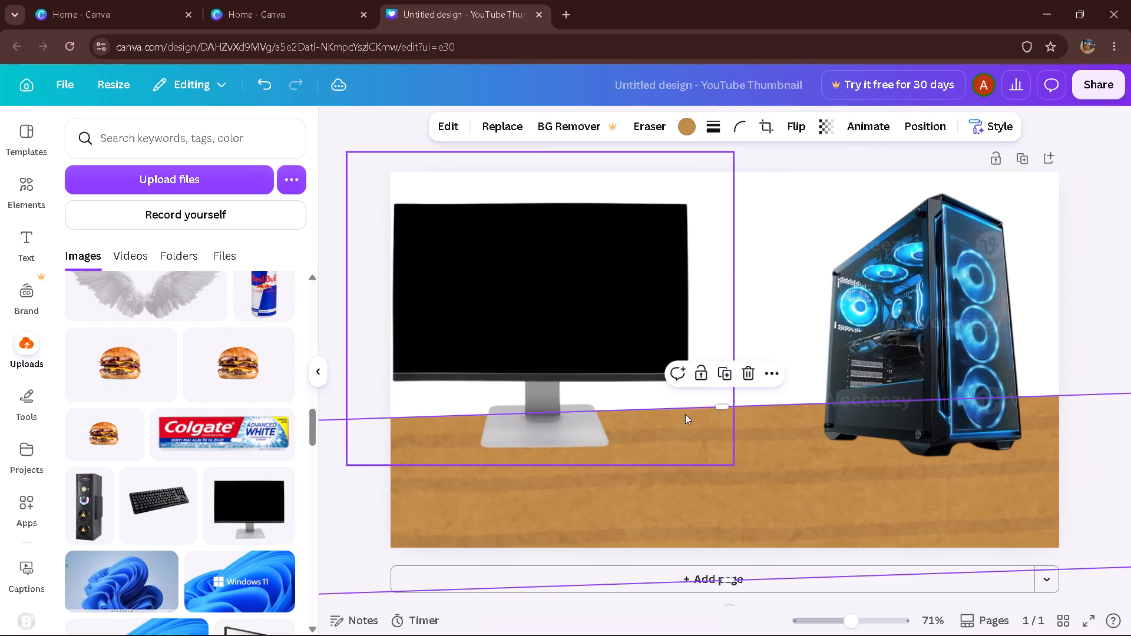
Lower the monitor onto the tabletop and scale both the monitor and the PC tower down slightly.
{"action": "left_click_drag", "start_coordinate": [603, 327], "coordinate": [612, 357]}
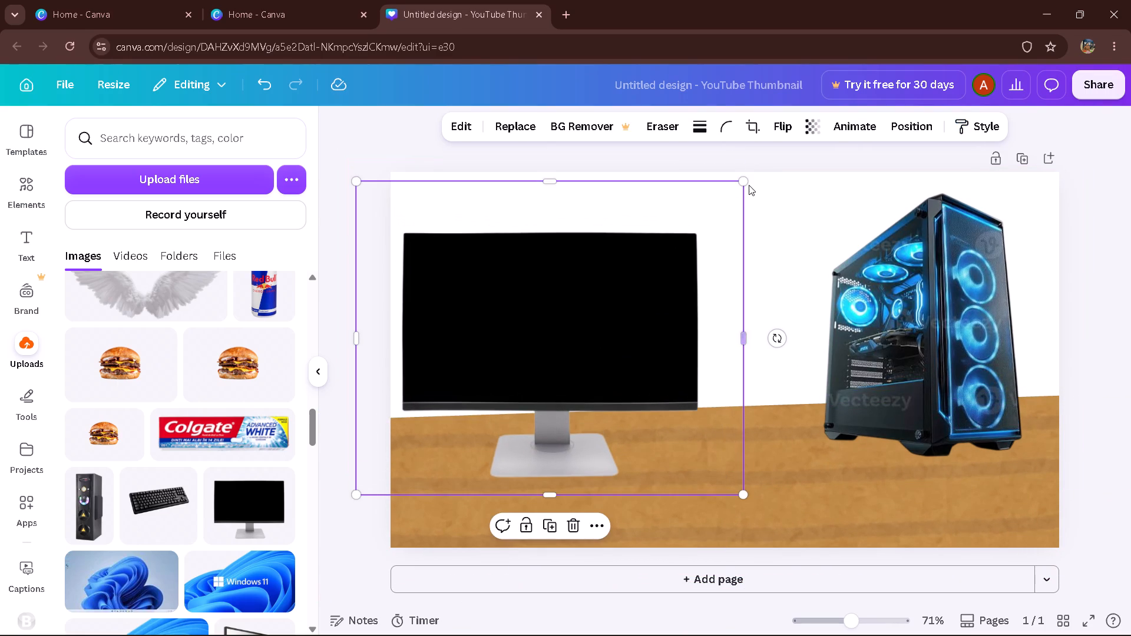
{"action": "left_click_drag", "start_coordinate": [742, 182], "coordinate": [723, 190]}
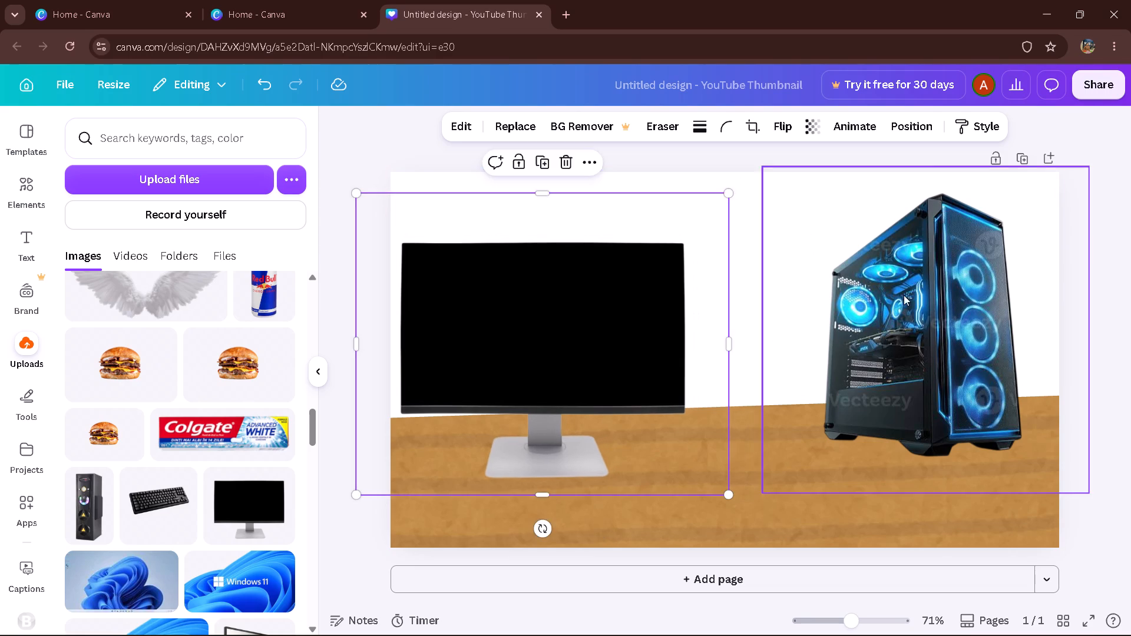
{"action": "left_click", "coordinate": [904, 295]}
{"action": "left_click_drag", "start_coordinate": [1087, 166], "coordinate": [1061, 169]}
{"action": "left_click", "coordinate": [690, 277]}
{"action": "left_click_drag", "start_coordinate": [731, 192], "coordinate": [708, 197]}
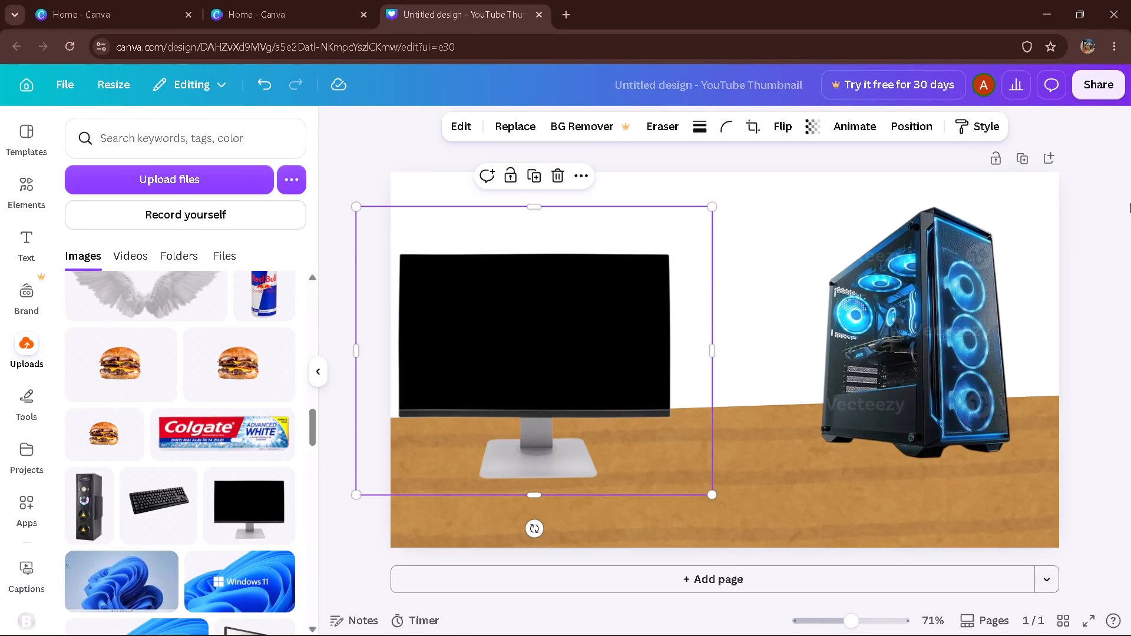
Nudge the monitor slightly toward the page centre and shift the PC tower slightly toward the nearby page edge.
{"action": "double_click", "coordinate": [1121, 216]}
{"action": "left_click", "coordinate": [629, 385]}
{"action": "left_click_drag", "start_coordinate": [564, 388], "coordinate": [574, 386]}
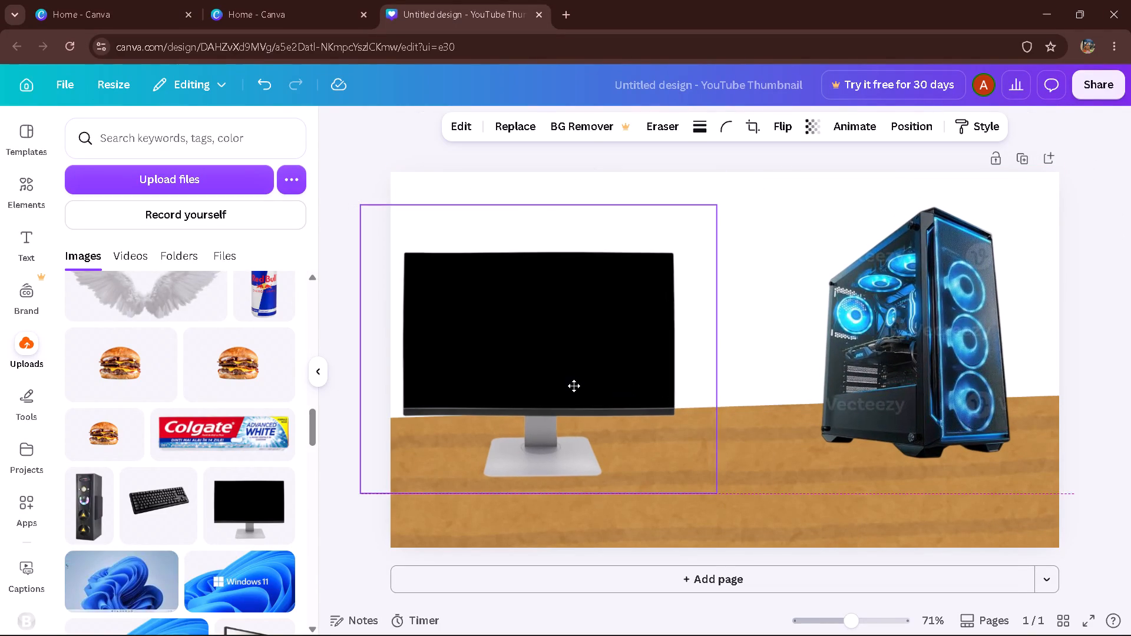
{"action": "left_click_drag", "start_coordinate": [574, 386], "coordinate": [571, 383]}
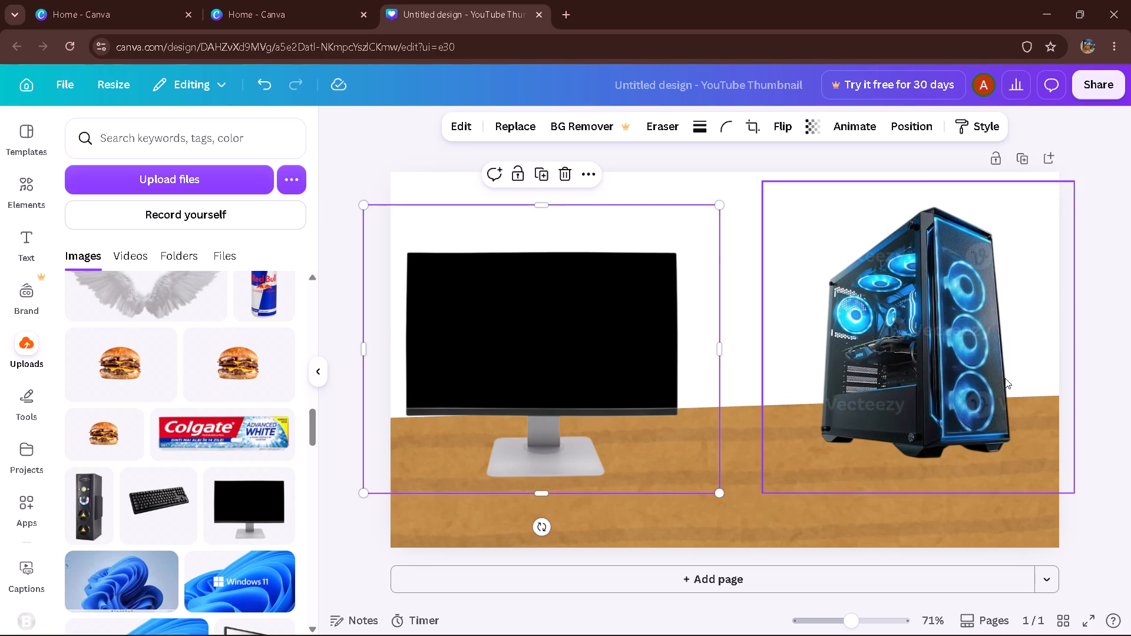
{"action": "left_click_drag", "start_coordinate": [968, 378], "coordinate": [943, 376]}
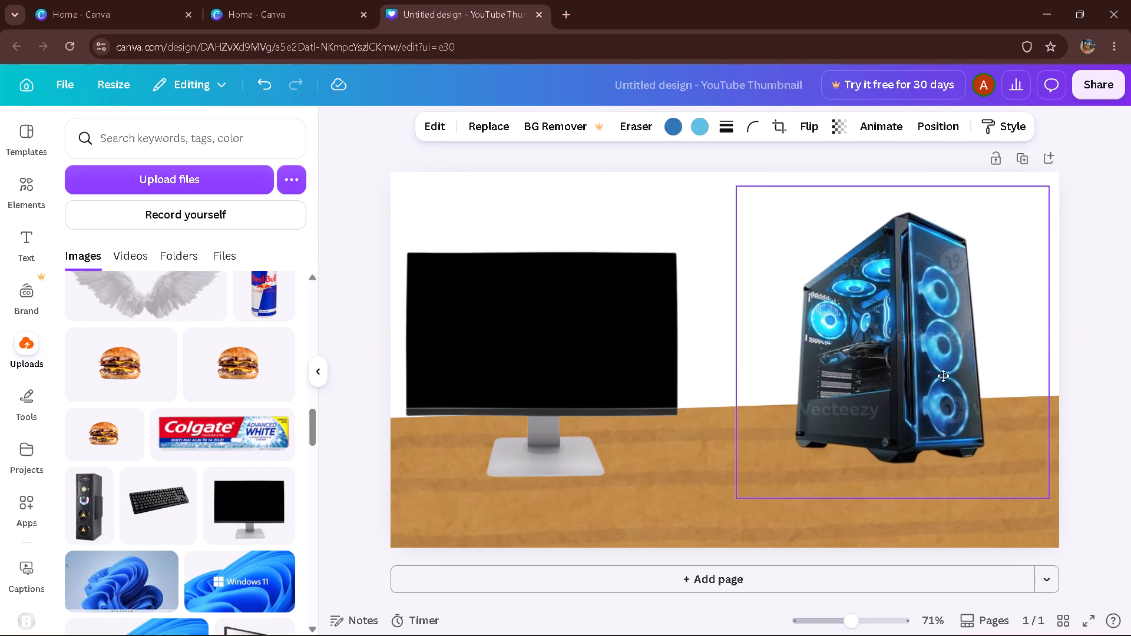
{"action": "left_click_drag", "start_coordinate": [943, 376], "coordinate": [987, 389]}
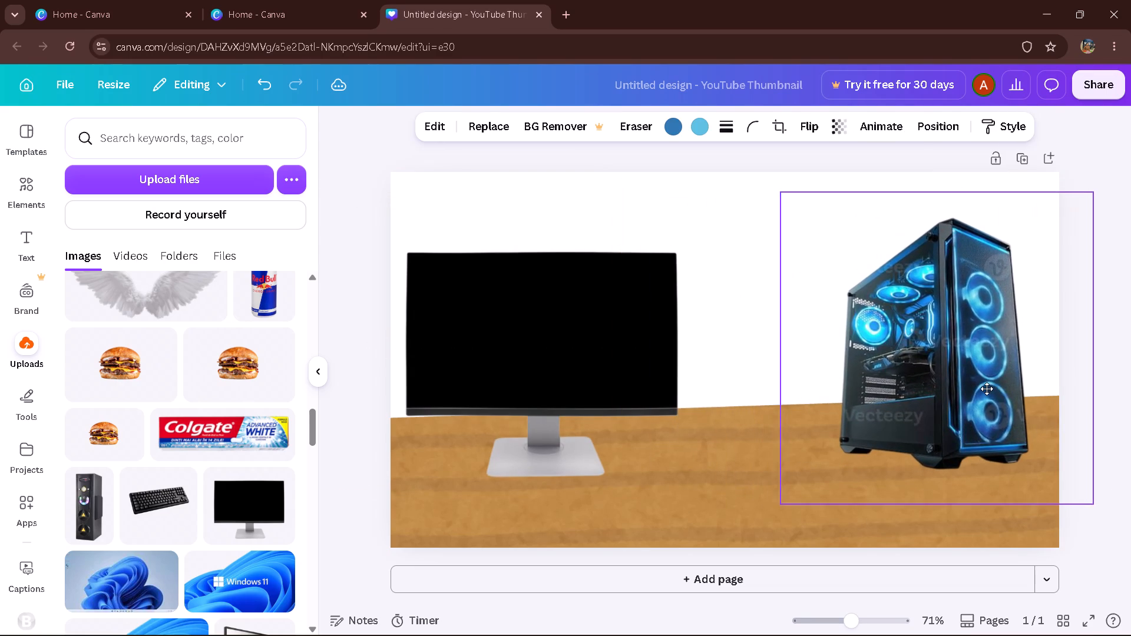
{"action": "left_click_drag", "start_coordinate": [987, 389], "coordinate": [991, 388]}
{"action": "double_click", "coordinate": [1118, 252]}
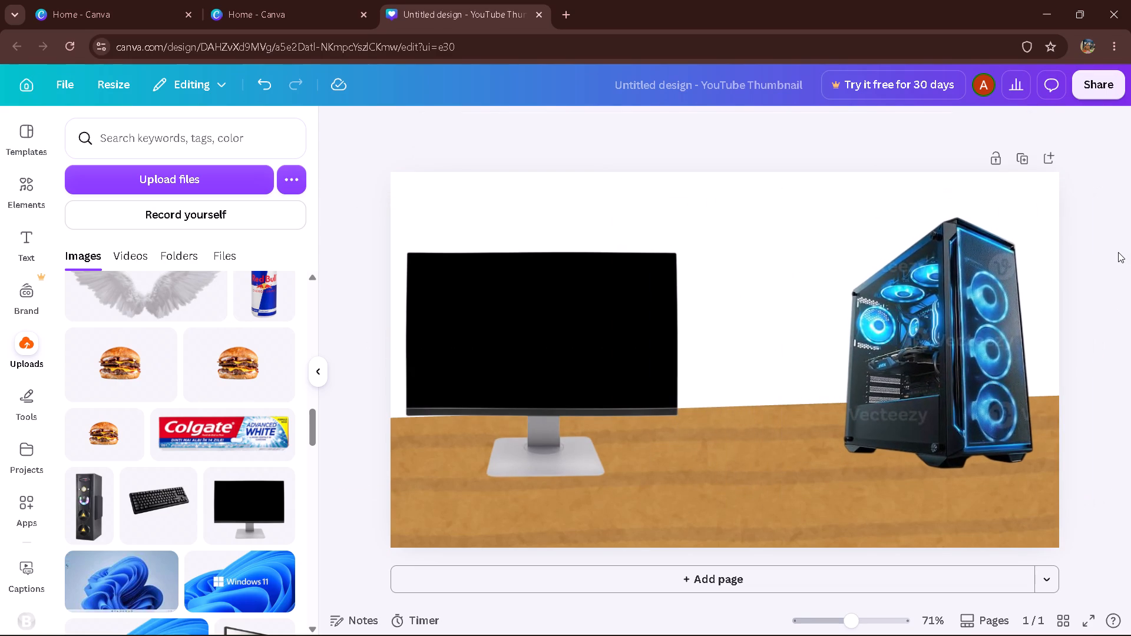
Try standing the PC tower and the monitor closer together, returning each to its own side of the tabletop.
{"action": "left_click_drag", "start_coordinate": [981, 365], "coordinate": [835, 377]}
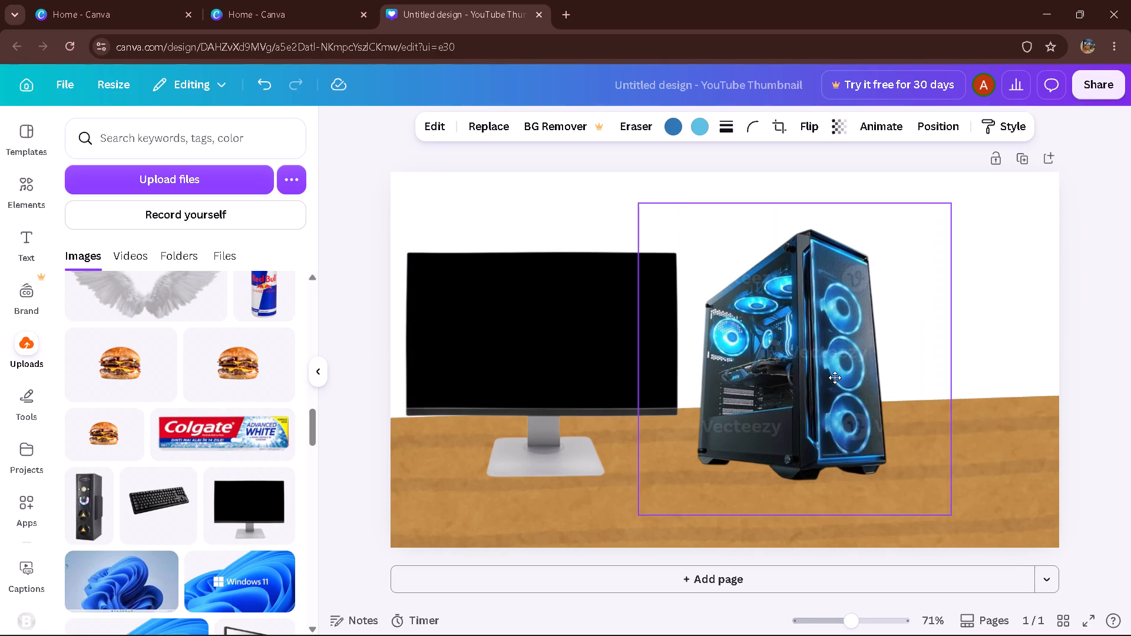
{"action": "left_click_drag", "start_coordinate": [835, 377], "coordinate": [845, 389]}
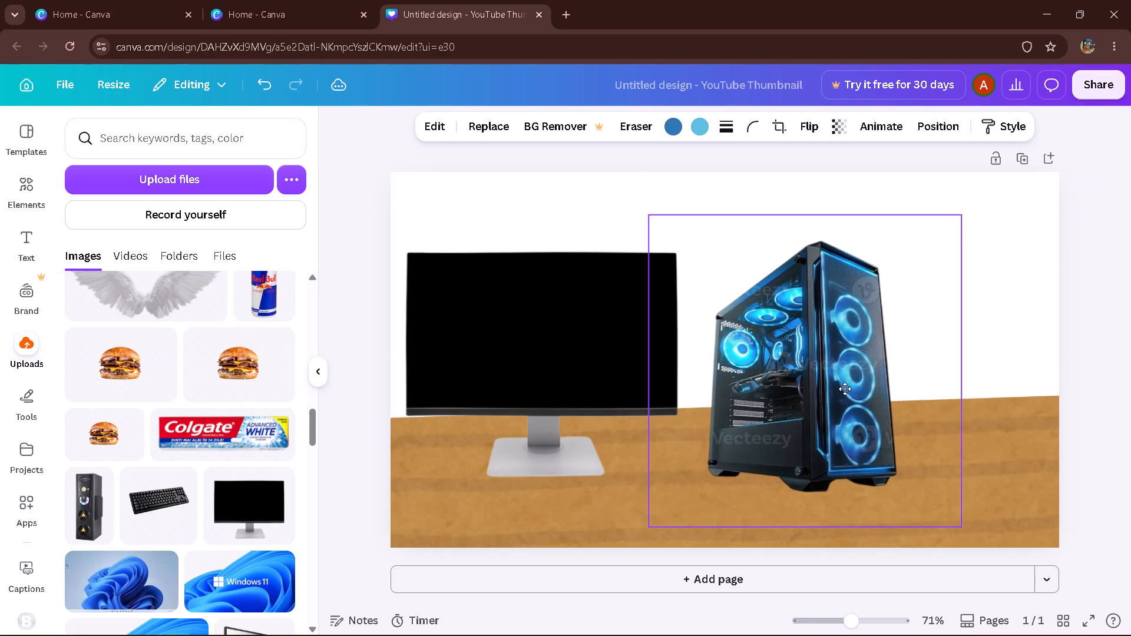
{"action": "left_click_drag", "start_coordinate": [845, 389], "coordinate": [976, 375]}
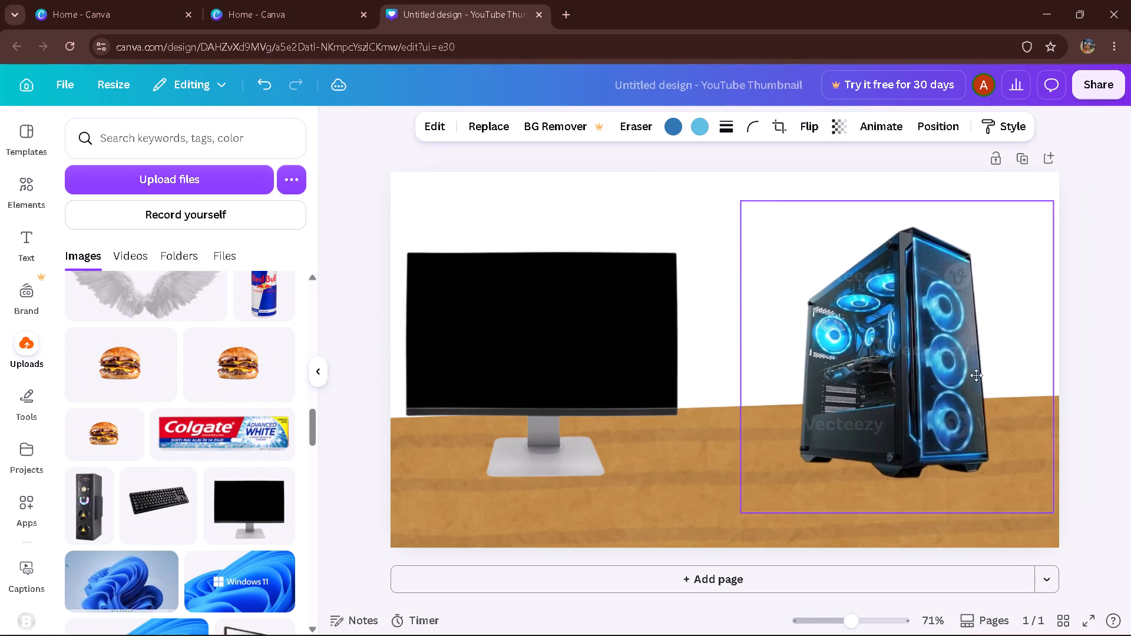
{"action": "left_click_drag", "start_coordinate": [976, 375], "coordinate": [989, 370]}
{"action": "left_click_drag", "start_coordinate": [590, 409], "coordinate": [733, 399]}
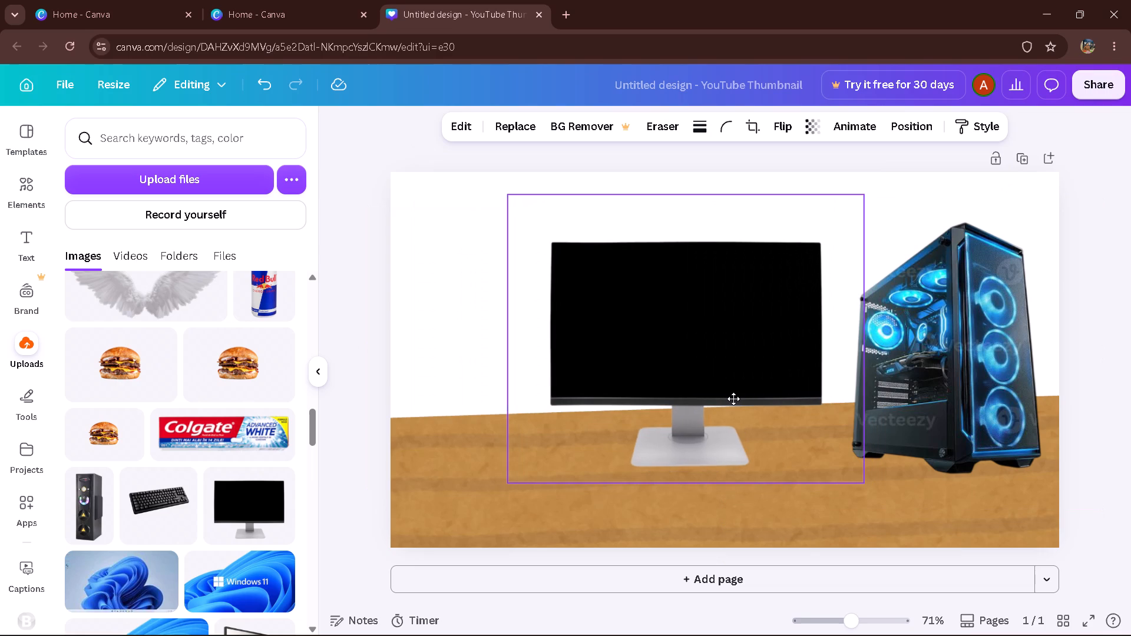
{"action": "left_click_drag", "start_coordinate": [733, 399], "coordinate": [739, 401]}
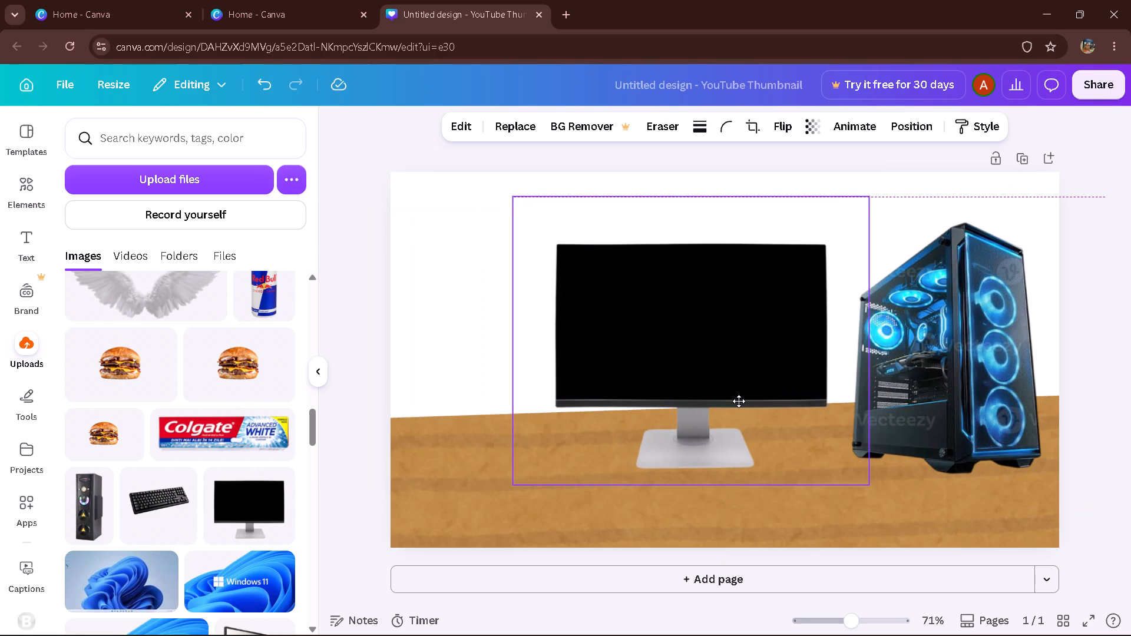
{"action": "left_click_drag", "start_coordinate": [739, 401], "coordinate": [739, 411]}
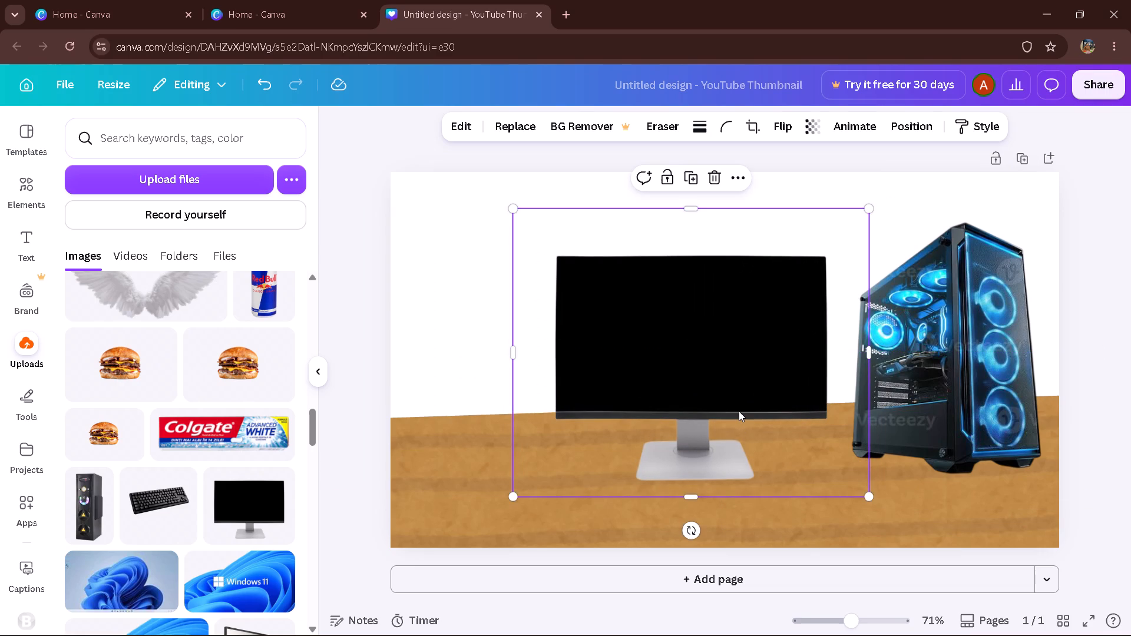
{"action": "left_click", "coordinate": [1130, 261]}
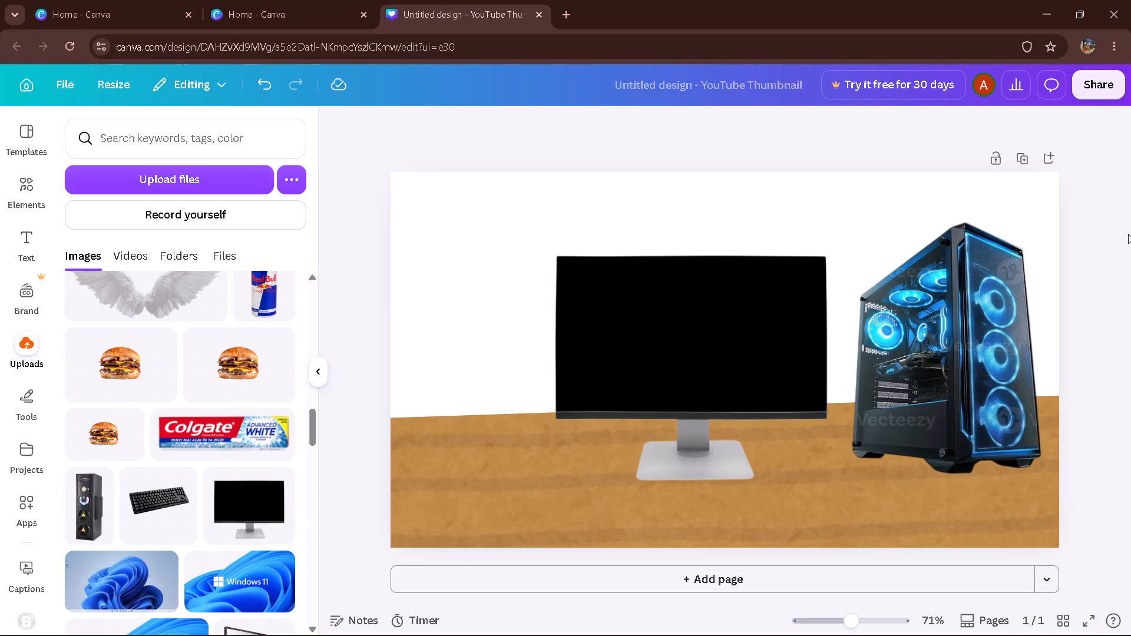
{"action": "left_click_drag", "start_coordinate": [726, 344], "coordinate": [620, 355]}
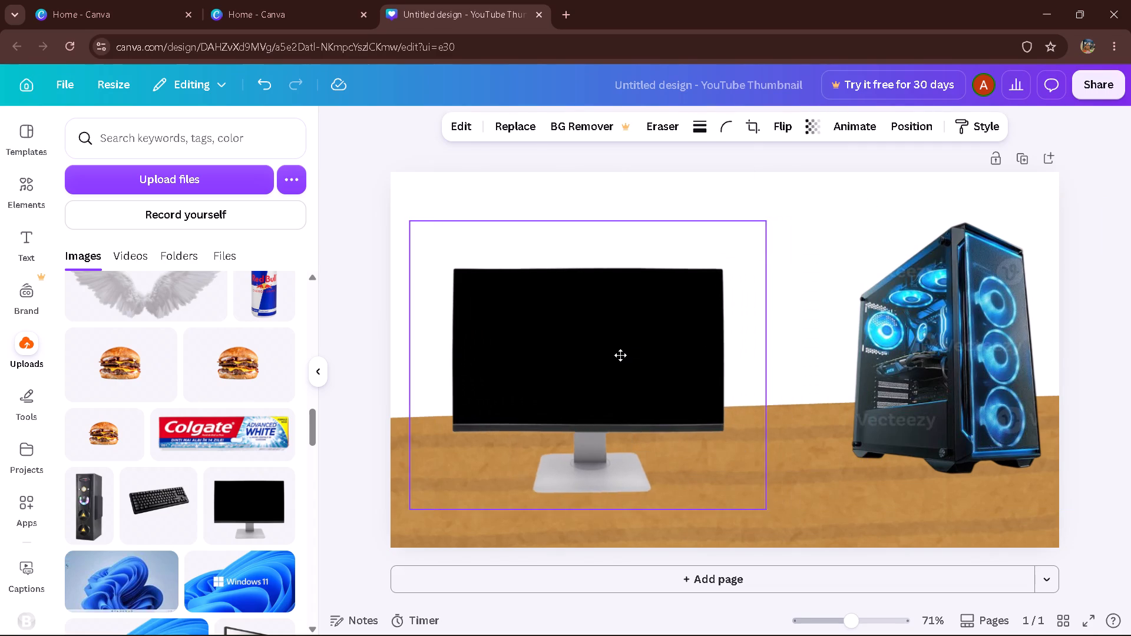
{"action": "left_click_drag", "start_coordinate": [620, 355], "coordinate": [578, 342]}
Enlarge the PC tower and the monitor slightly and reposition both on the tabletop.
{"action": "left_click_drag", "start_coordinate": [975, 344], "coordinate": [950, 373]}
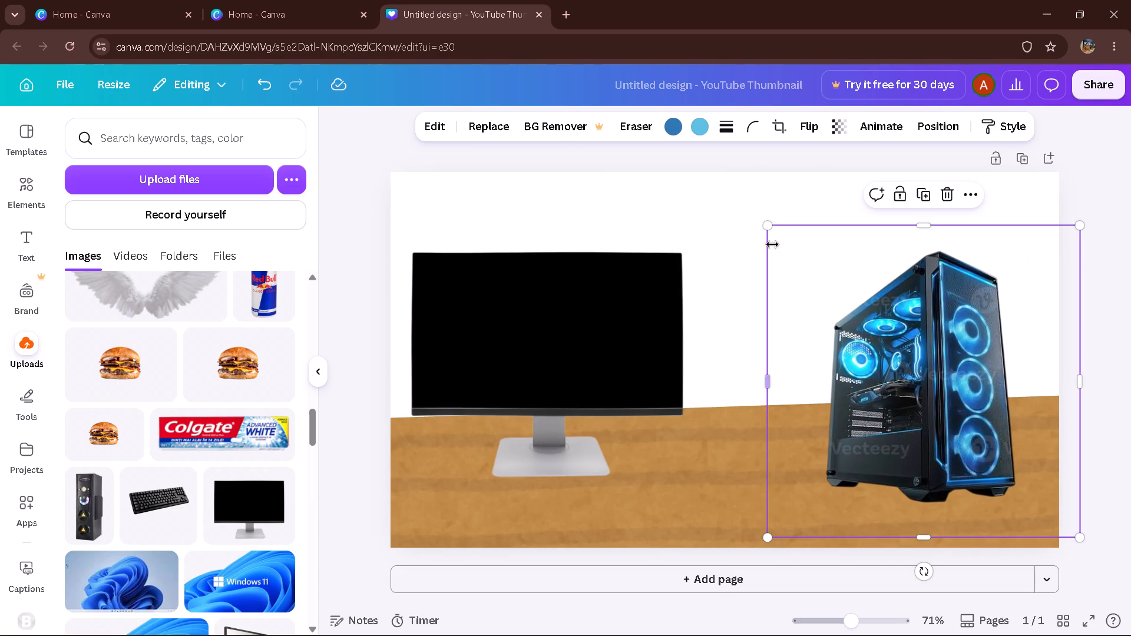
{"action": "left_click_drag", "start_coordinate": [770, 228], "coordinate": [718, 224]}
{"action": "left_click_drag", "start_coordinate": [899, 329], "coordinate": [907, 322]}
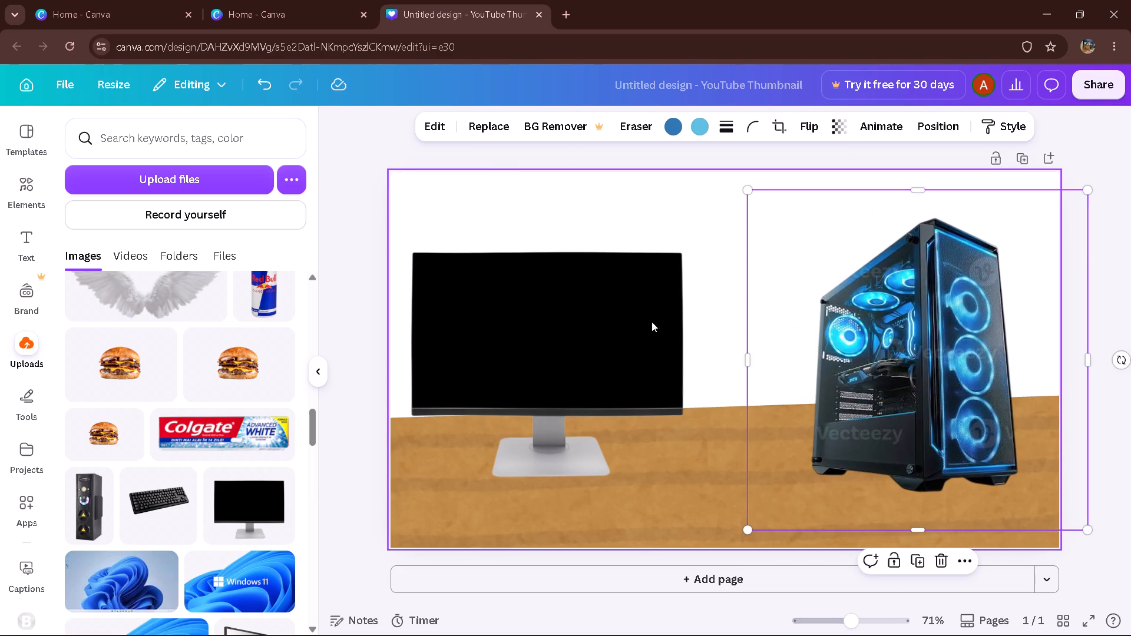
{"action": "left_click", "coordinate": [653, 301]}
{"action": "left_click_drag", "start_coordinate": [723, 203], "coordinate": [769, 190]}
{"action": "left_click", "coordinate": [769, 190]}
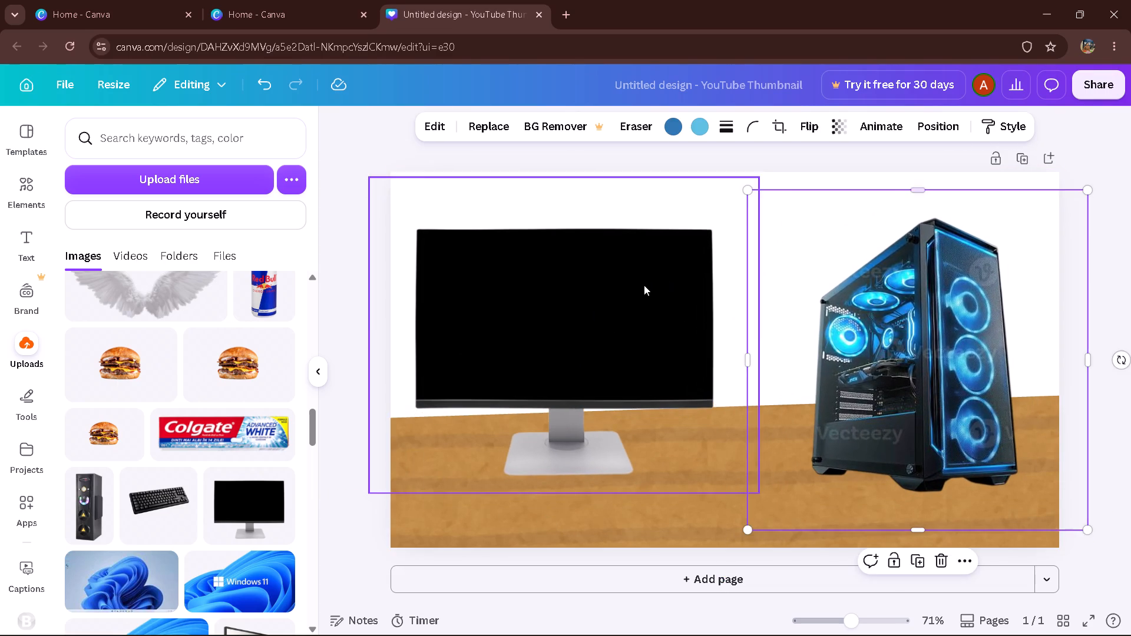
{"action": "left_click", "coordinate": [644, 285]}
{"action": "left_click_drag", "start_coordinate": [623, 319], "coordinate": [615, 321]}
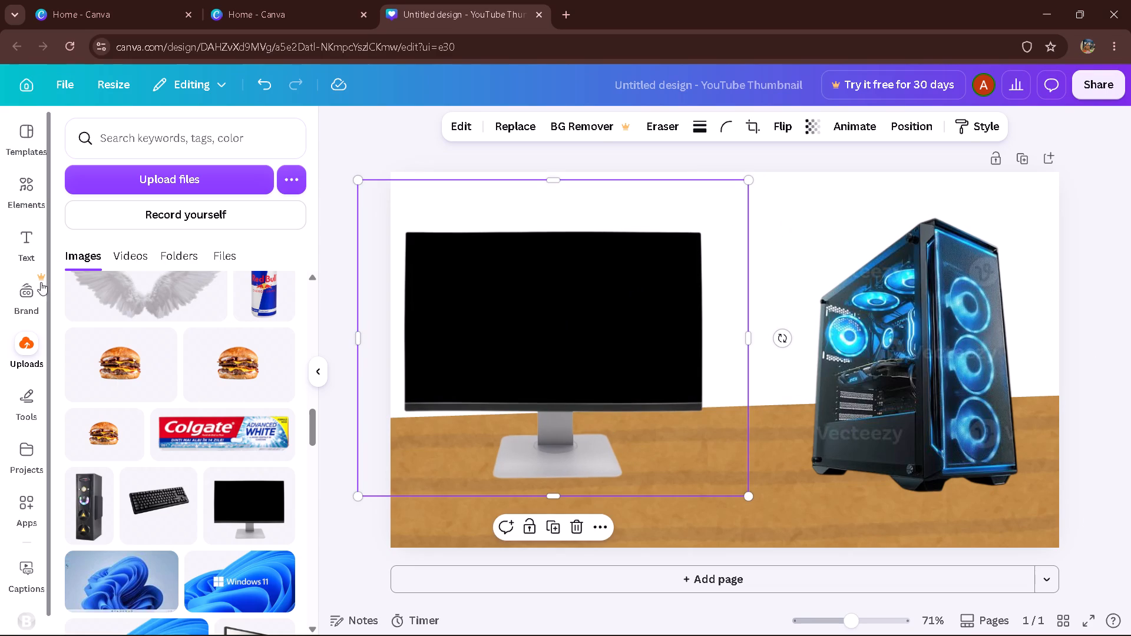
Add the black keyboard from the uploads, raise the monitor slightly, and place the shrunken keyboard in front of its stand.
{"action": "left_click", "coordinate": [151, 512]}
{"action": "left_click_drag", "start_coordinate": [487, 352], "coordinate": [484, 322]}
{"action": "left_click_drag", "start_coordinate": [484, 322], "coordinate": [486, 331]}
{"action": "left_click", "coordinate": [792, 347]}
{"action": "left_click_drag", "start_coordinate": [762, 360], "coordinate": [623, 529]}
{"action": "left_click_drag", "start_coordinate": [690, 422], "coordinate": [736, 409]}
{"action": "left_click_drag", "start_coordinate": [674, 468], "coordinate": [649, 475]}
{"action": "left_click", "coordinate": [623, 501]}
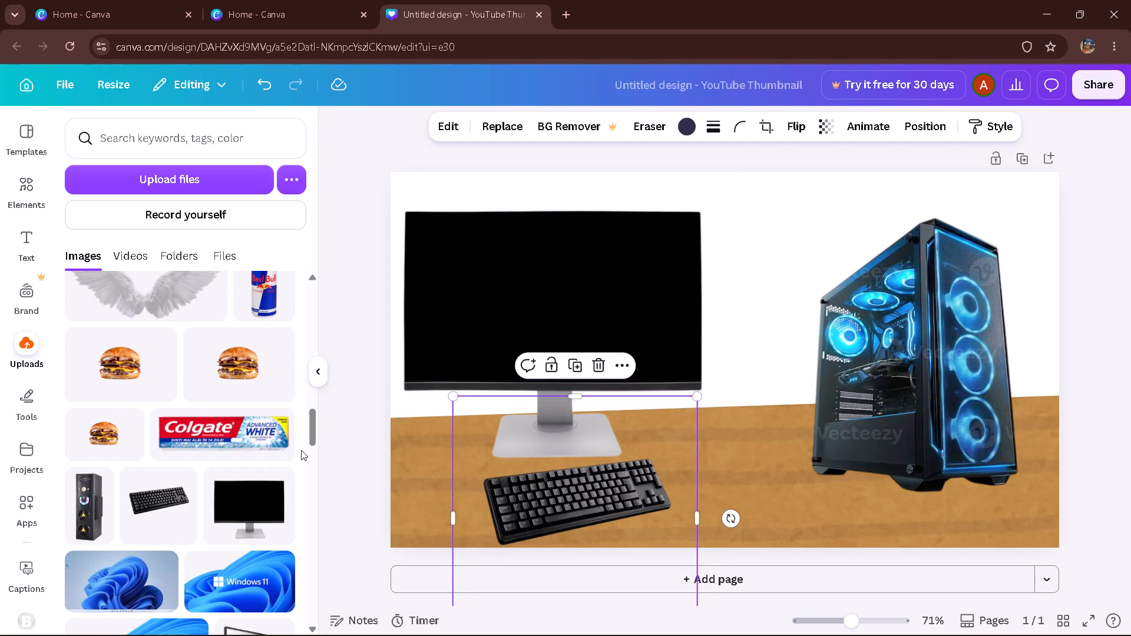
Add the black gaming mouse from the uploads, shrink it, and place it on the tabletop beside the keyboard.
{"action": "left_click_drag", "start_coordinate": [316, 432], "coordinate": [293, 422]}
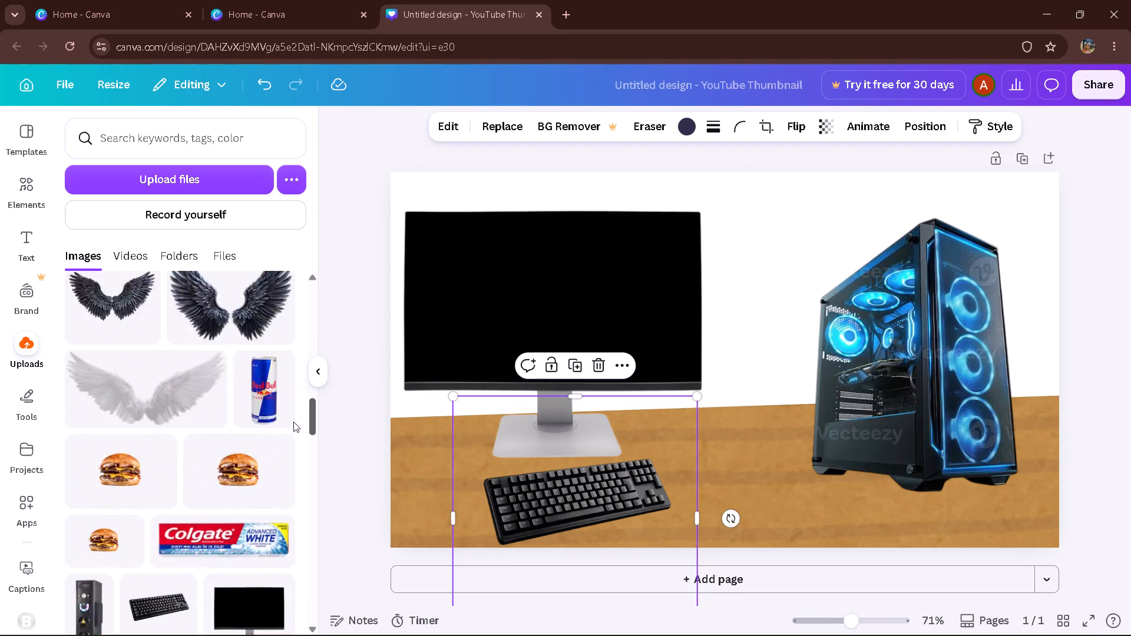
{"action": "left_click_drag", "start_coordinate": [293, 422], "coordinate": [280, 367]}
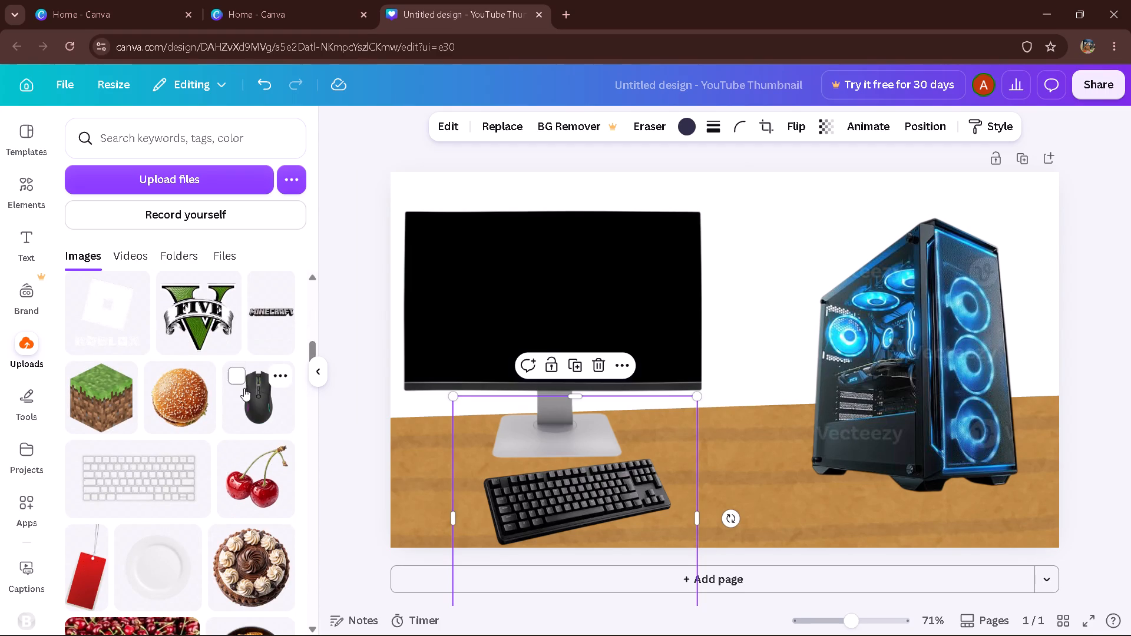
{"action": "left_click", "coordinate": [254, 396]}
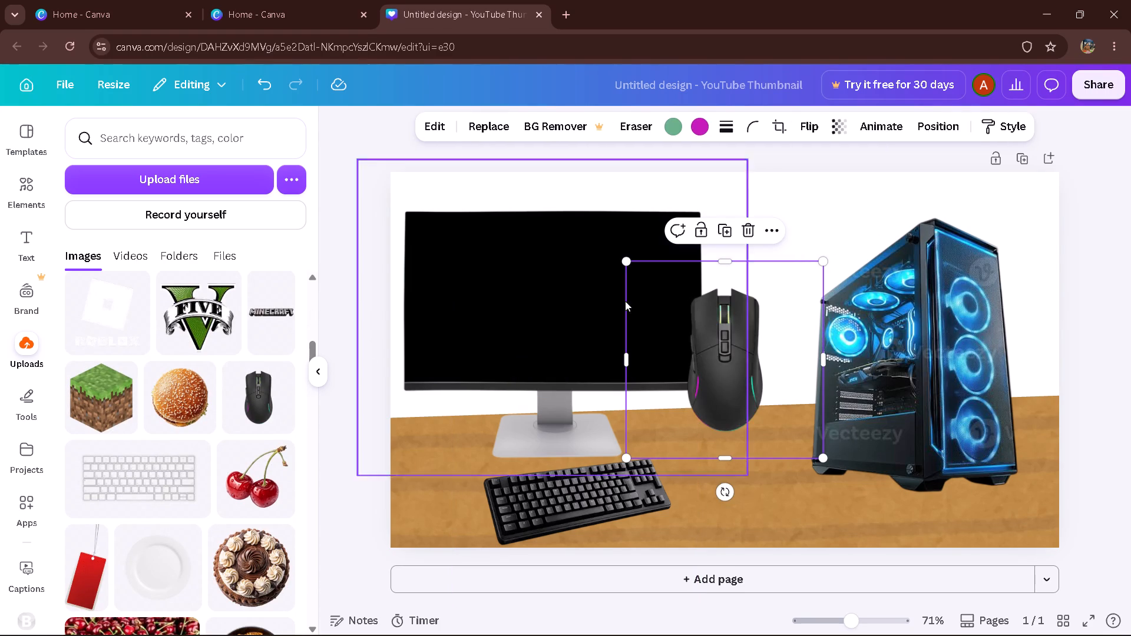
{"action": "left_click_drag", "start_coordinate": [824, 265], "coordinate": [826, 267]}
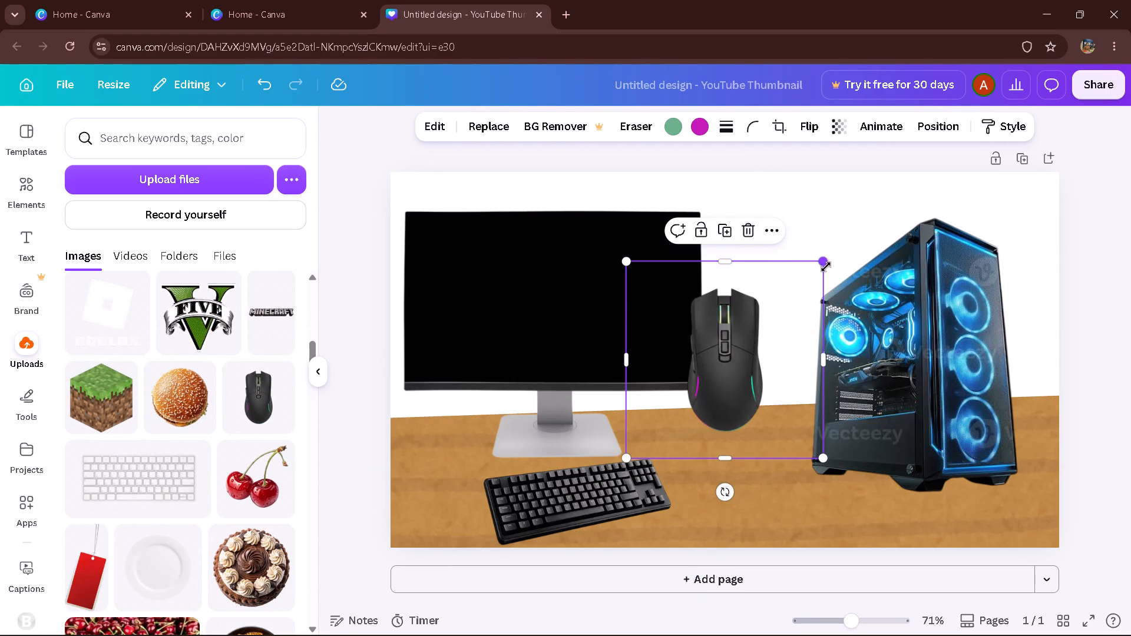
{"action": "left_click_drag", "start_coordinate": [826, 267], "coordinate": [755, 323]}
{"action": "left_click_drag", "start_coordinate": [710, 398], "coordinate": [741, 442]}
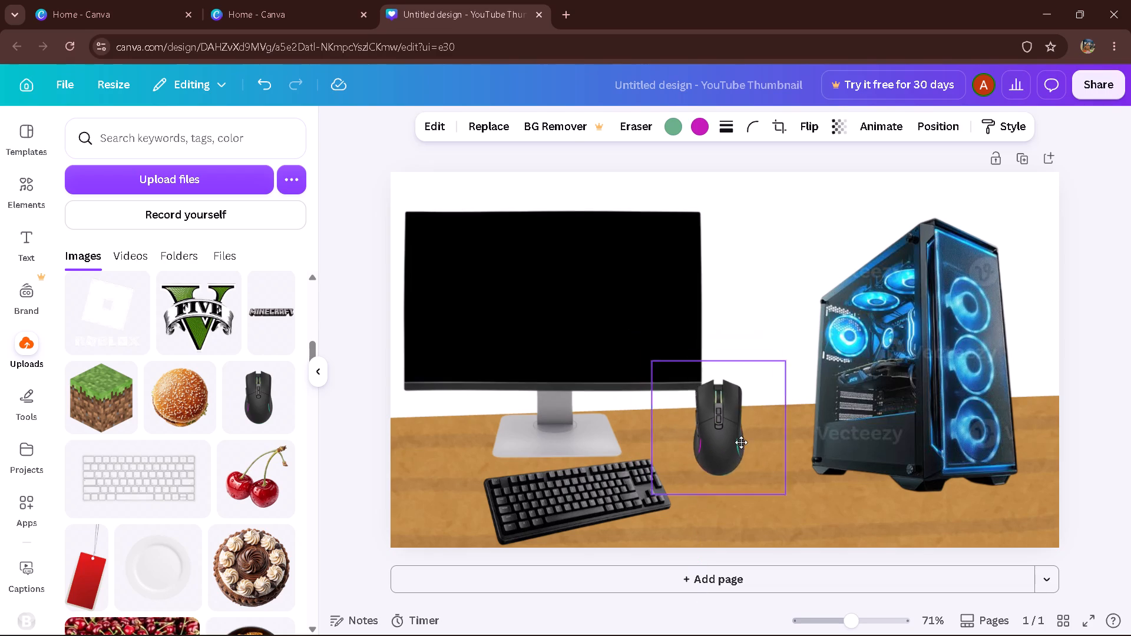
{"action": "left_click_drag", "start_coordinate": [741, 442], "coordinate": [744, 491]}
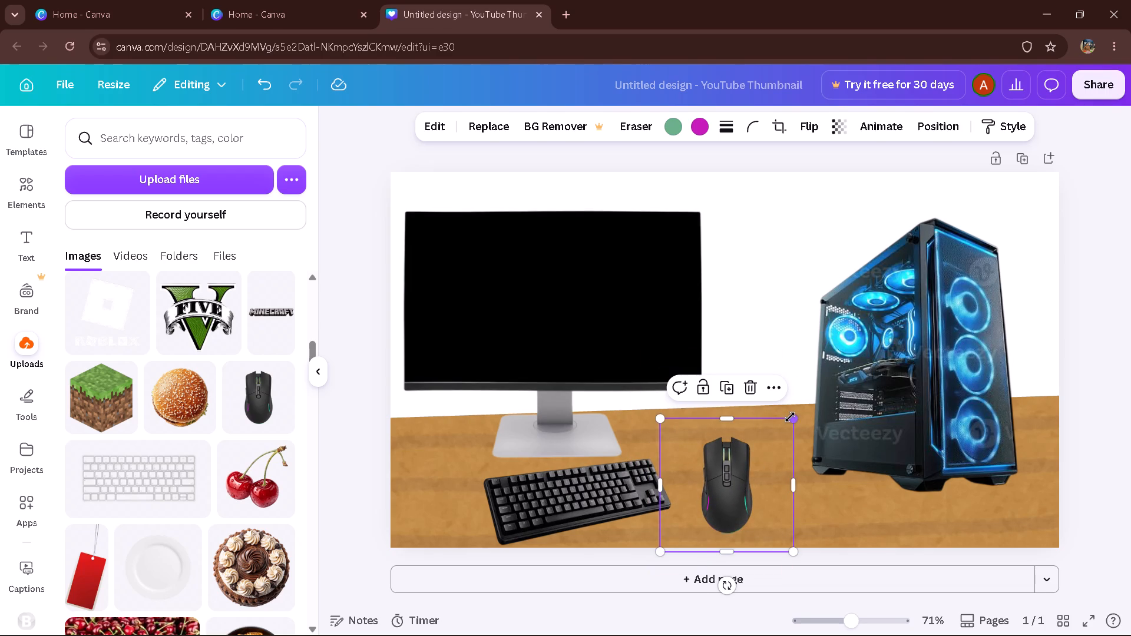
{"action": "left_click_drag", "start_coordinate": [790, 417], "coordinate": [741, 445]}
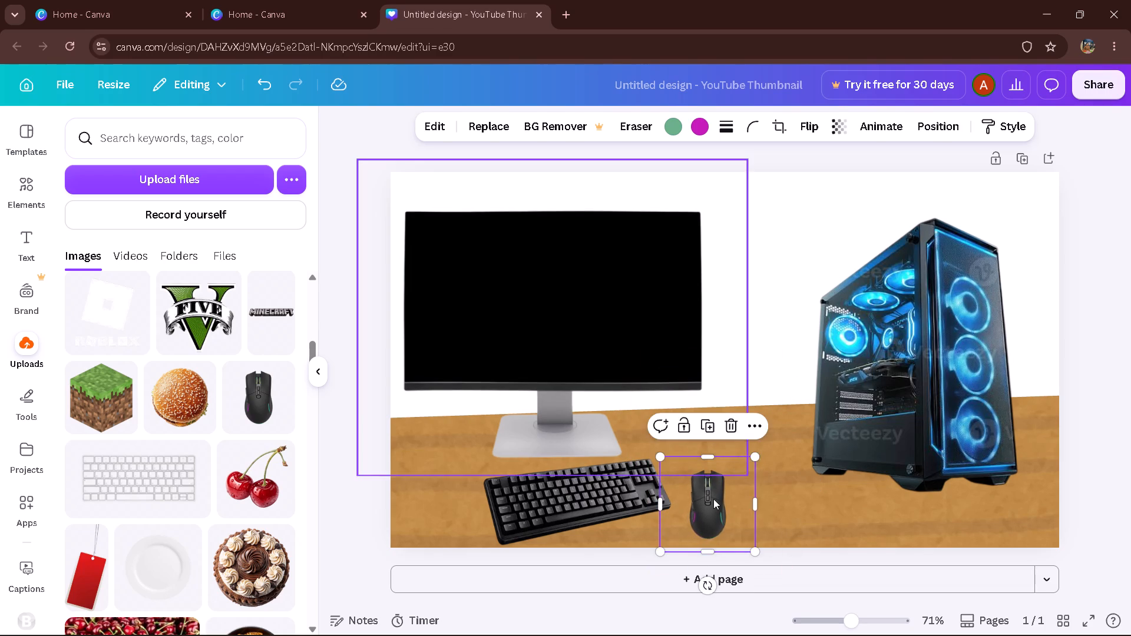
{"action": "left_click_drag", "start_coordinate": [713, 499], "coordinate": [733, 486]}
{"action": "left_click_drag", "start_coordinate": [769, 448], "coordinate": [755, 450]}
{"action": "left_click_drag", "start_coordinate": [726, 501], "coordinate": [731, 491]}
Replace the black keyboard with the uploaded white keyboard, shrunk to fit on the wood in front of the monitor stand.
{"action": "left_click", "coordinate": [639, 496]}
{"action": "key", "text": "Delete"}
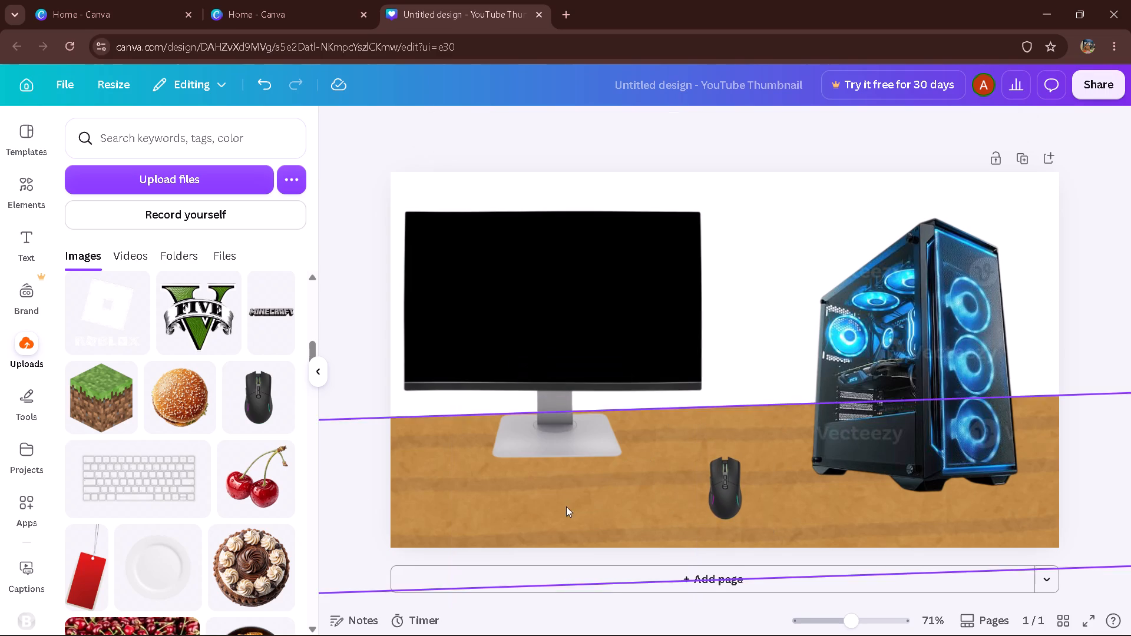
{"action": "left_click", "coordinate": [151, 501]}
{"action": "left_click_drag", "start_coordinate": [767, 409], "coordinate": [652, 452]}
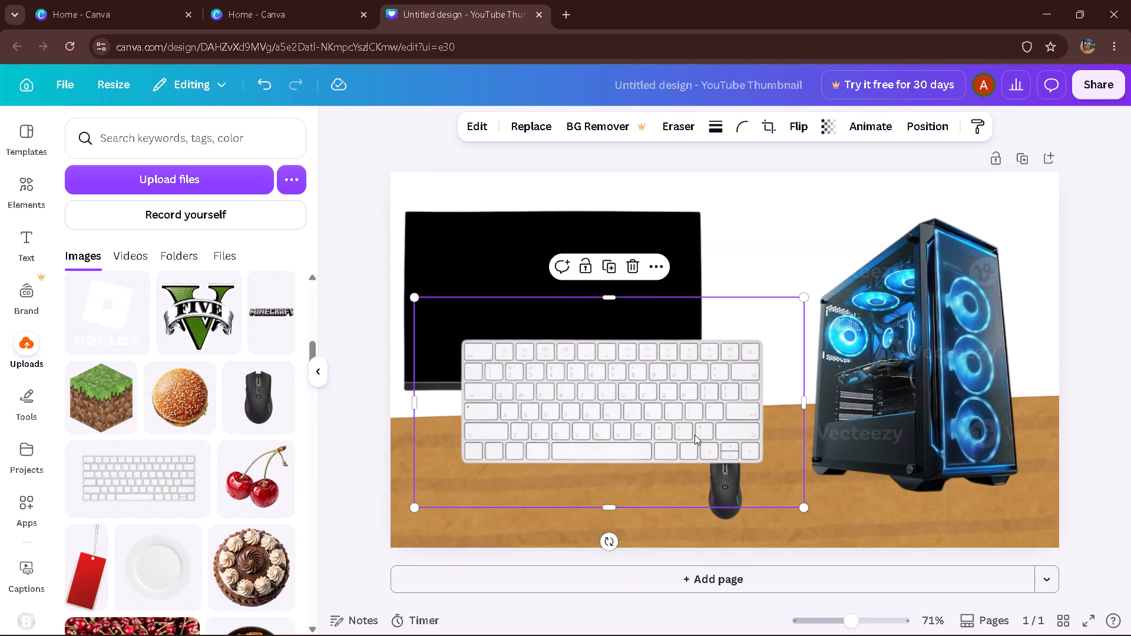
{"action": "left_click_drag", "start_coordinate": [803, 293], "coordinate": [690, 372]}
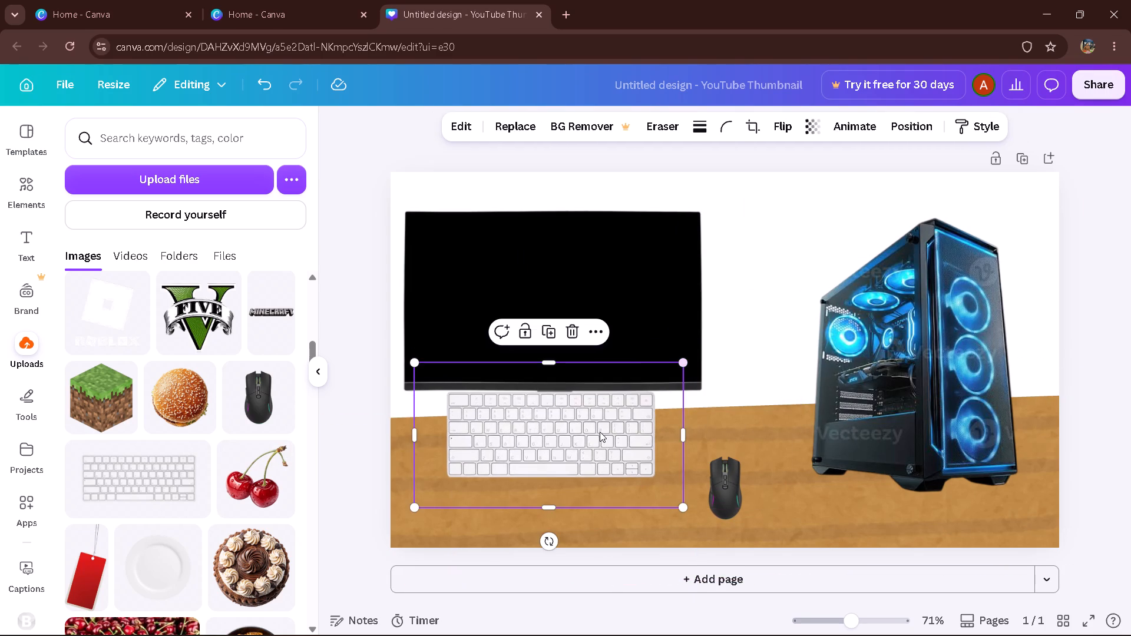
{"action": "left_click_drag", "start_coordinate": [587, 458], "coordinate": [589, 528]}
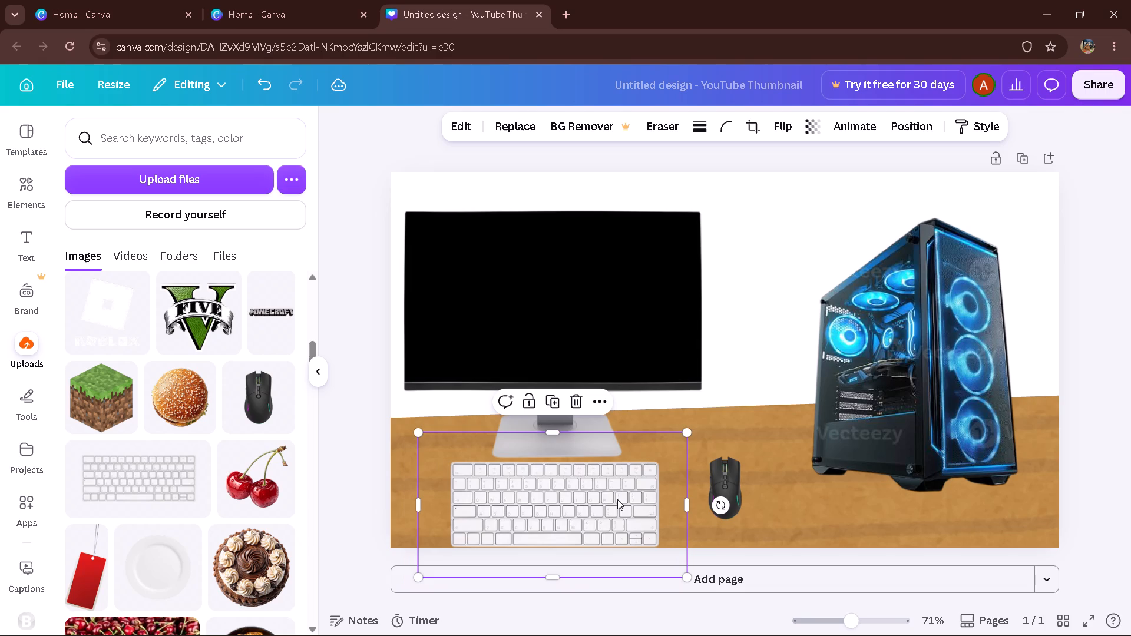
{"action": "left_click_drag", "start_coordinate": [687, 435], "coordinate": [662, 439]}
{"action": "left_click_drag", "start_coordinate": [592, 519], "coordinate": [604, 519]}
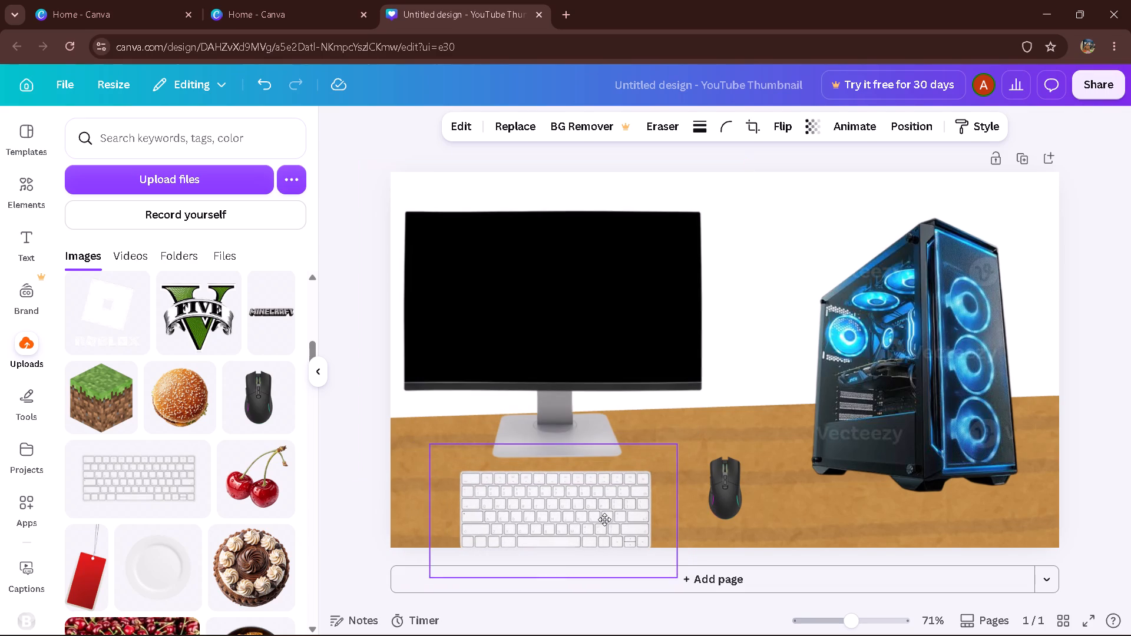
{"action": "left_click_drag", "start_coordinate": [604, 519], "coordinate": [605, 512]}
{"action": "left_click_drag", "start_coordinate": [674, 435], "coordinate": [656, 439]}
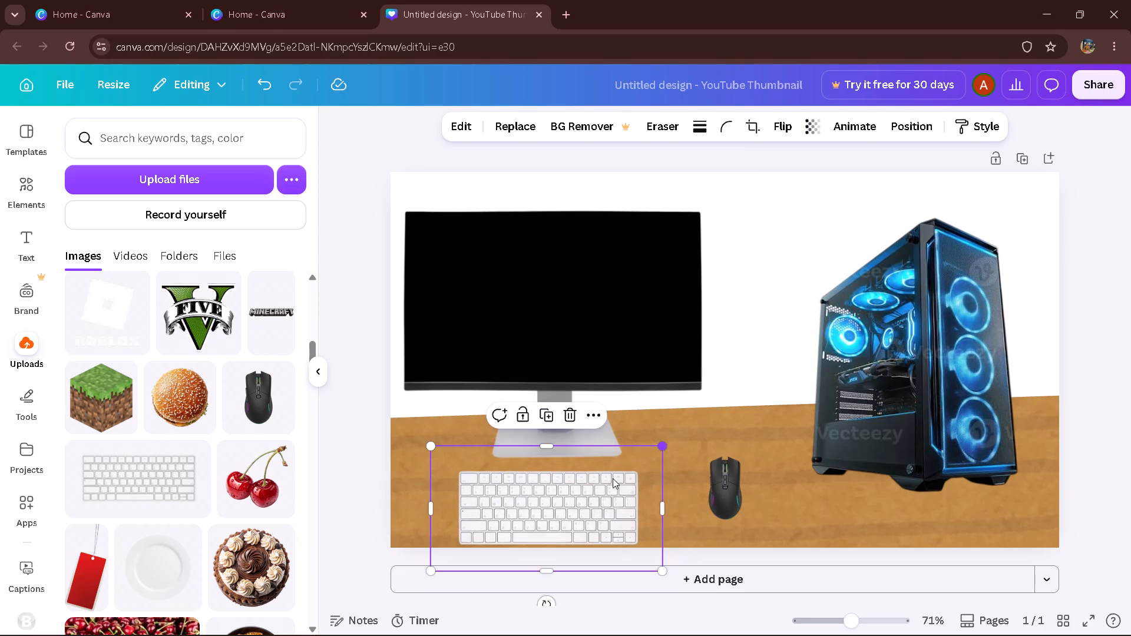
{"action": "left_click_drag", "start_coordinate": [512, 519], "coordinate": [522, 519]}
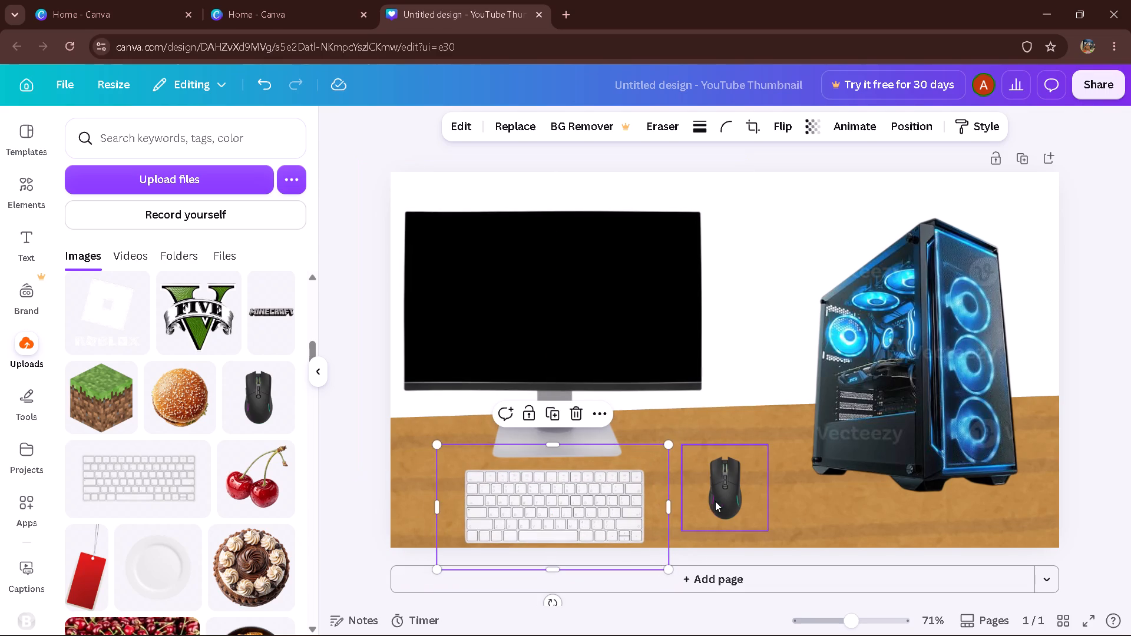
Move the mouse right next to the white keyboard, slightly lower on the tabletop.
{"action": "left_click_drag", "start_coordinate": [715, 501], "coordinate": [666, 520]}
{"action": "double_click", "coordinate": [1086, 365]}
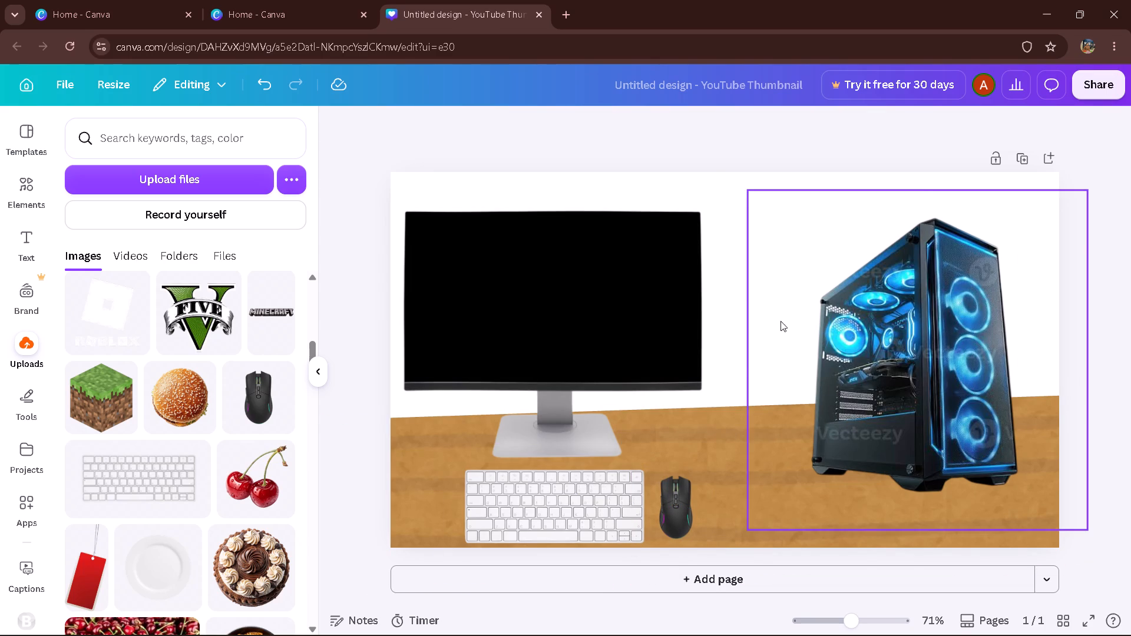
Move the blue-lit PC tower slightly higher so it stands farther back on the wooden tabletop, keeping it right of the monitor.
{"action": "left_click", "coordinate": [909, 326]}
{"action": "left_click_drag", "start_coordinate": [898, 391], "coordinate": [911, 370]}
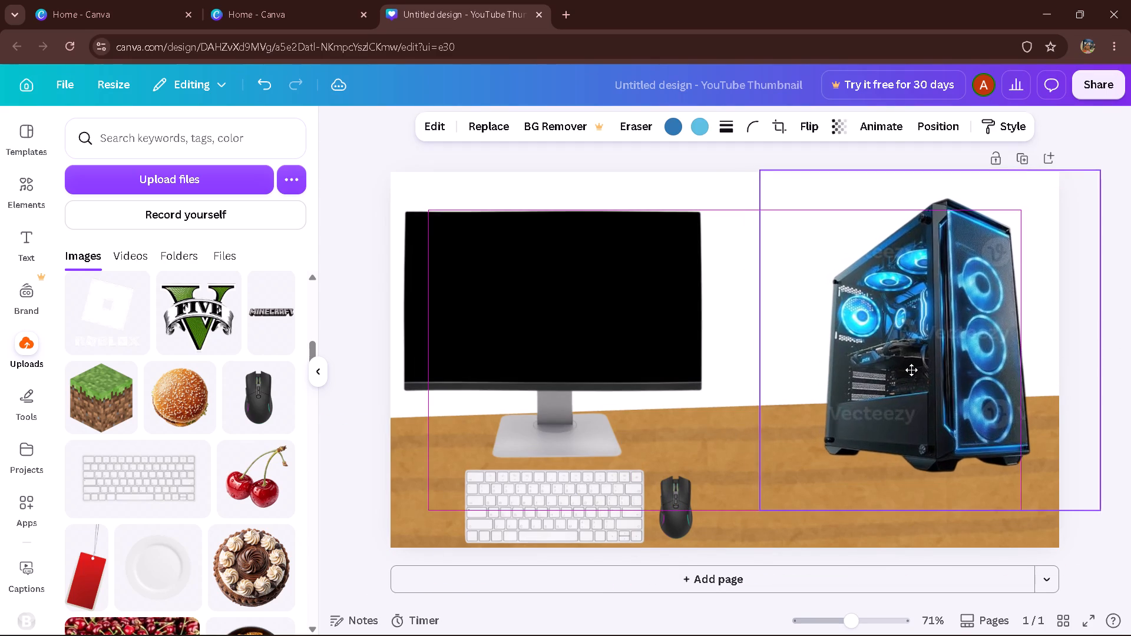
{"action": "left_click_drag", "start_coordinate": [911, 370], "coordinate": [878, 362]}
{"action": "left_click_drag", "start_coordinate": [878, 362], "coordinate": [873, 365]}
{"action": "left_click_drag", "start_coordinate": [904, 383], "coordinate": [924, 383]}
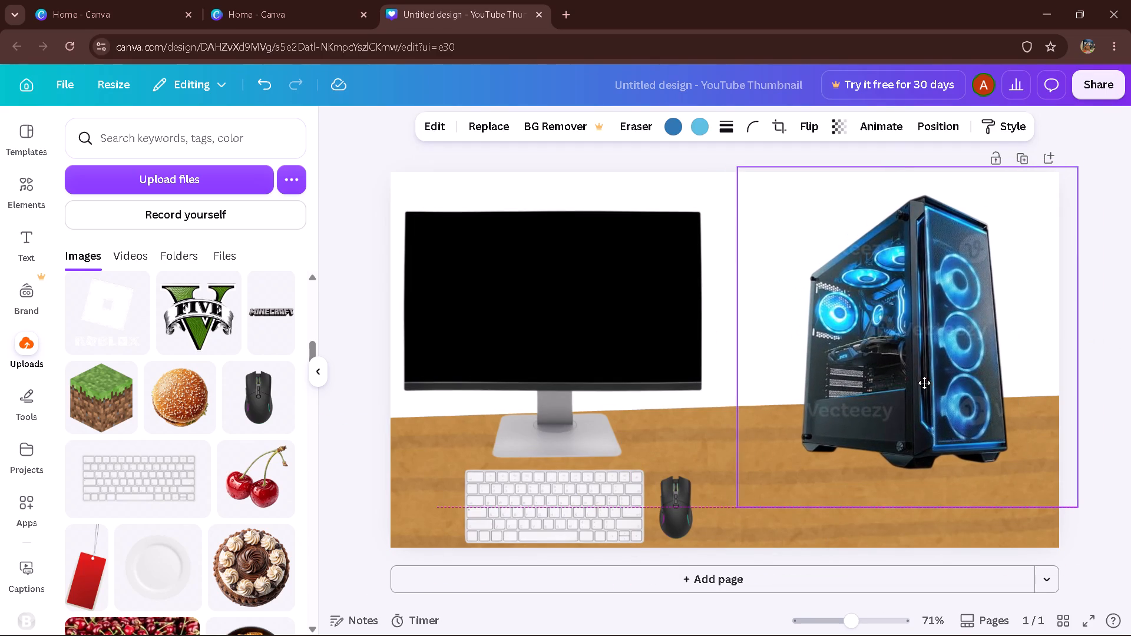
{"action": "left_click_drag", "start_coordinate": [924, 383], "coordinate": [927, 383]}
Shift the monitor, white keyboard and gaming mouse slightly toward the PC tower, keeping the keyboard and mouse side by side.
{"action": "left_click", "coordinate": [634, 329]}
{"action": "left_click_drag", "start_coordinate": [605, 329], "coordinate": [633, 331]}
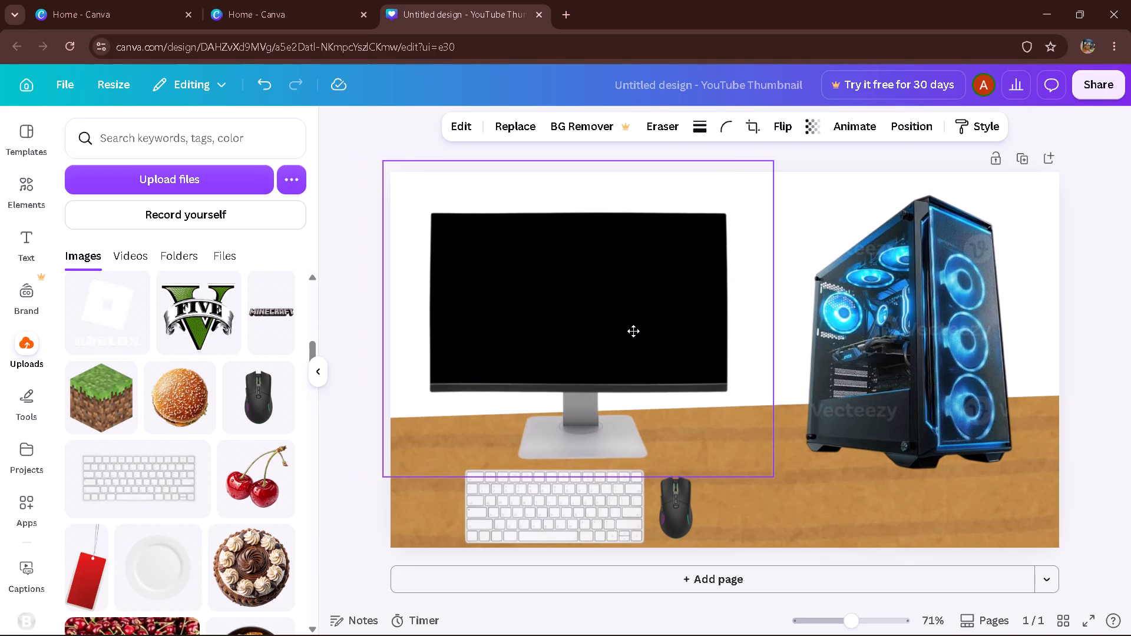
{"action": "left_click_drag", "start_coordinate": [633, 331], "coordinate": [636, 331]}
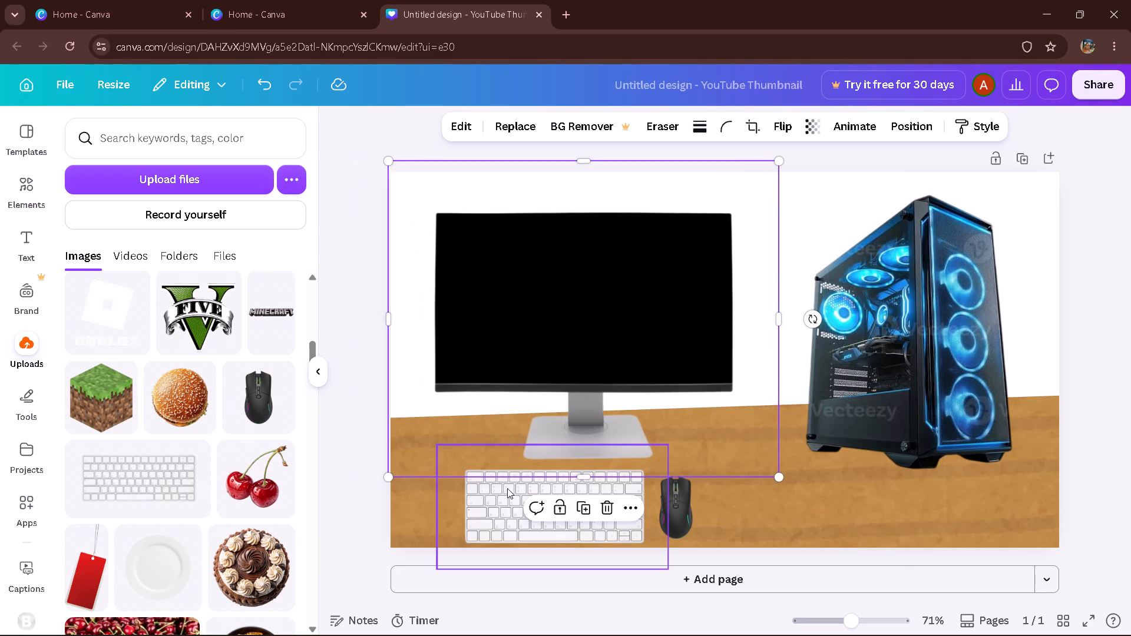
{"action": "left_click", "coordinate": [672, 493]}
{"action": "left_click_drag", "start_coordinate": [672, 499], "coordinate": [695, 496]}
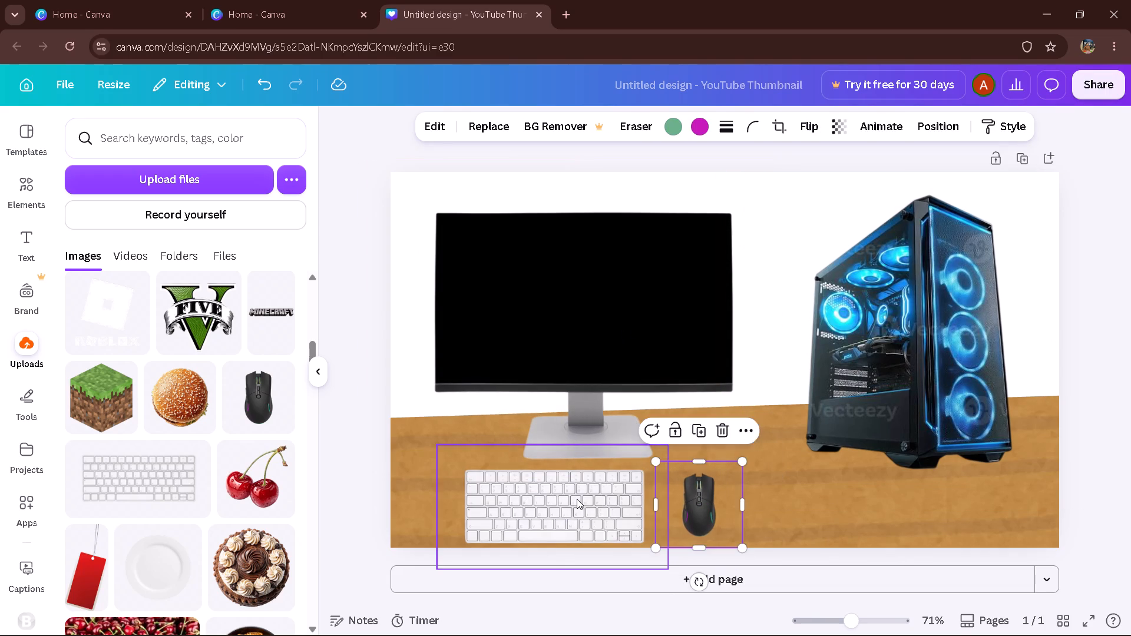
{"action": "left_click", "coordinate": [577, 499]}
{"action": "left_click_drag", "start_coordinate": [577, 499], "coordinate": [602, 499]}
{"action": "left_click", "coordinate": [719, 504]}
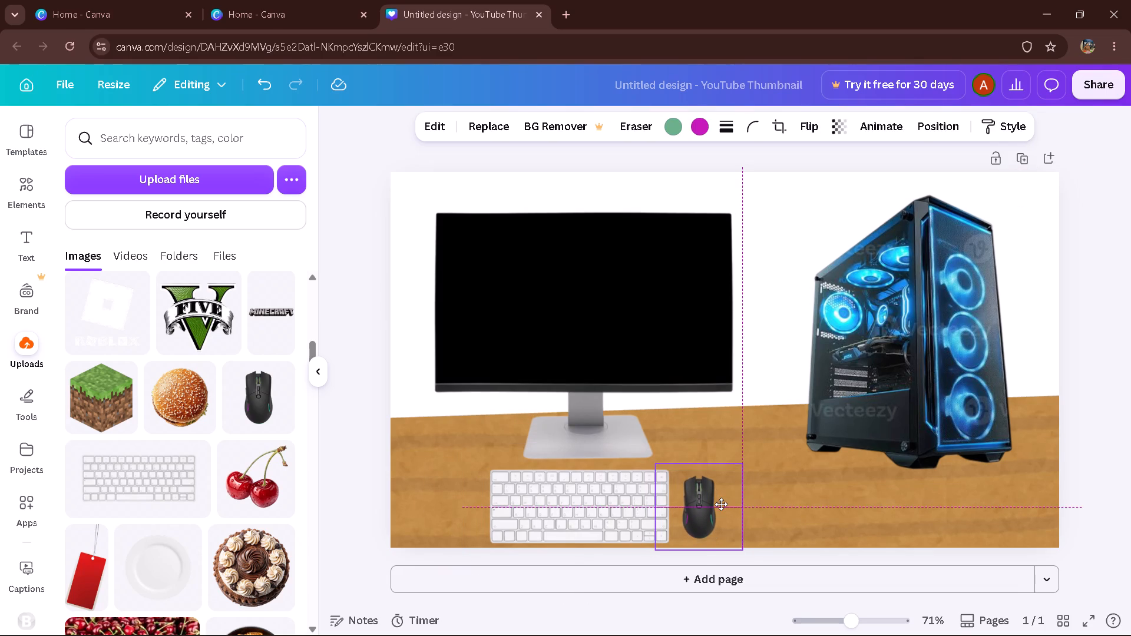
{"action": "double_click", "coordinate": [1107, 314]}
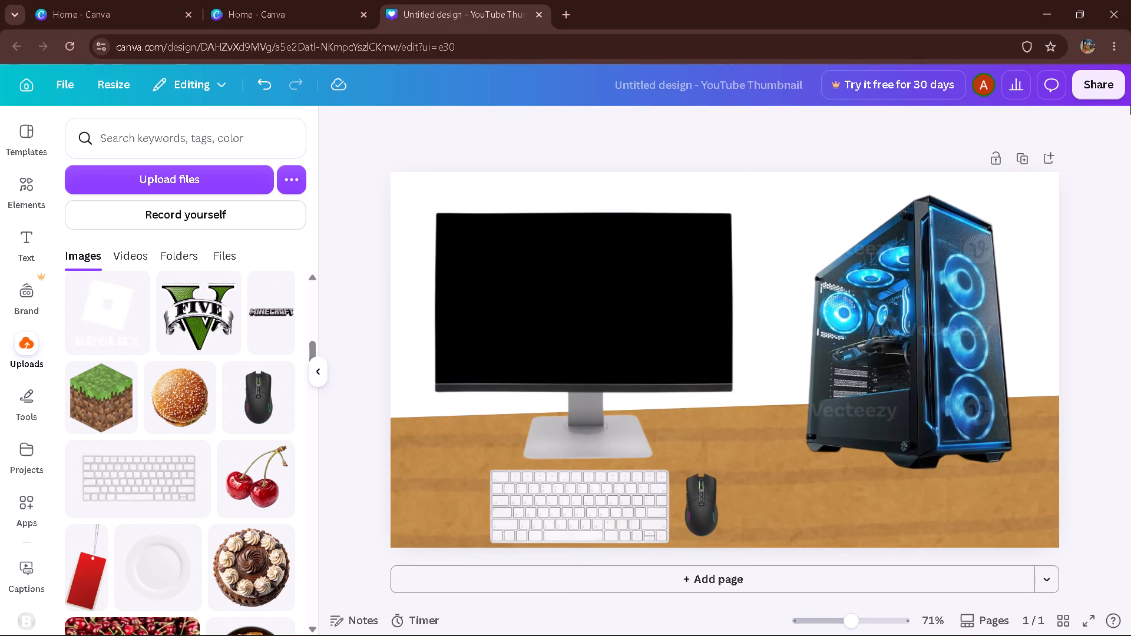
Add the red Marvel Spider-Man image from the uploads, shrink it and place it over the monitor's black screen.
{"action": "left_click", "coordinate": [312, 347]}
{"action": "left_click_drag", "start_coordinate": [312, 347], "coordinate": [307, 453]}
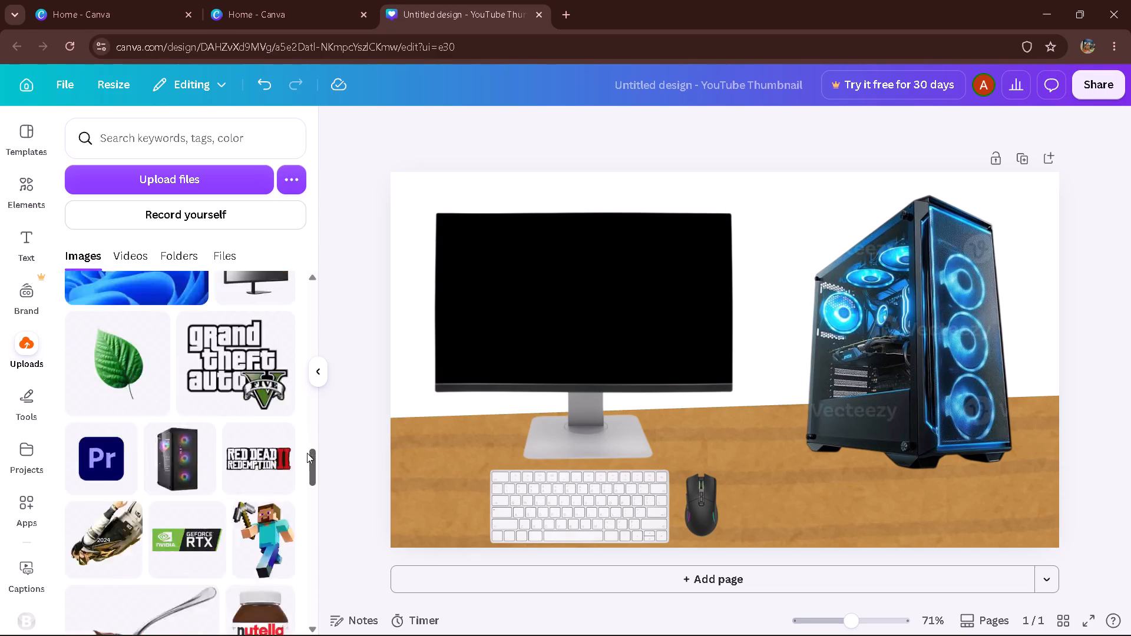
{"action": "left_click_drag", "start_coordinate": [307, 453], "coordinate": [289, 319]}
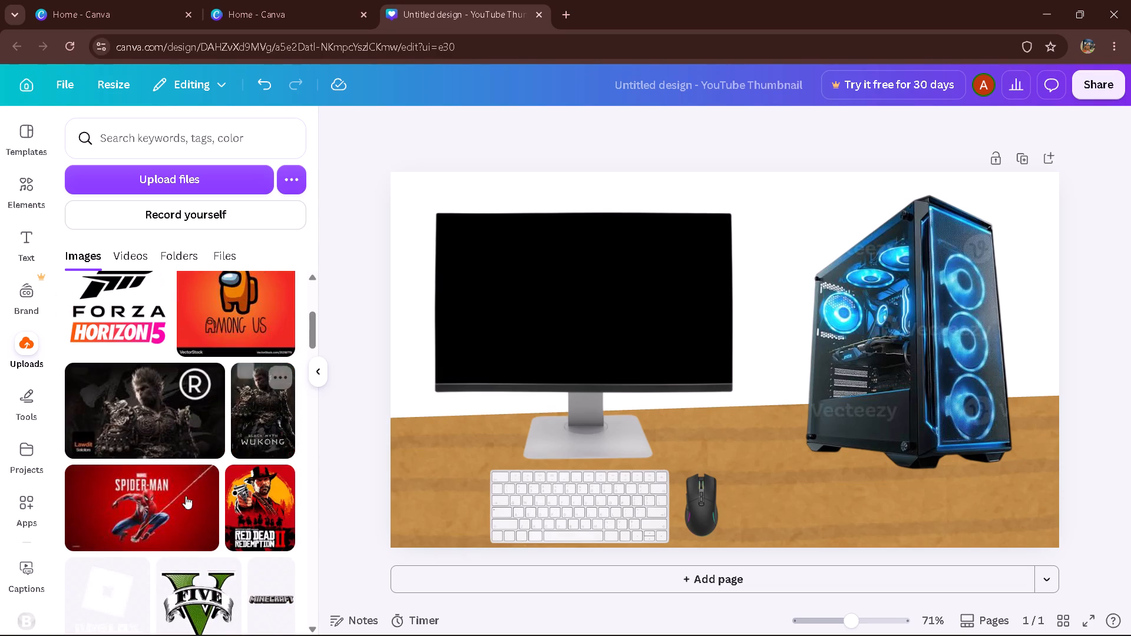
{"action": "left_click", "coordinate": [165, 527]}
{"action": "left_click_drag", "start_coordinate": [802, 375], "coordinate": [636, 342]}
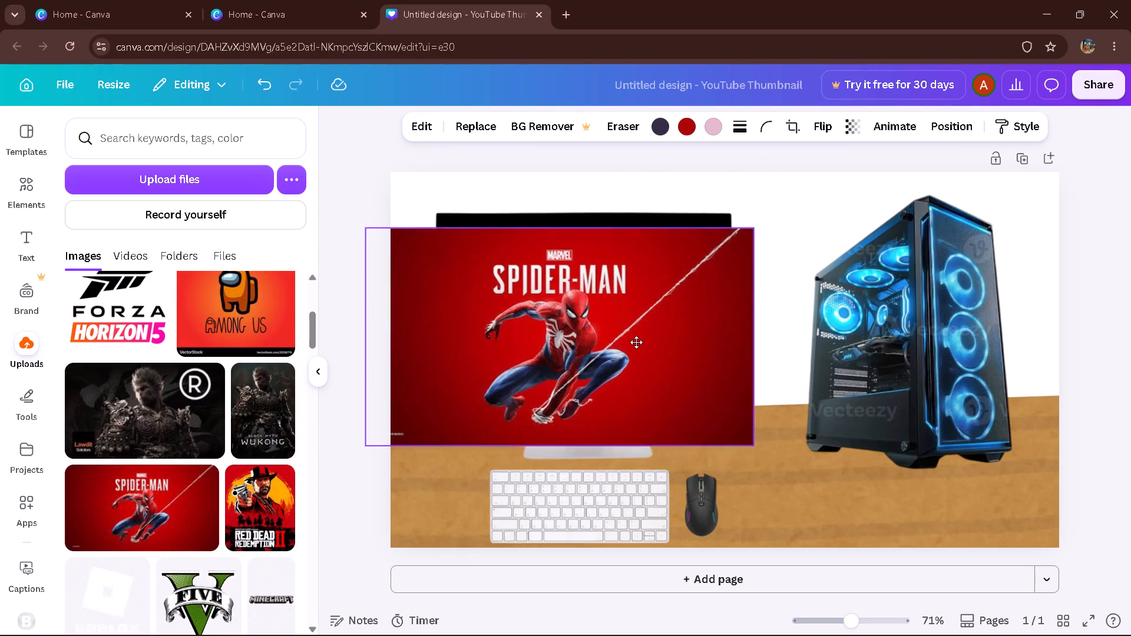
{"action": "left_click_drag", "start_coordinate": [636, 342], "coordinate": [636, 337]}
{"action": "left_click_drag", "start_coordinate": [750, 211], "coordinate": [647, 231]}
{"action": "left_click_drag", "start_coordinate": [508, 339], "coordinate": [567, 290]}
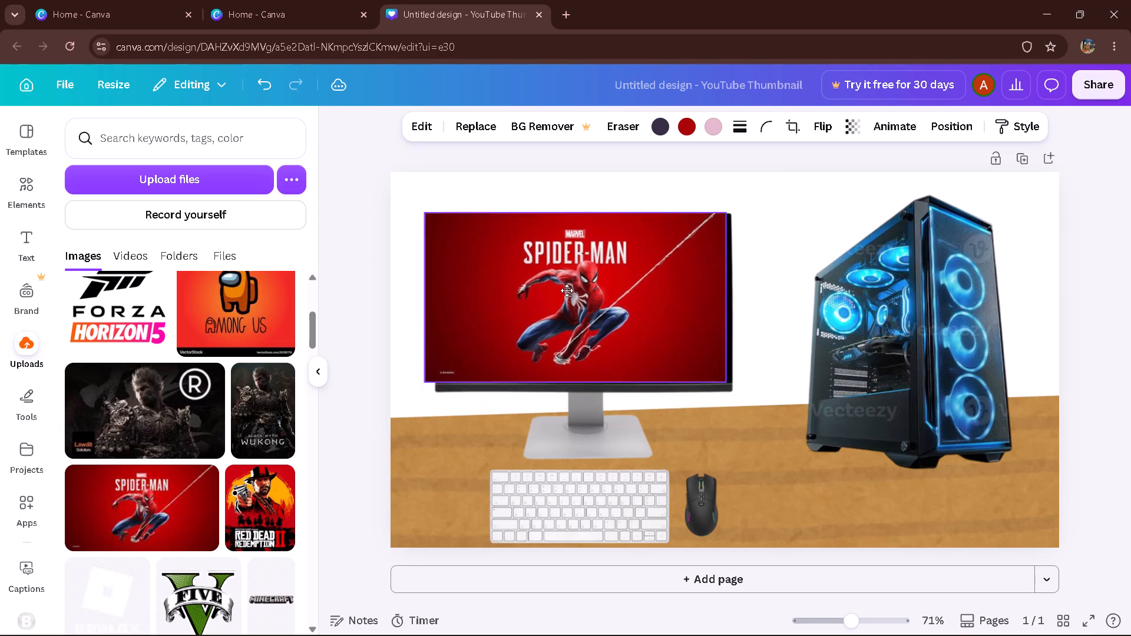
{"action": "left_click_drag", "start_coordinate": [567, 290], "coordinate": [572, 288]}
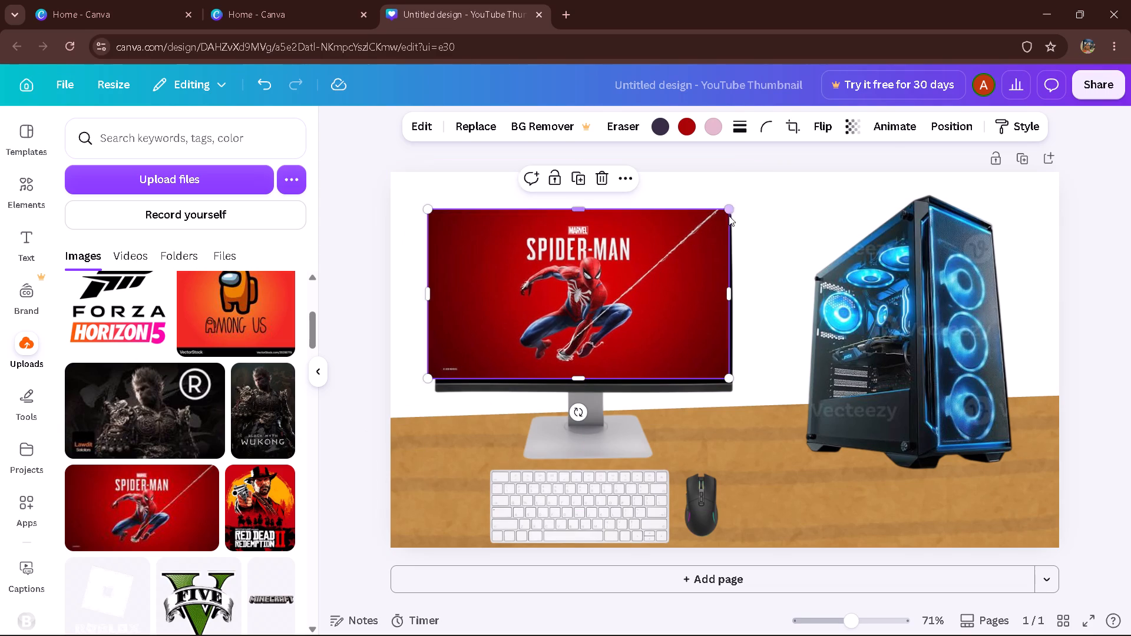
{"action": "left_click_drag", "start_coordinate": [724, 208], "coordinate": [701, 207]}
{"action": "left_click_drag", "start_coordinate": [611, 287], "coordinate": [631, 287]}
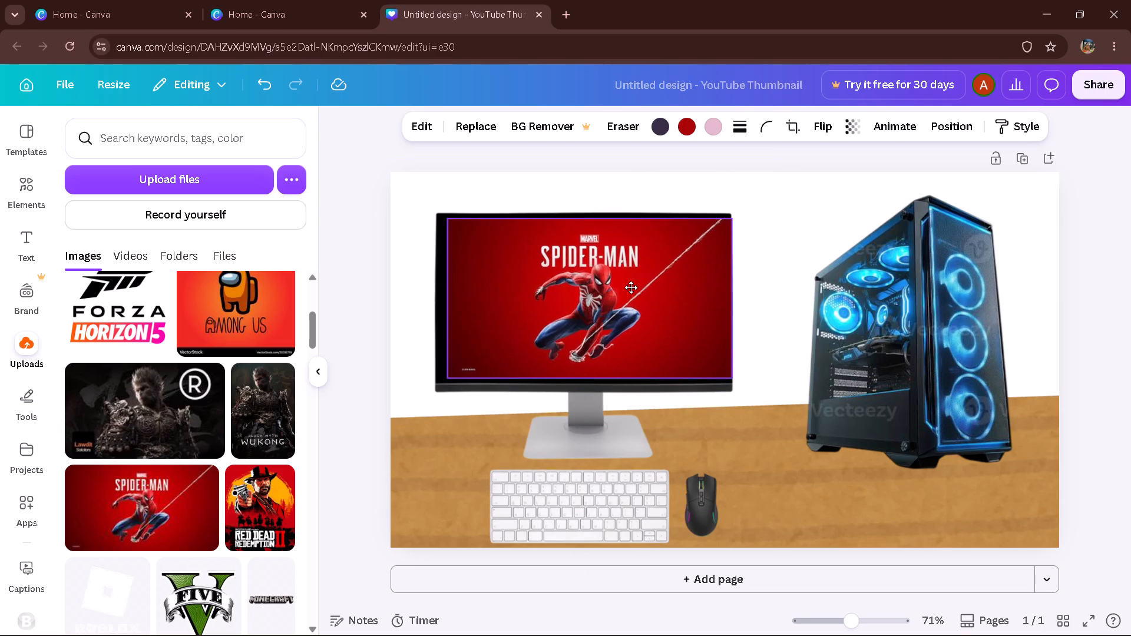
{"action": "left_click_drag", "start_coordinate": [631, 287], "coordinate": [629, 287]}
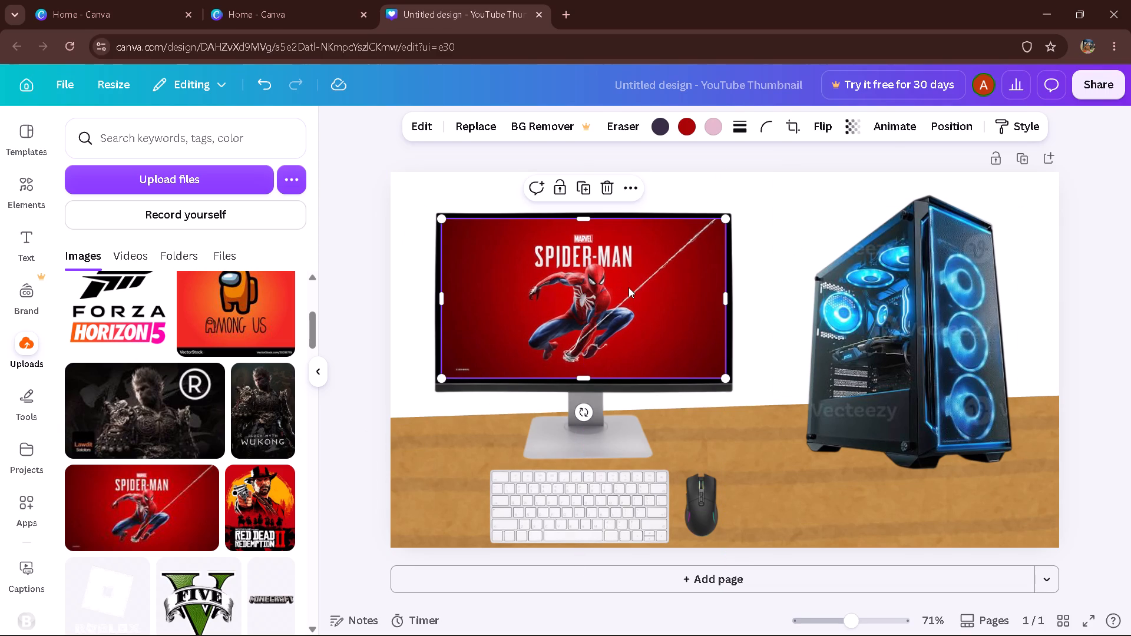
Nudge the Spider-Man image slightly upward to line up with the top bezel of the monitor.
{"action": "key", "text": "alt+Up"}
{"action": "key", "text": "alt+Up"}
{"action": "key", "text": "alt+Up"}
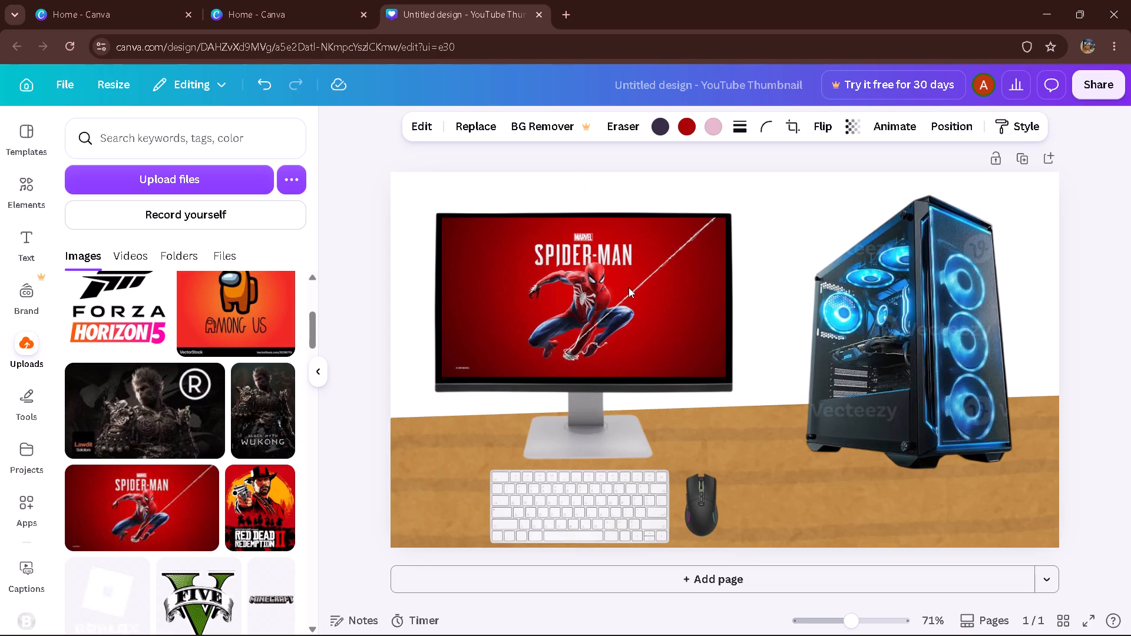
{"action": "key", "text": "alt+Up"}
{"action": "key", "text": "alt+Up"}
{"action": "key", "text": "alt+Up"}
{"action": "key", "text": "alt+Down"}
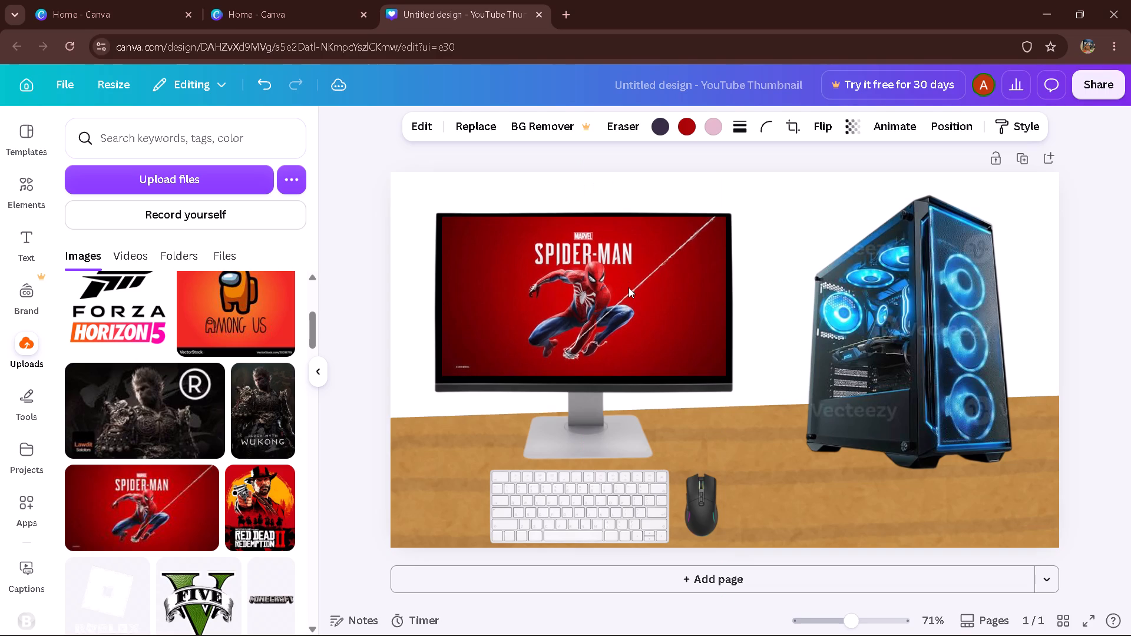
{"action": "key", "text": "alt+Down"}
{"action": "key", "text": "alt+Right"}
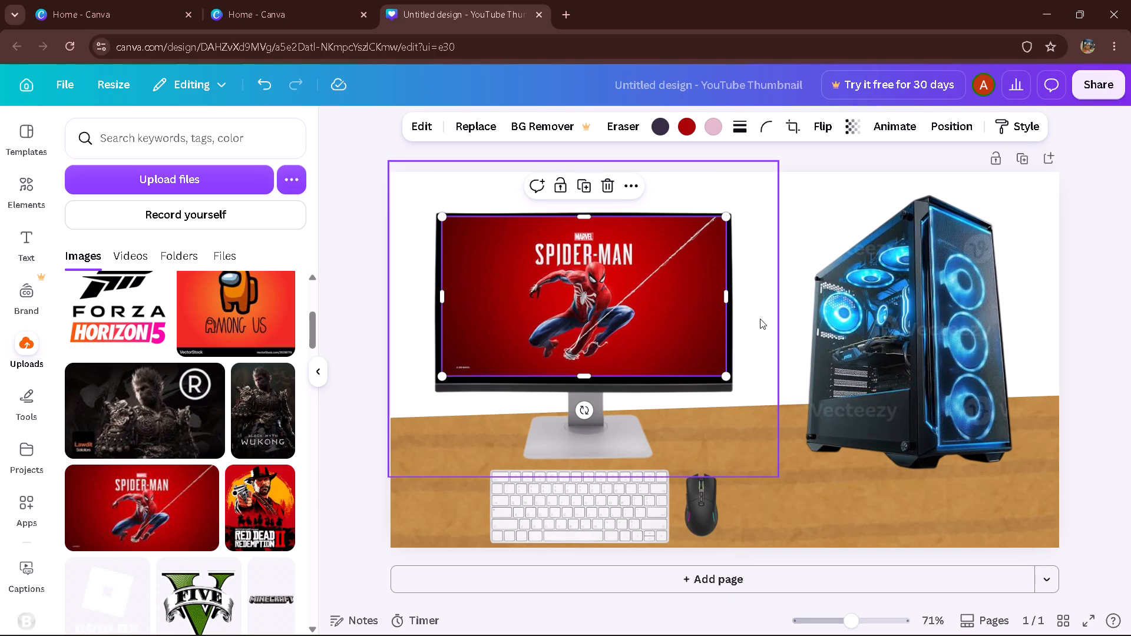
Widen the Spider-Man image slightly at its right edge and nudge it left to fit between the monitor's side bezels.
{"action": "left_click_drag", "start_coordinate": [724, 295], "coordinate": [732, 295]}
{"action": "key", "text": "alt+Left"}
{"action": "key", "text": "alt+Left"}
{"action": "key", "text": "alt+Left"}
{"action": "key", "text": "alt+Left"}
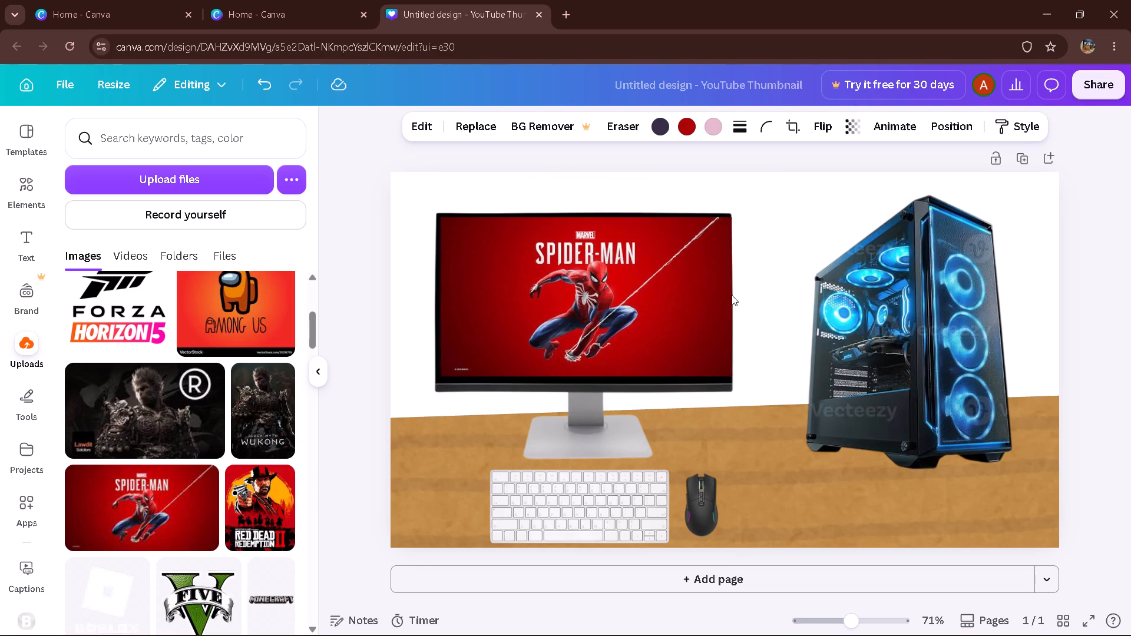
{"action": "key", "text": "alt+Left"}
{"action": "key", "text": "alt+Left"}
{"action": "key", "text": "alt+Left"}
{"action": "key", "text": "alt+Left"}
{"action": "key", "text": "alt+Left"}
{"action": "key", "text": "alt+Up"}
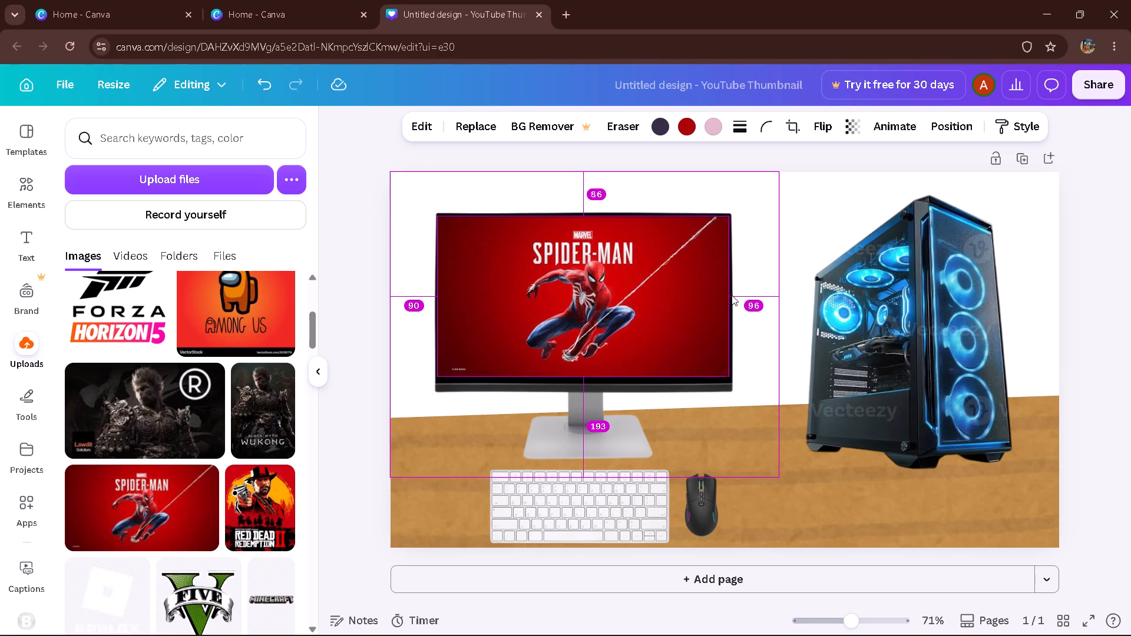
{"action": "key", "text": "alt+Up"}
{"action": "key", "text": "alt+Up"}
{"action": "key", "text": "alt+Down"}
{"action": "key", "text": "alt+Down"}
{"action": "key", "text": "alt+Down"}
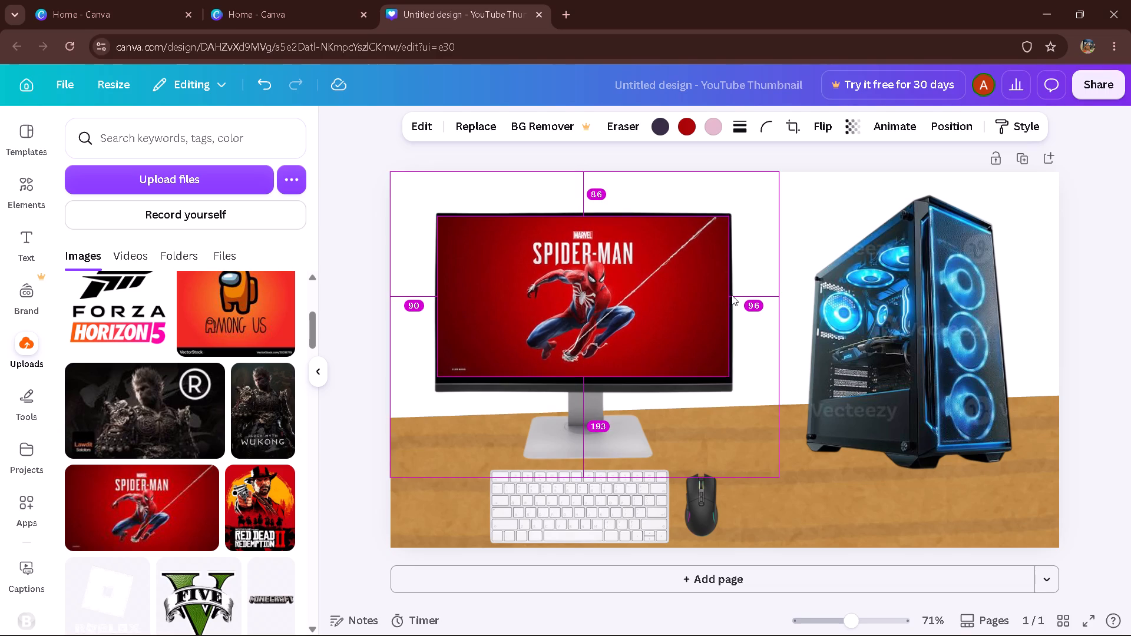
Trim the Spider-Man image's right edge slightly and nudge the image right until it is centred between the monitor's side bezels.
{"action": "left_click", "coordinate": [727, 301]}
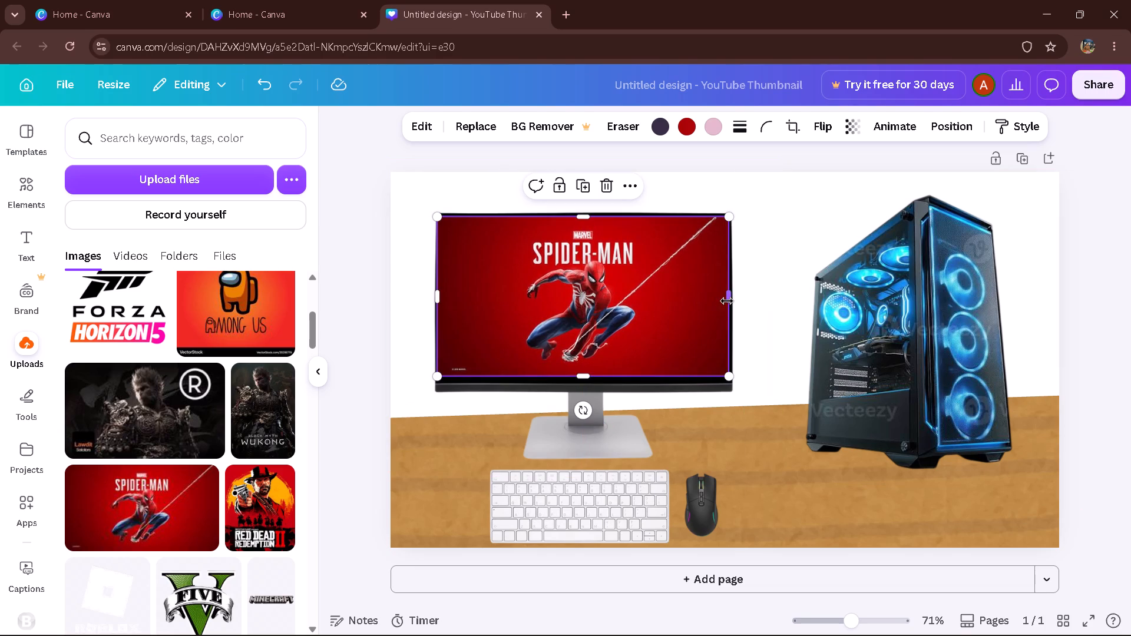
{"action": "left_click_drag", "start_coordinate": [724, 301], "coordinate": [724, 296]}
{"action": "left_click", "coordinate": [724, 296]}
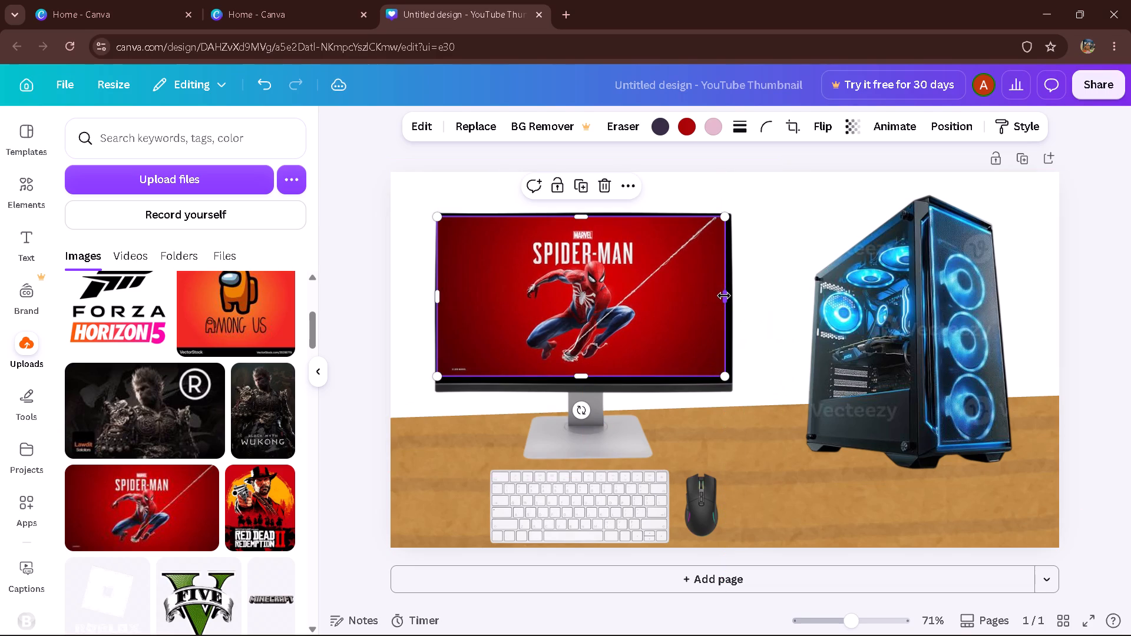
{"action": "left_click", "coordinate": [624, 265]}
{"action": "key", "text": "alt+Right"}
{"action": "key", "text": "alt+Right"}
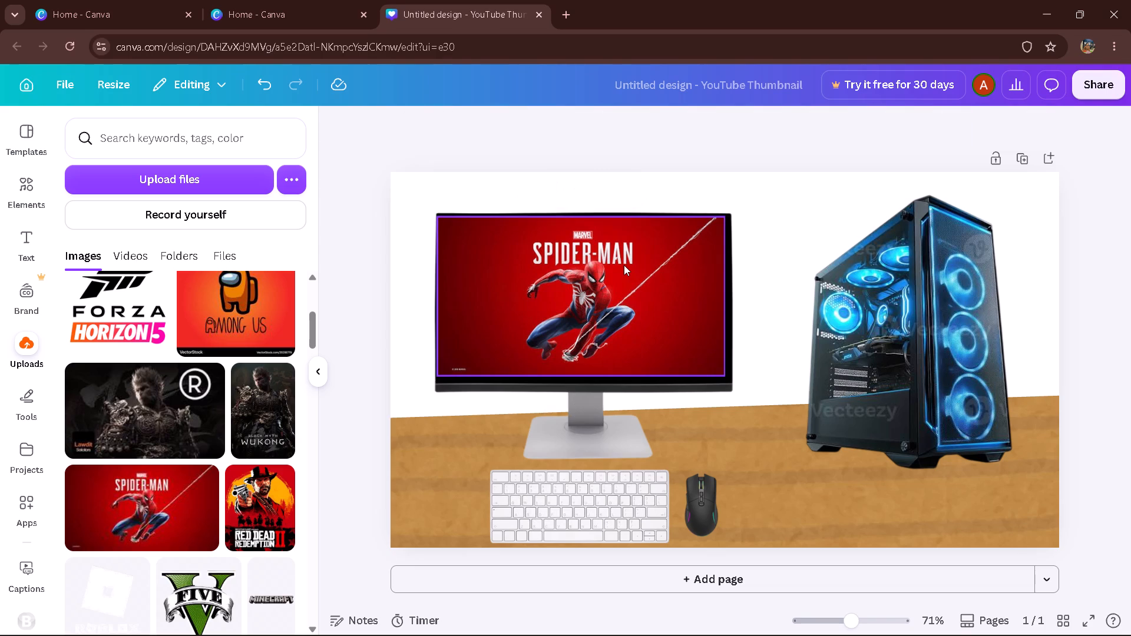
{"action": "left_click", "coordinate": [755, 211]}
{"action": "left_click", "coordinate": [577, 293]}
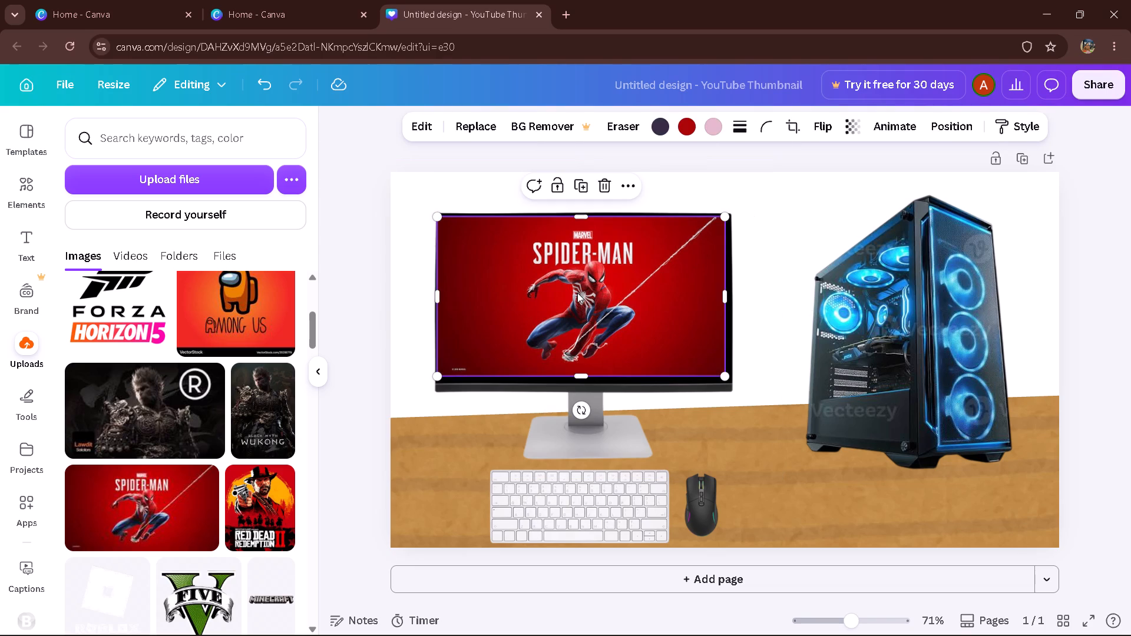
{"action": "key", "text": "alt+Right"}
{"action": "key", "text": "alt+Right"}
{"action": "key", "text": "alt+Right"}
{"action": "key", "text": "alt+Right"}
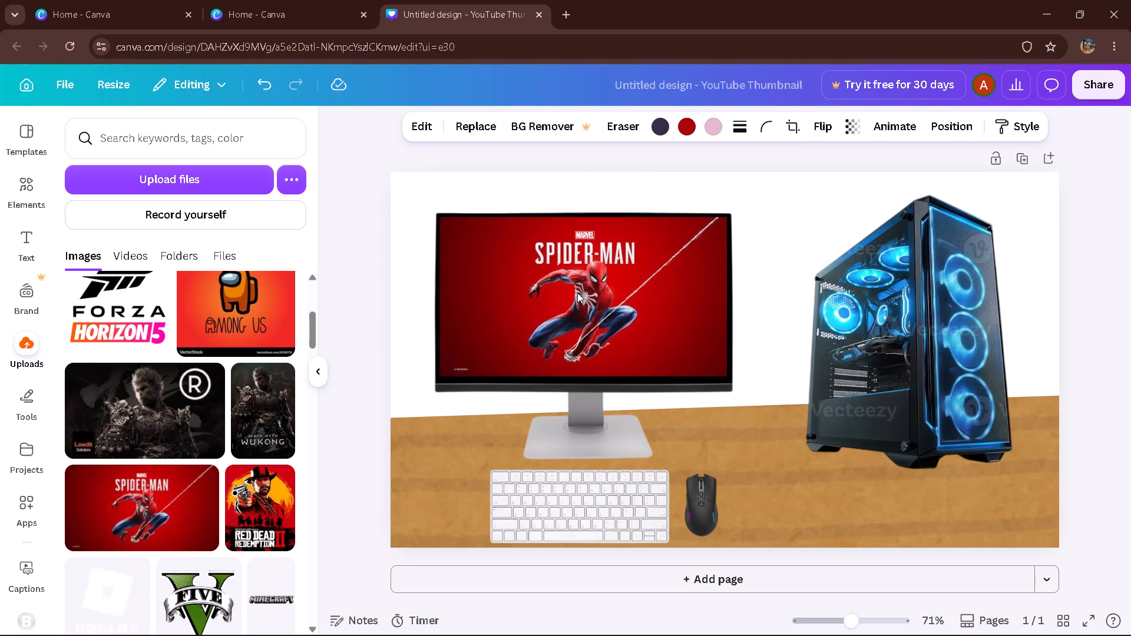
{"action": "key", "text": "alt+Right"}
{"action": "key", "text": "alt+Right"}
{"action": "key", "text": "alt+Right"}
{"action": "key", "text": "alt+Right"}
{"action": "key", "text": "alt+Right"}
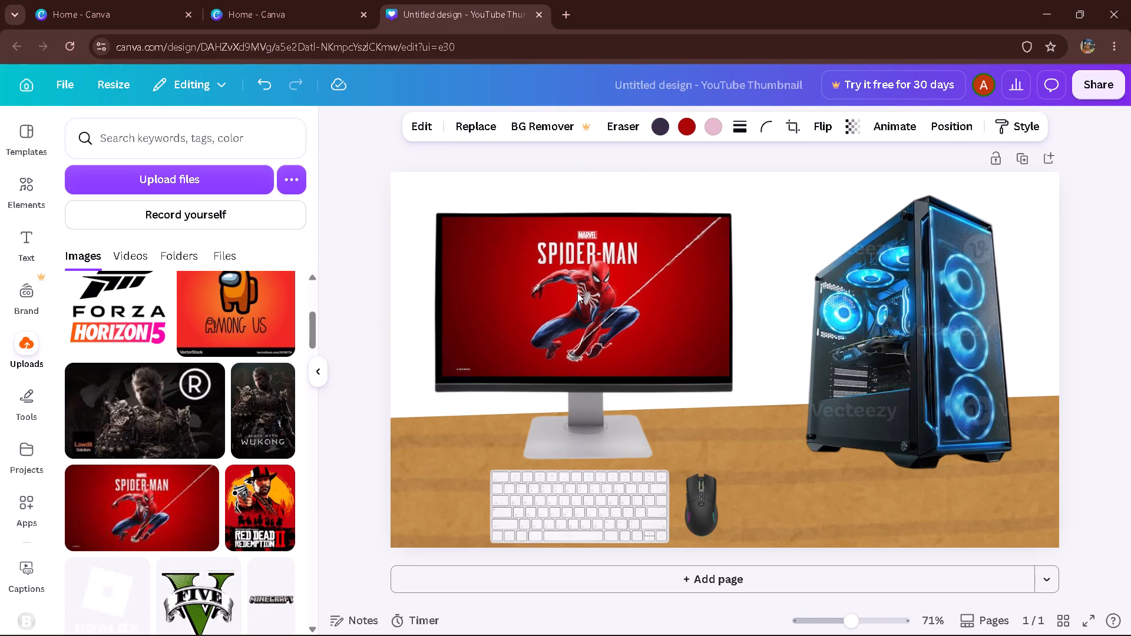
{"action": "key", "text": "alt+Left"}
{"action": "key", "text": "alt+Left"}
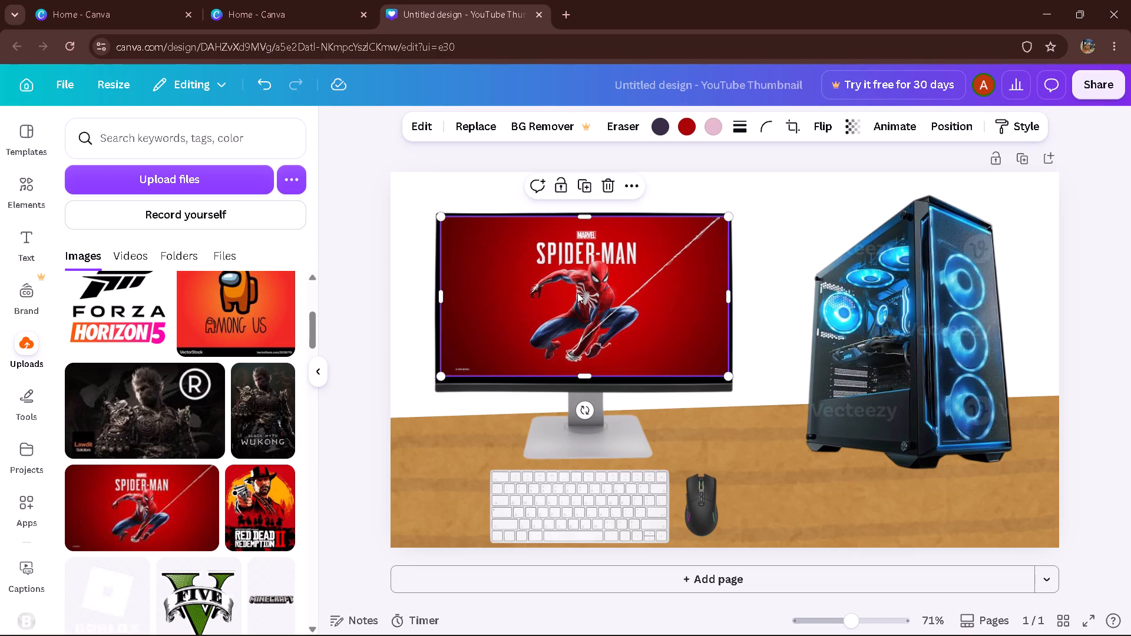
Extend the Spider-Man image's bottom edge down to the monitor's lower bezel and nudge the image down slightly.
{"action": "left_click_drag", "start_coordinate": [574, 380], "coordinate": [574, 388]}
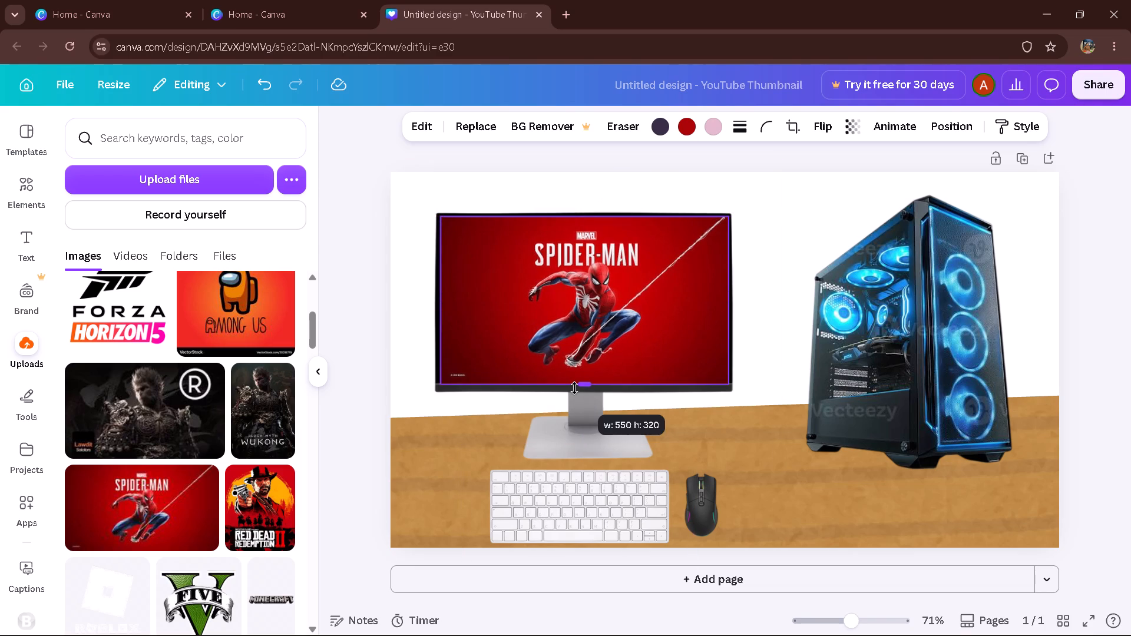
{"action": "left_click_drag", "start_coordinate": [574, 388], "coordinate": [574, 386]}
{"action": "double_click", "coordinate": [881, 293]}
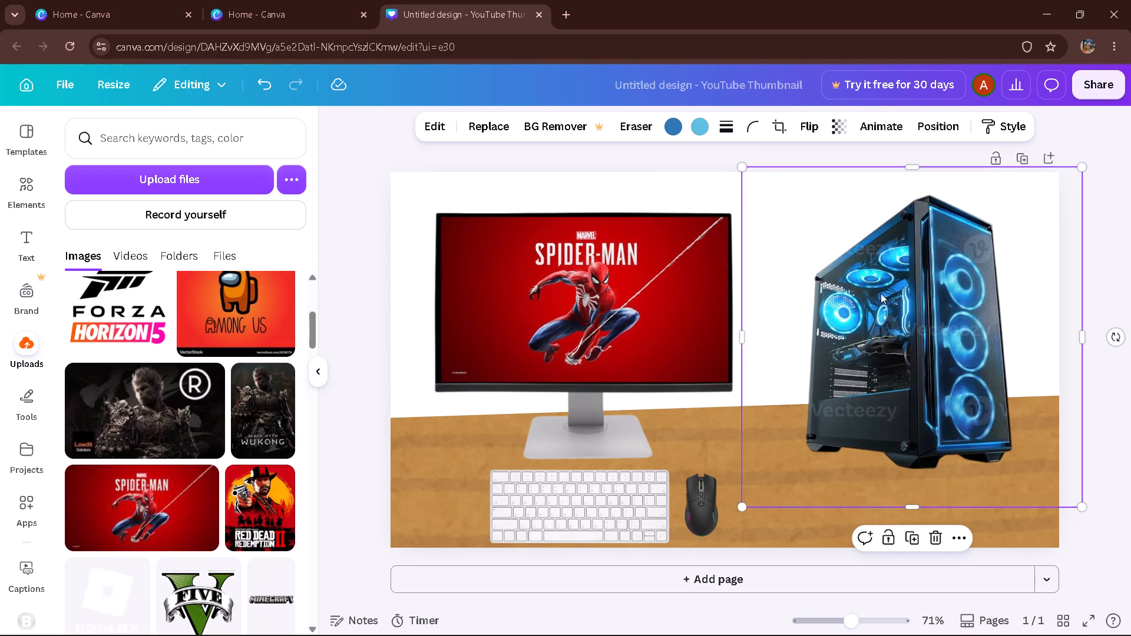
{"action": "left_click", "coordinate": [577, 300]}
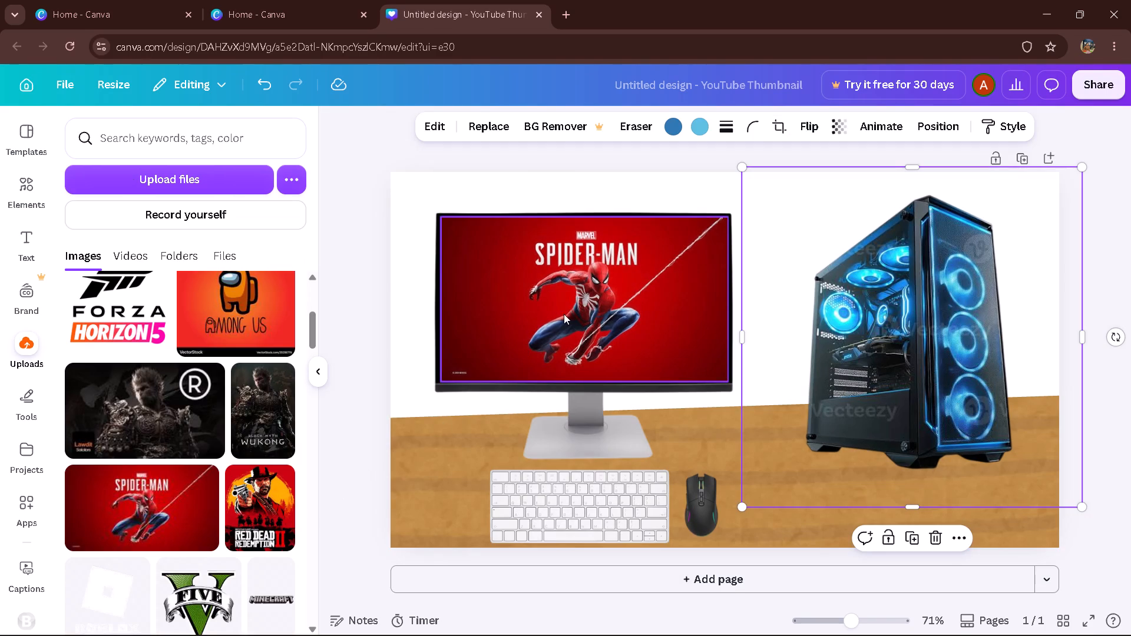
{"action": "left_click", "coordinate": [564, 314]}
{"action": "key", "text": "alt+Down"}
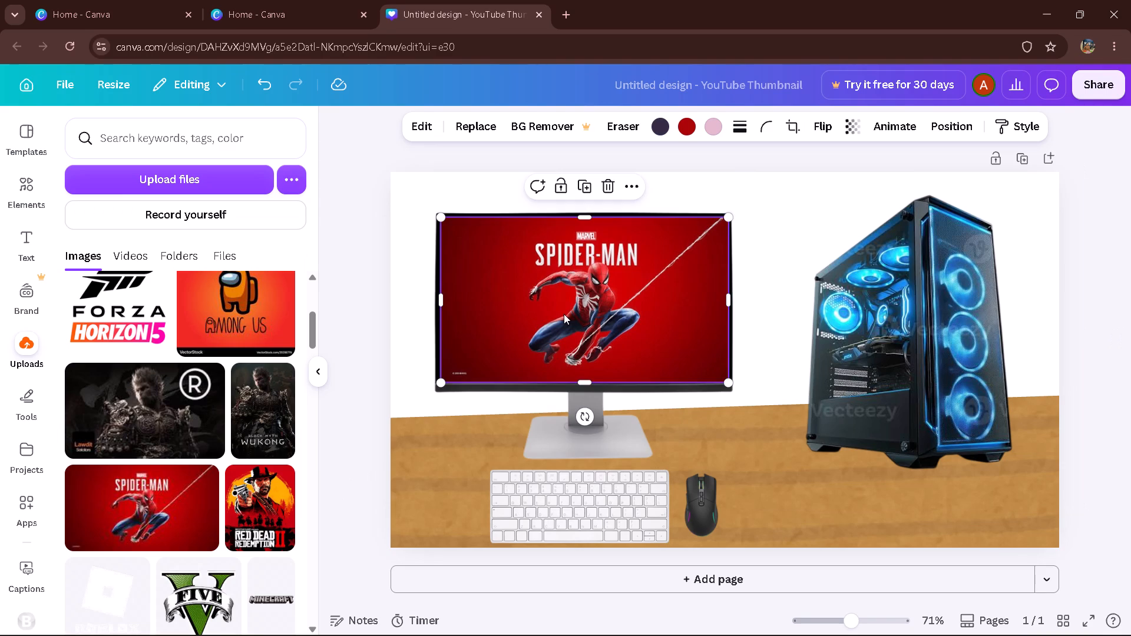
{"action": "double_click", "coordinate": [1100, 267]}
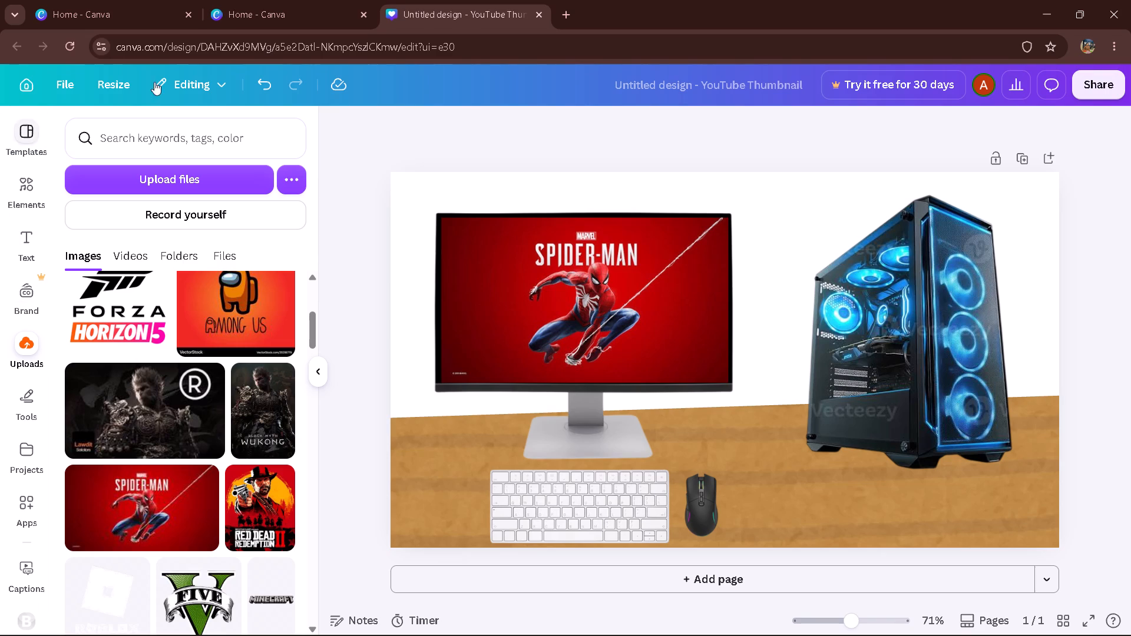
Search the elements library for "speaker".
{"action": "left_click", "coordinate": [209, 117]}
{"action": "left_click", "coordinate": [201, 141]}
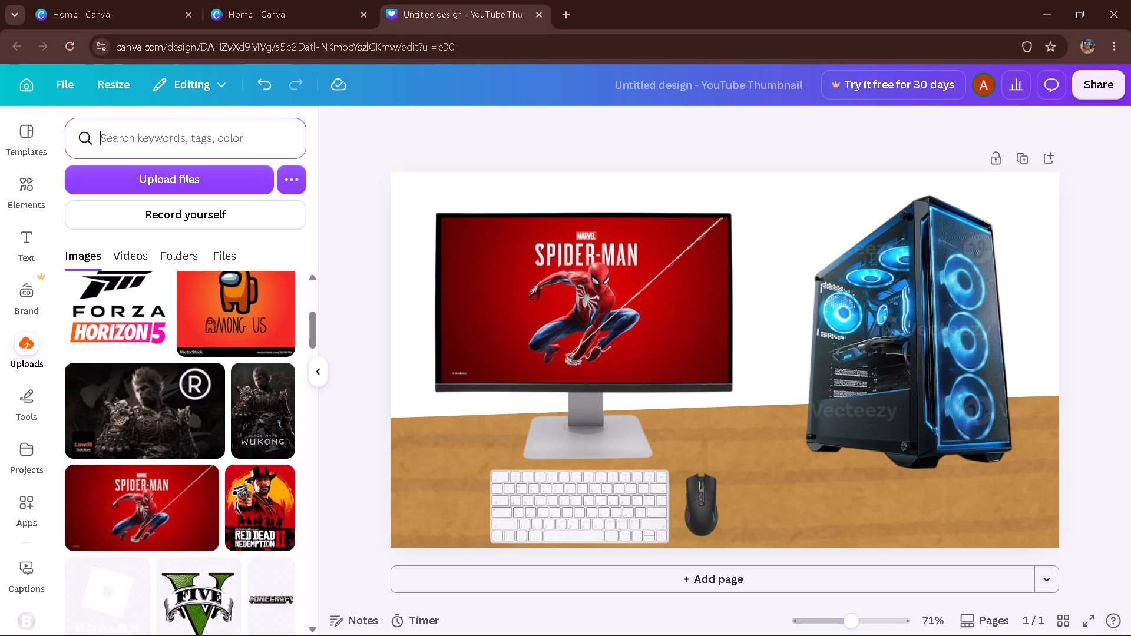
{"action": "left_click", "coordinate": [35, 193]}
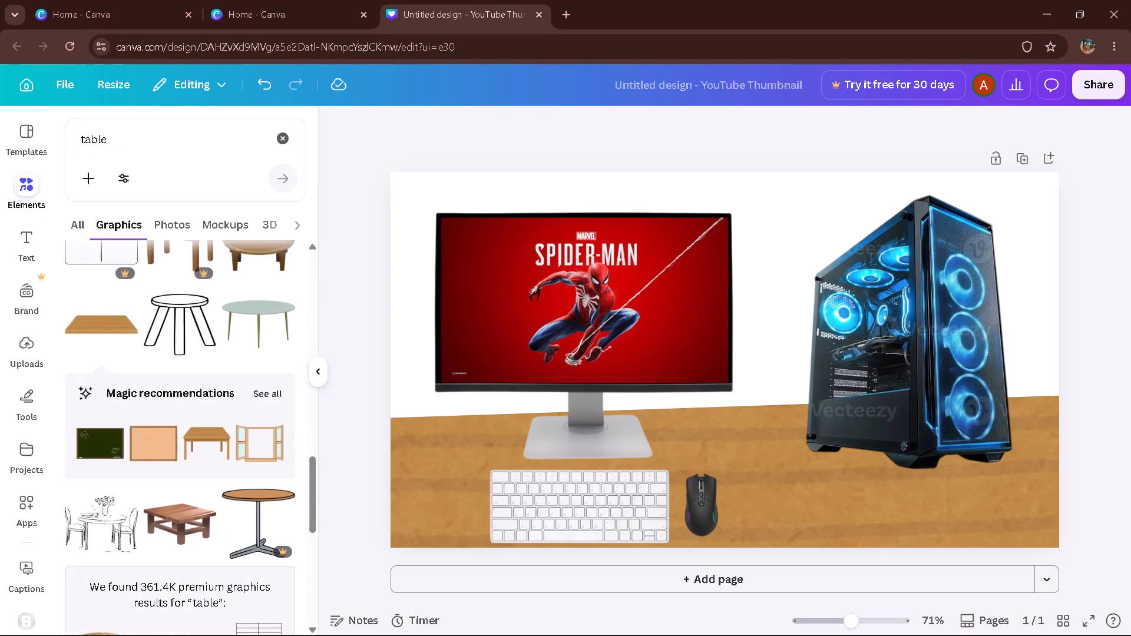
{"action": "left_click", "coordinate": [149, 138]}
{"action": "left_click", "coordinate": [289, 133]}
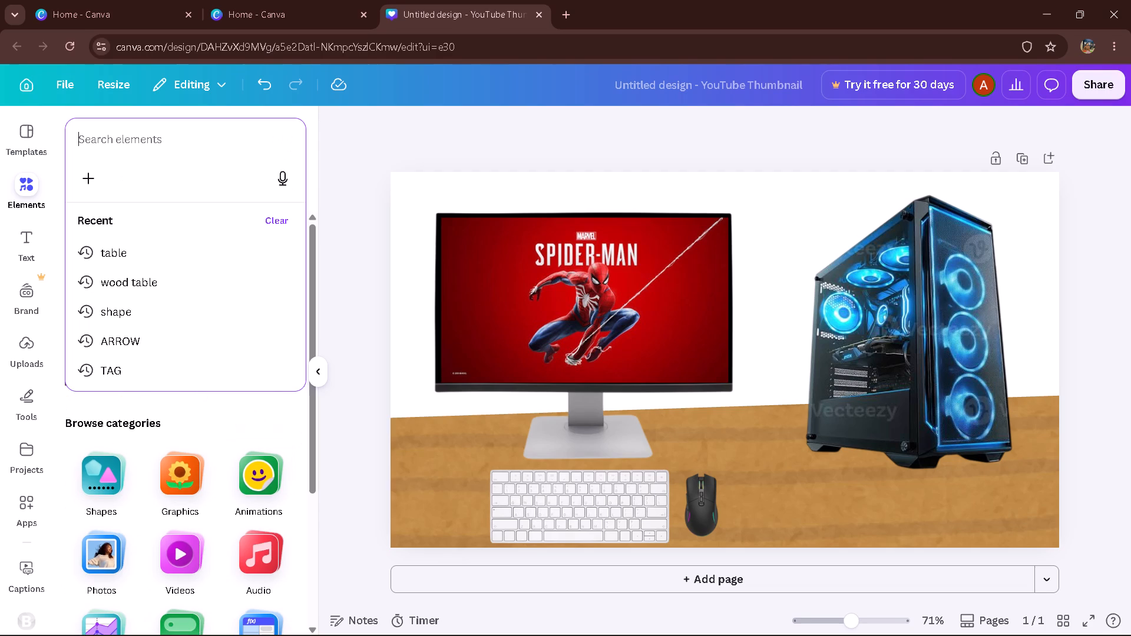
{"action": "key", "text": "s"}
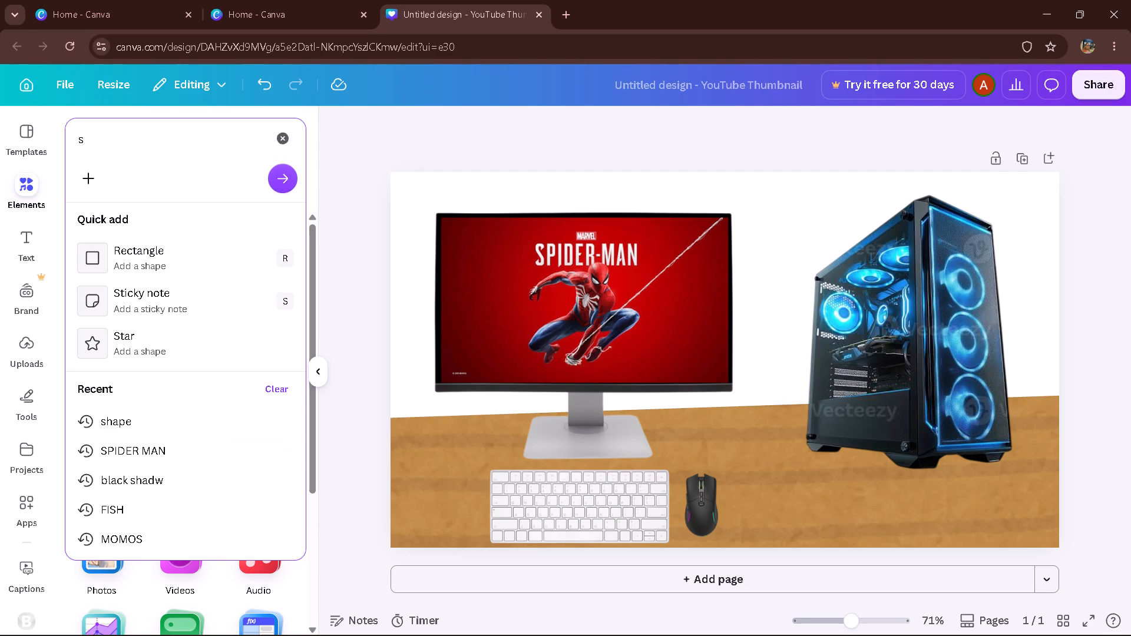
{"action": "type", "text": "pe"}
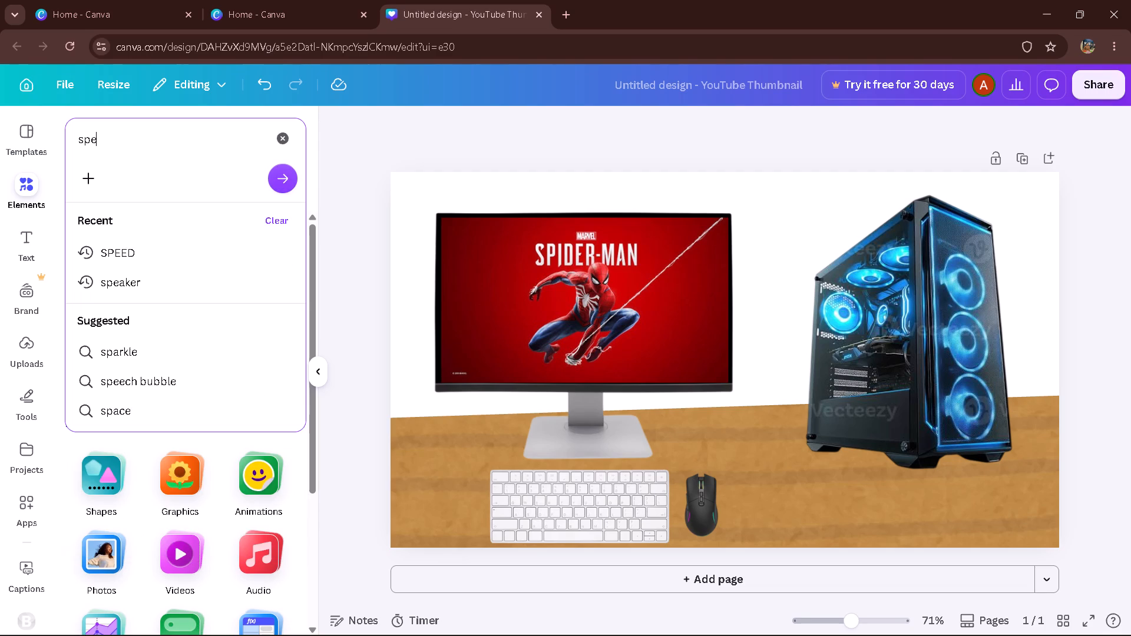
{"action": "key", "text": "a"}
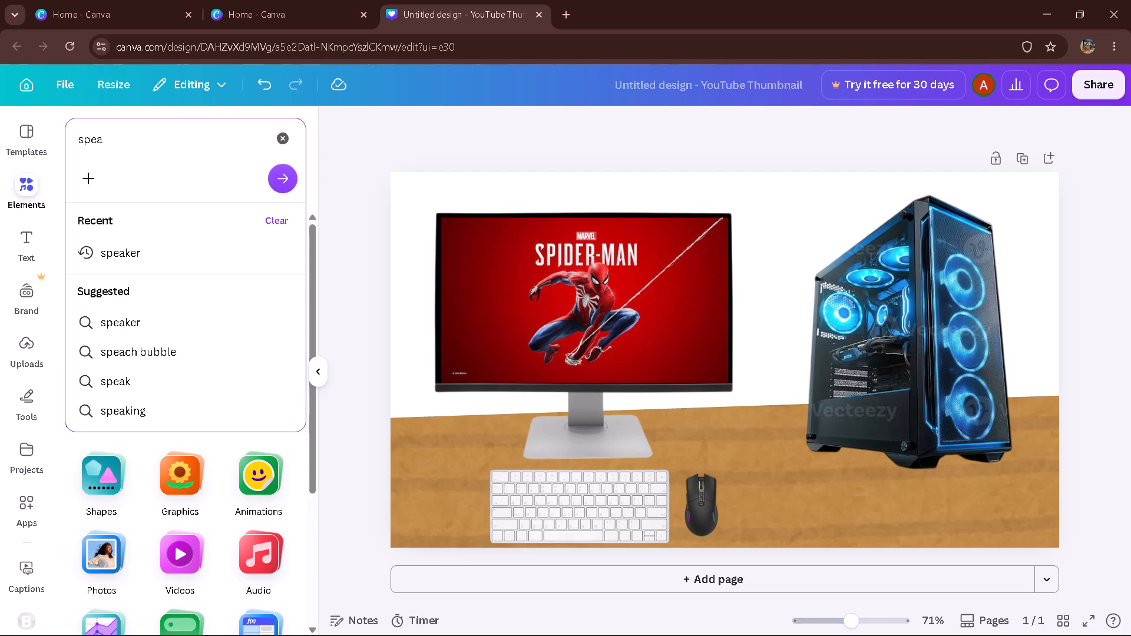
{"action": "type", "text": "ker"}
{"action": "key", "text": "Return"}
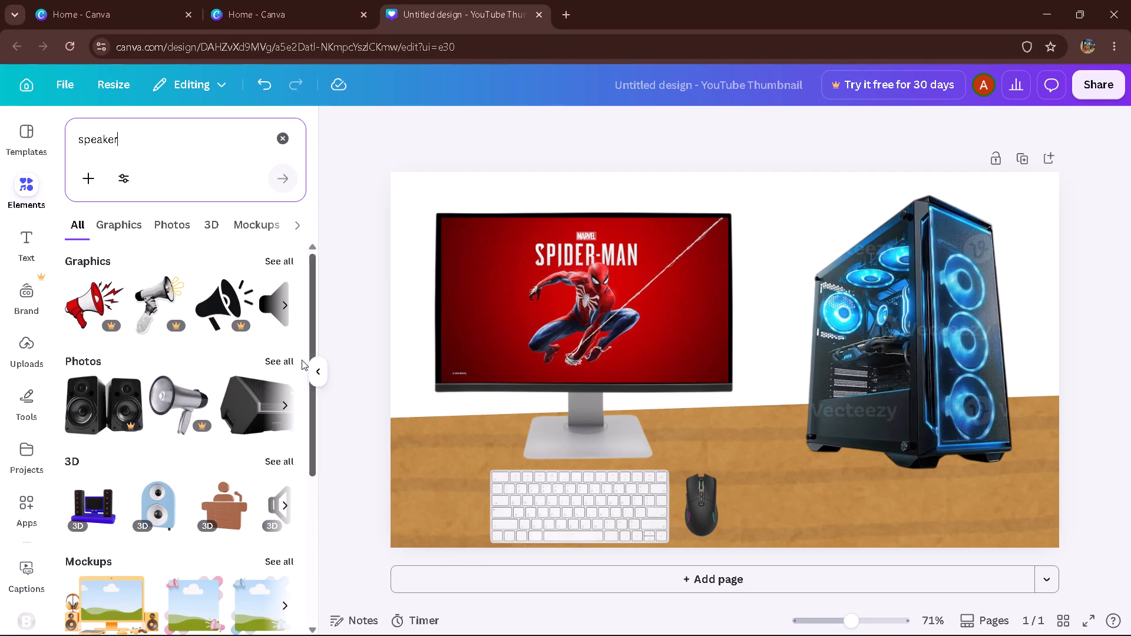
Look through the speaker graphics and photos for one that suits the desk setup.
{"action": "left_click", "coordinate": [286, 252]}
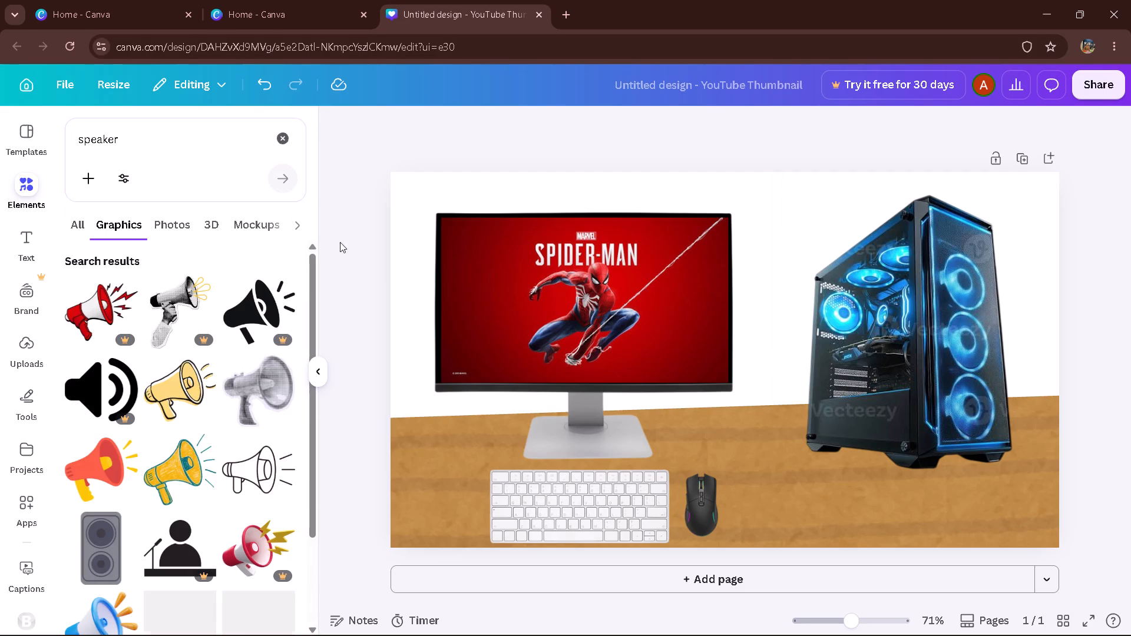
{"action": "left_click_drag", "start_coordinate": [315, 286], "coordinate": [312, 453]}
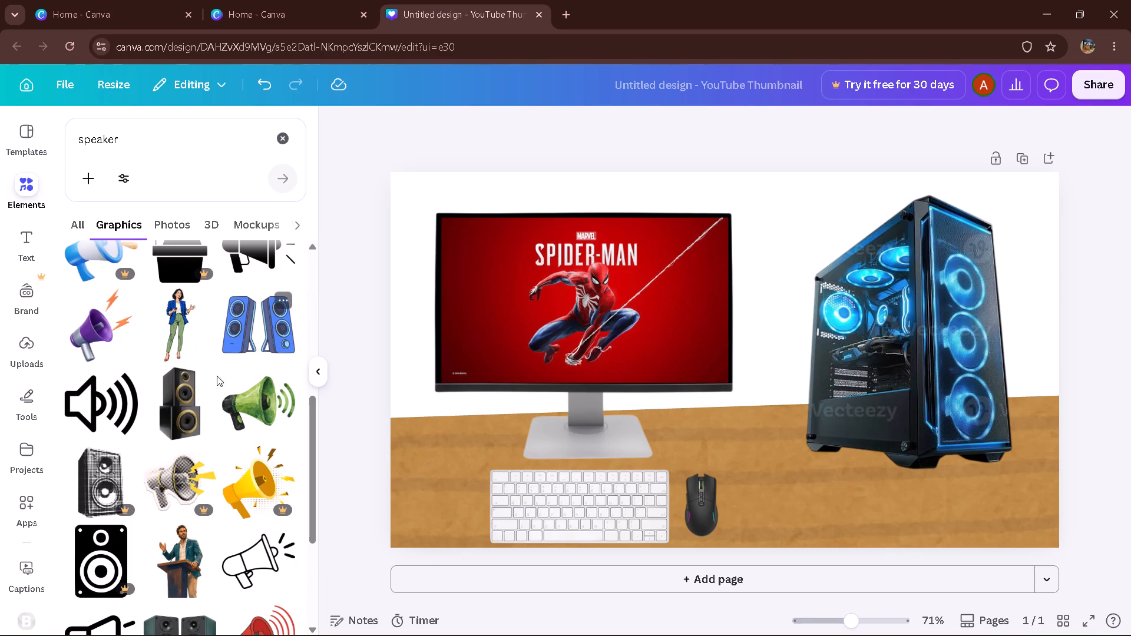
{"action": "left_click_drag", "start_coordinate": [312, 505], "coordinate": [312, 631]}
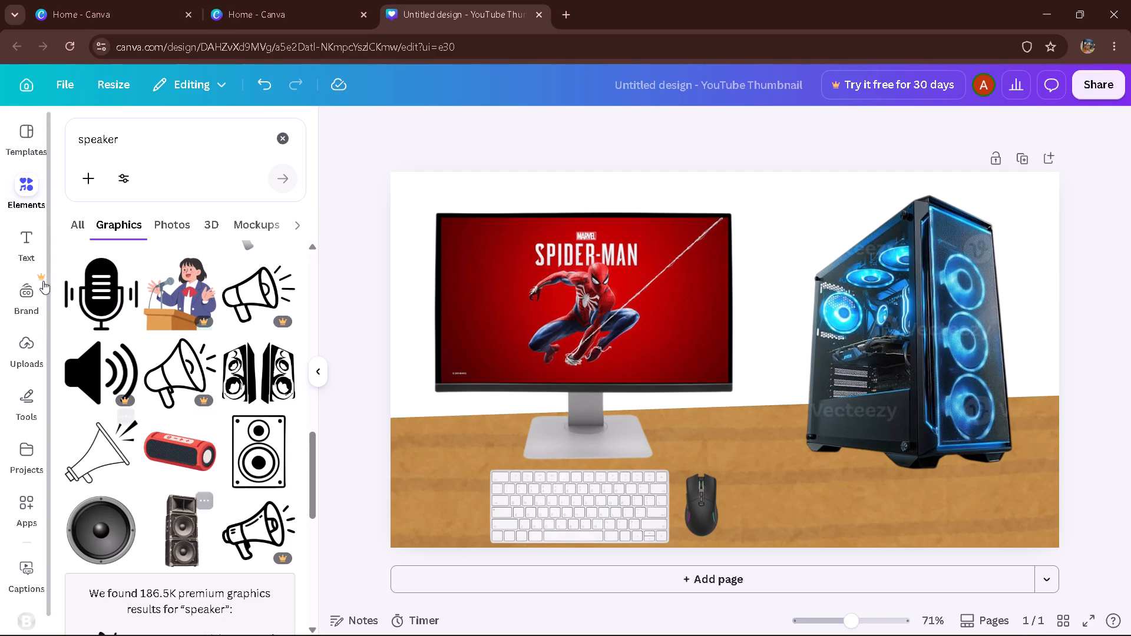
{"action": "left_click", "coordinate": [72, 221]}
{"action": "left_click_drag", "start_coordinate": [306, 296], "coordinate": [316, 314]}
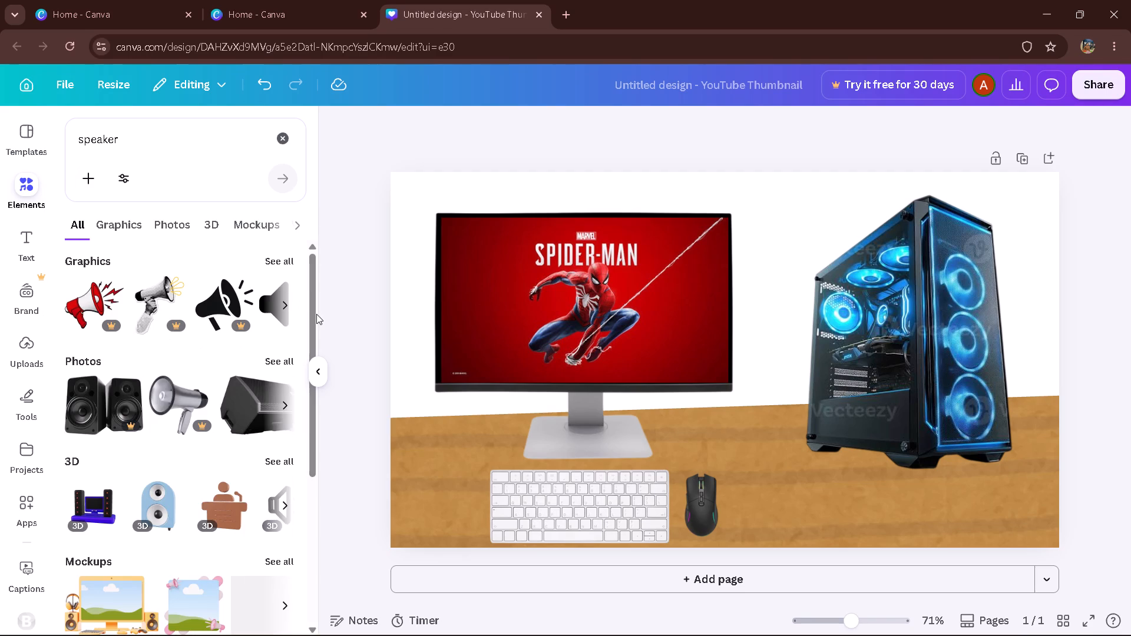
{"action": "left_click_drag", "start_coordinate": [316, 314], "coordinate": [319, 322]}
{"action": "left_click", "coordinate": [275, 360]}
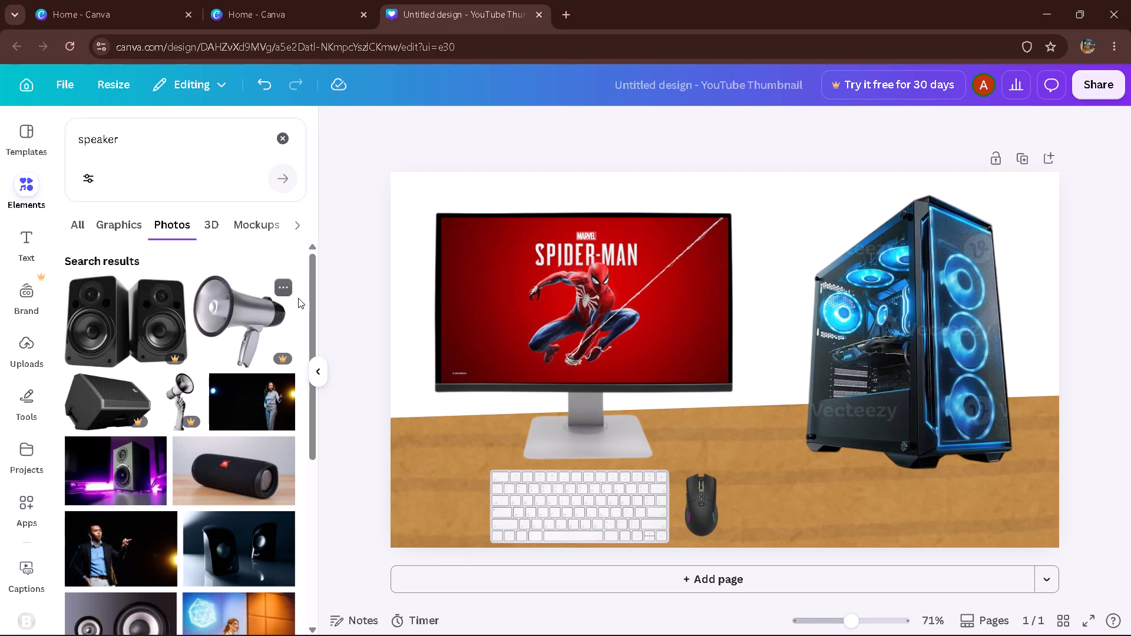
{"action": "left_click_drag", "start_coordinate": [316, 260], "coordinate": [309, 309]}
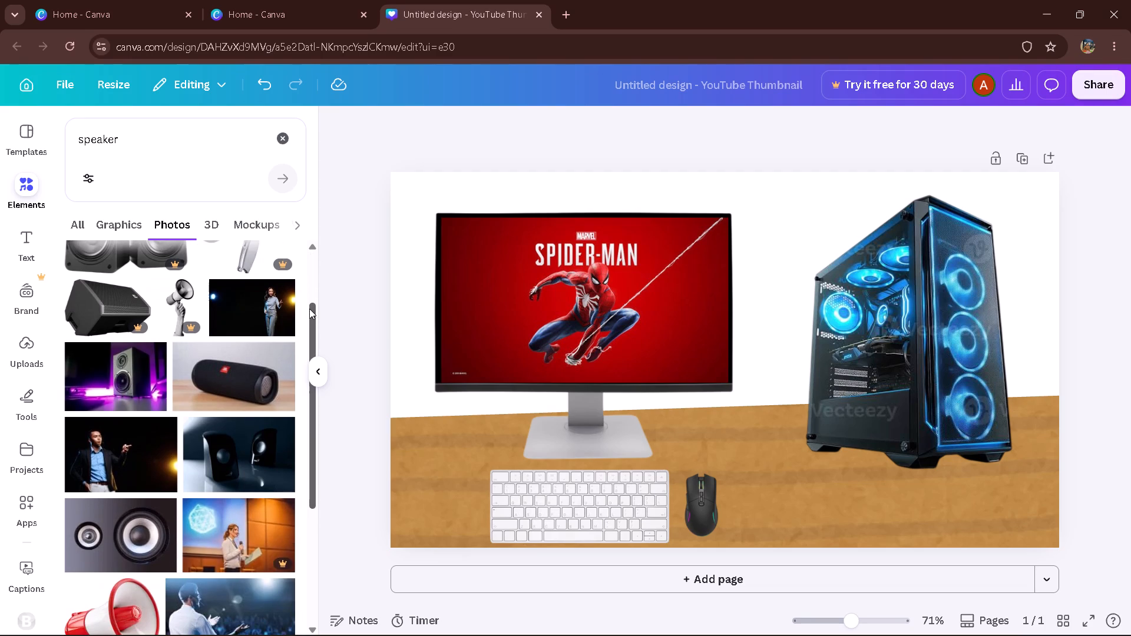
{"action": "left_click_drag", "start_coordinate": [309, 309], "coordinate": [296, 455]}
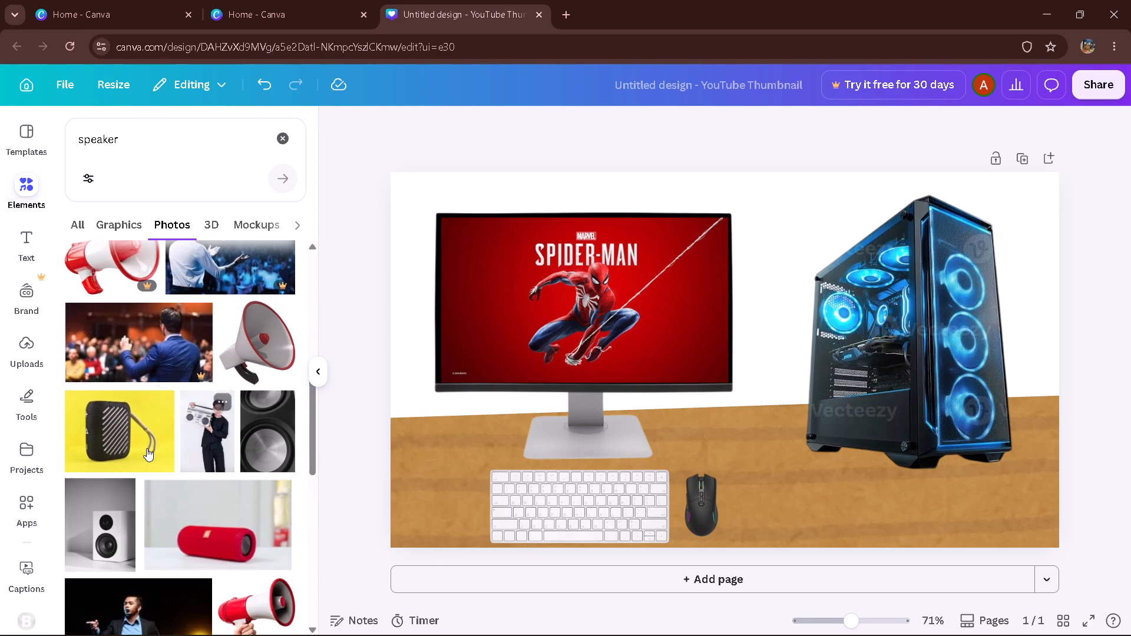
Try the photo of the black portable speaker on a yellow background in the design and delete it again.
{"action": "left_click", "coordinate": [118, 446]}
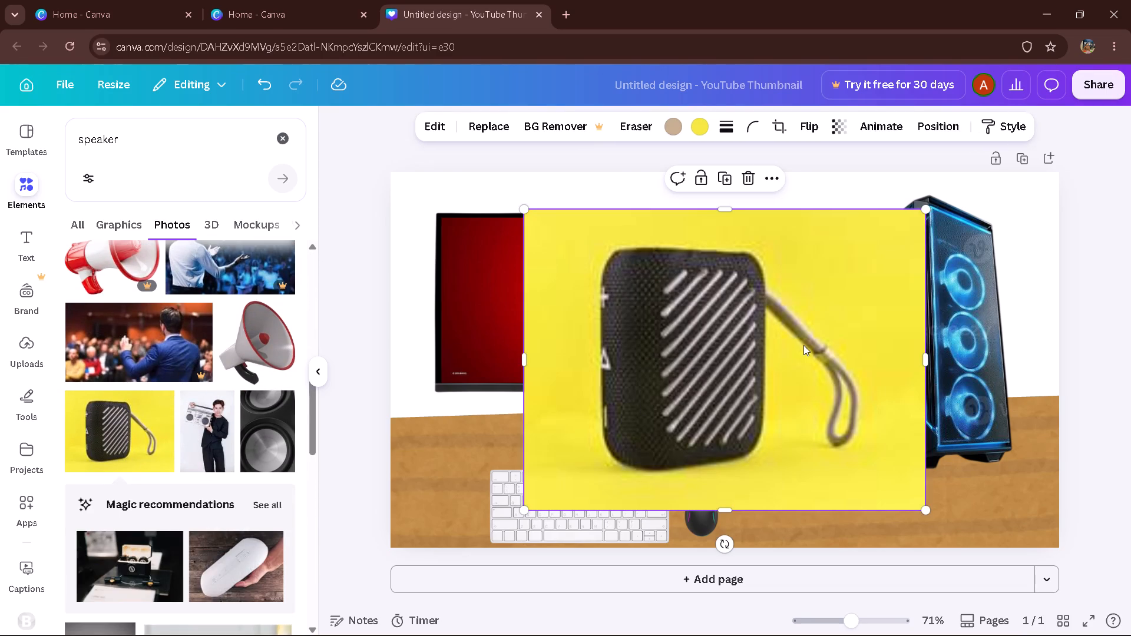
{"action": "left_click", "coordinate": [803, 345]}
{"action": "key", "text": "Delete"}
Look through the remaining speaker photos for a suitable one.
{"action": "left_click_drag", "start_coordinate": [312, 396], "coordinate": [319, 445]}
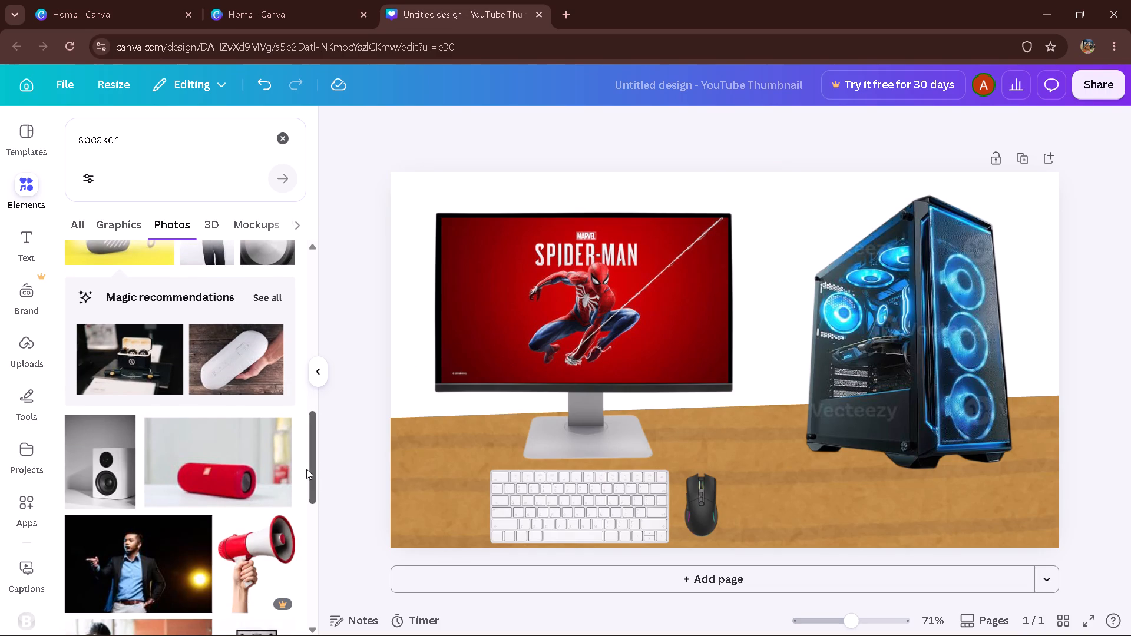
{"action": "left_click_drag", "start_coordinate": [311, 468], "coordinate": [316, 535]}
{"action": "left_click_drag", "start_coordinate": [316, 535], "coordinate": [319, 548]}
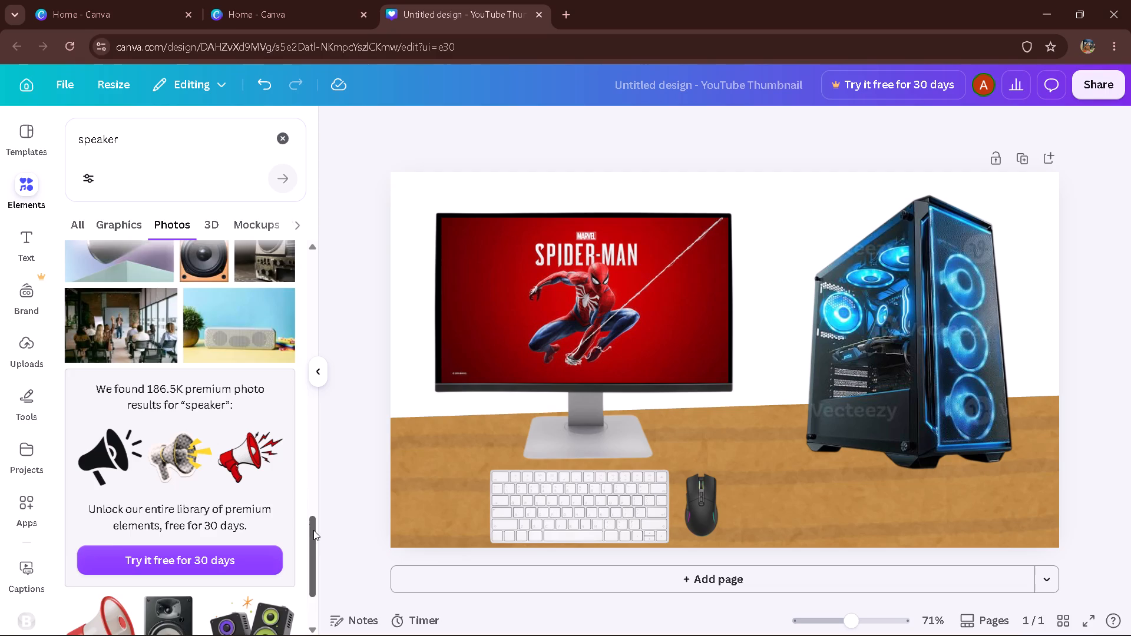
{"action": "left_click_drag", "start_coordinate": [313, 530], "coordinate": [347, 291]}
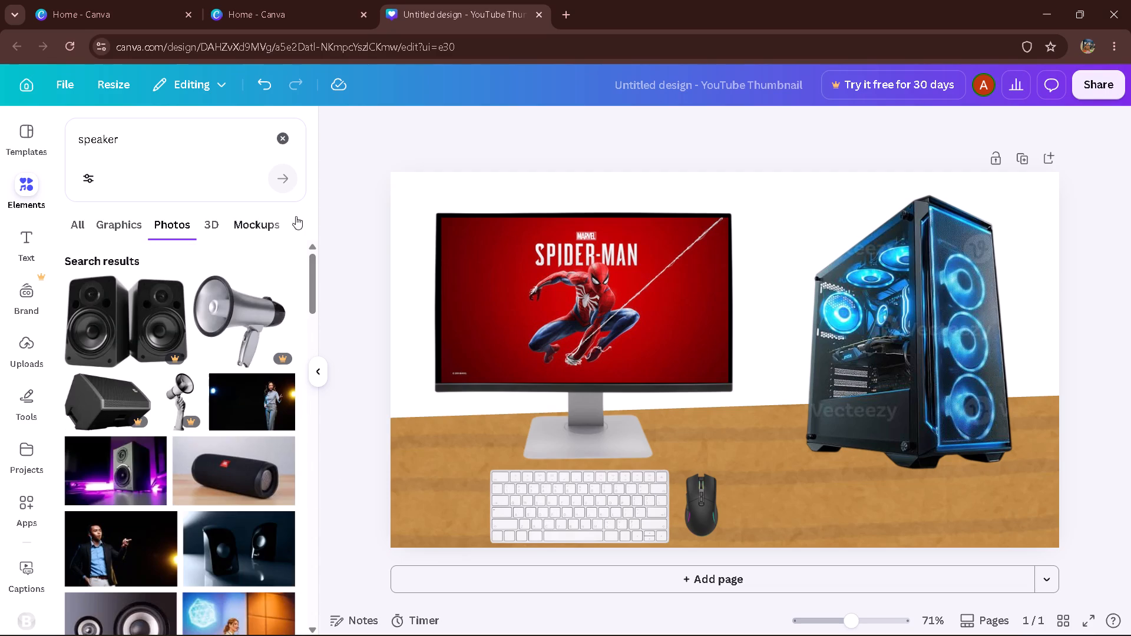
Search the elements for "background" and add the dark-to-light blue gradient photo to the page.
{"action": "left_click", "coordinate": [278, 141]}
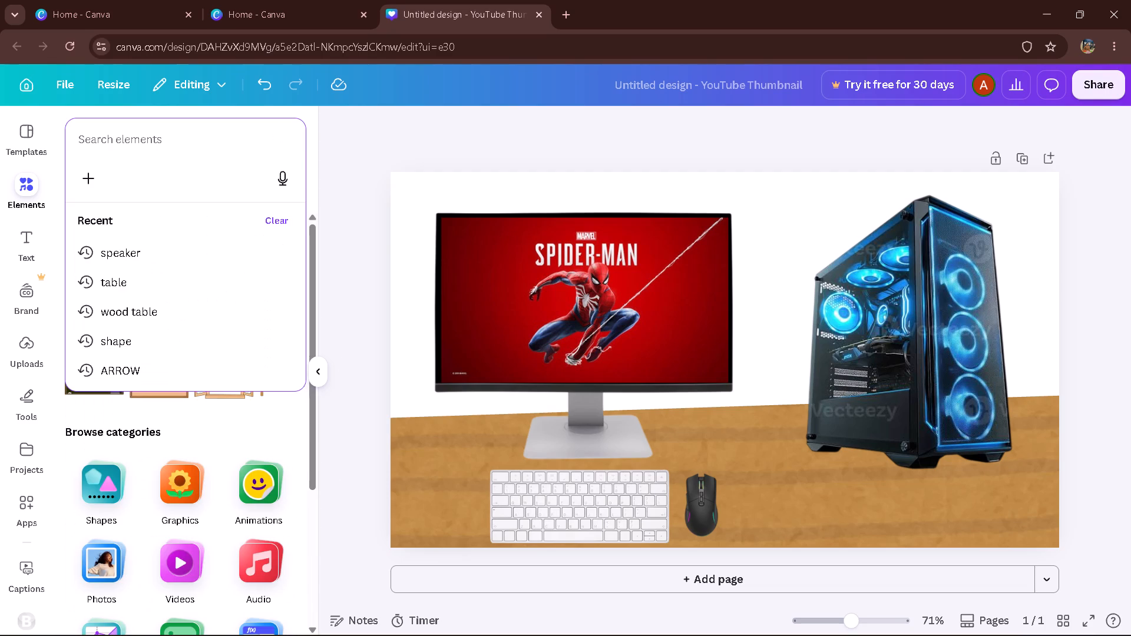
{"action": "type", "text": "backh"}
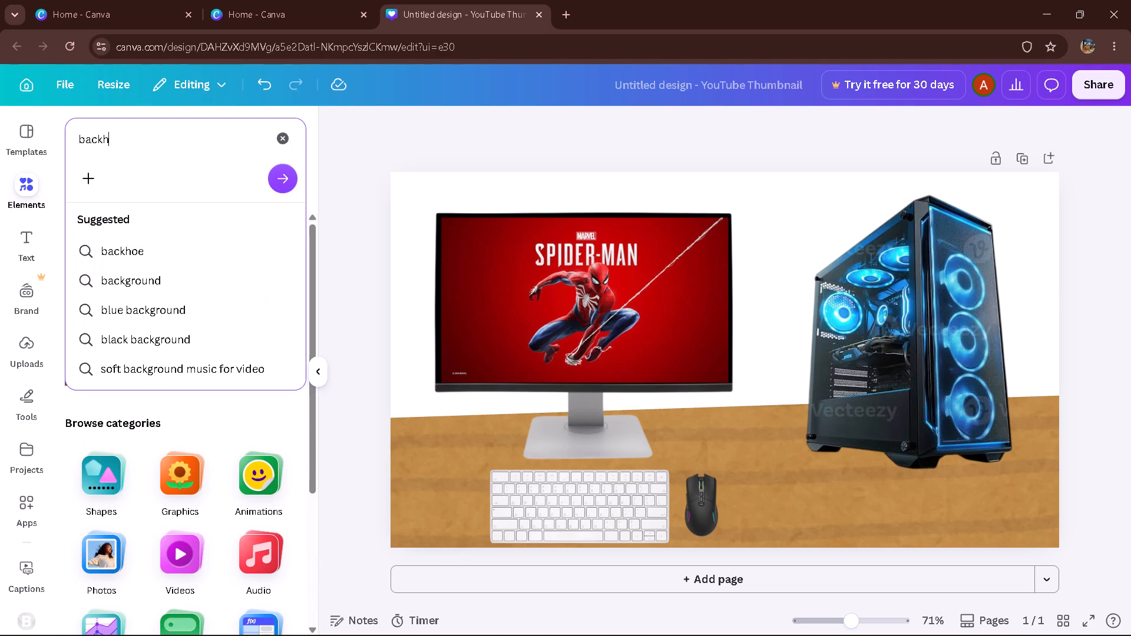
{"action": "key", "text": "BackSpace"}
{"action": "type", "text": "ground"}
{"action": "key", "text": "Return"}
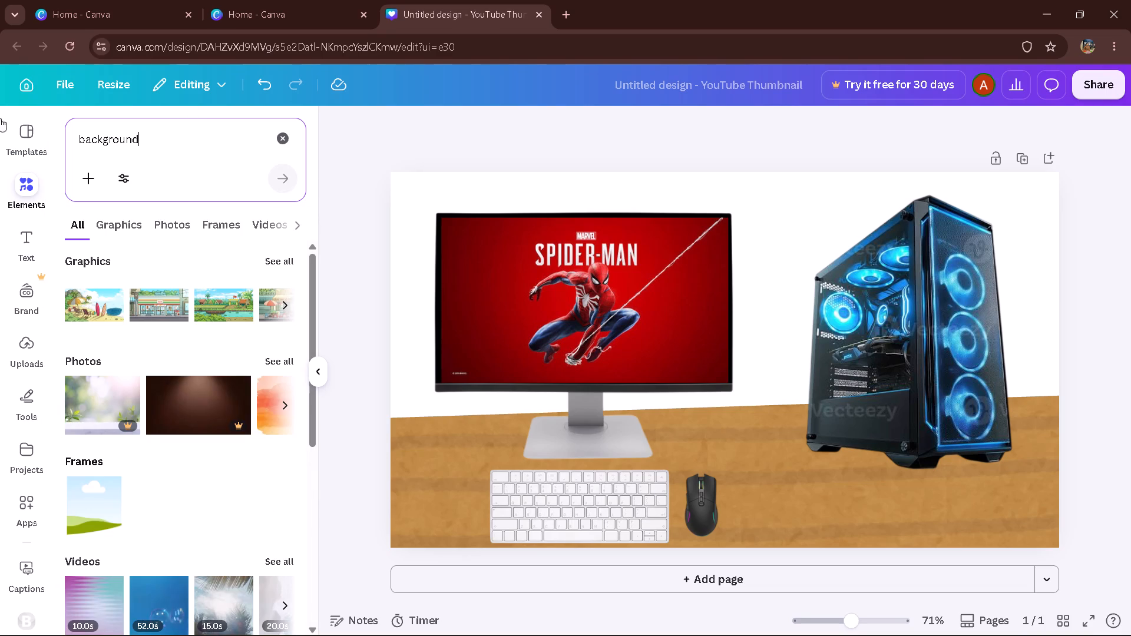
{"action": "left_click", "coordinate": [275, 365]}
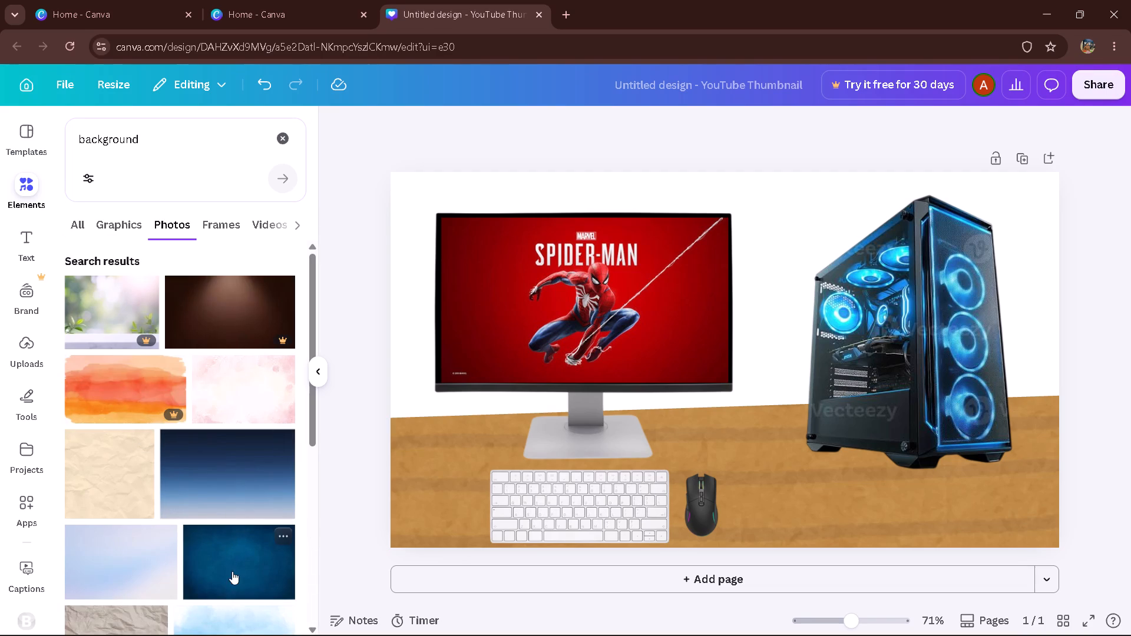
{"action": "left_click", "coordinate": [213, 479]}
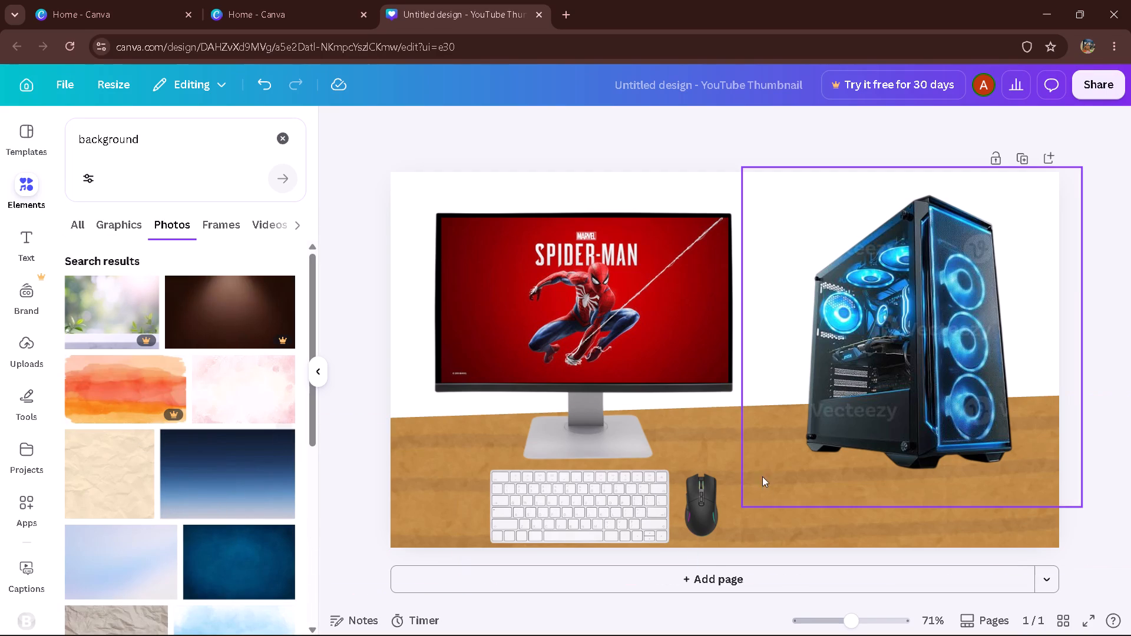
{"action": "left_click", "coordinate": [204, 473]}
Move the gradient photo to the page's top-left corner and enlarge it to about 1270 × 738 px, reaching the page's right edge.
{"action": "left_click_drag", "start_coordinate": [740, 429], "coordinate": [745, 429]}
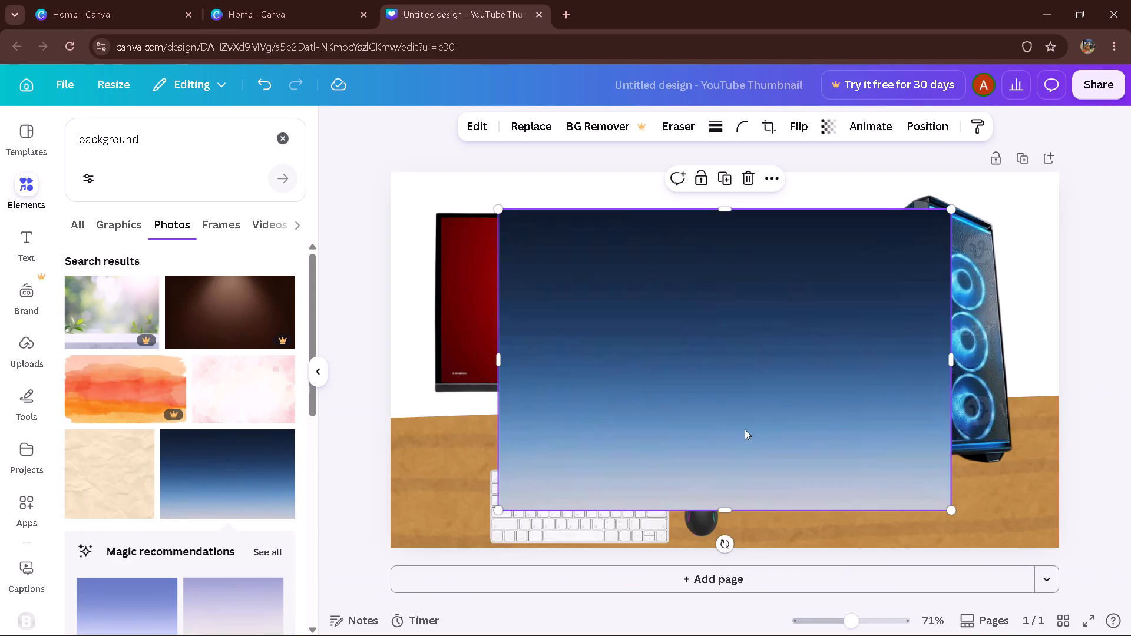
{"action": "left_click_drag", "start_coordinate": [745, 429], "coordinate": [636, 388]}
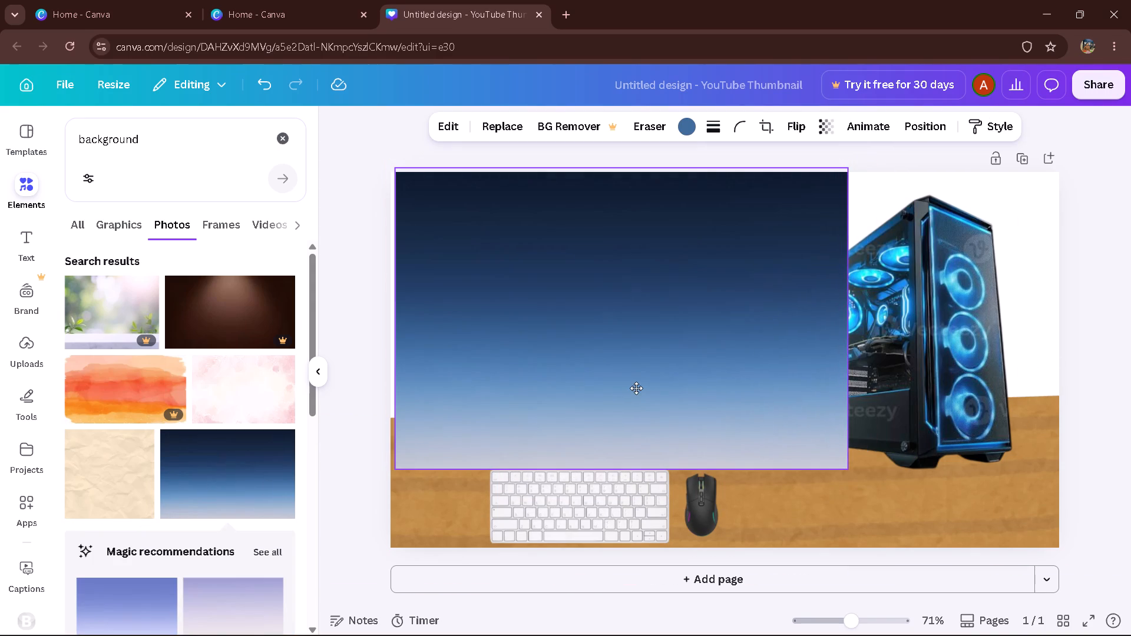
{"action": "left_click_drag", "start_coordinate": [636, 388], "coordinate": [636, 393]}
{"action": "left_click_drag", "start_coordinate": [848, 476], "coordinate": [976, 525]}
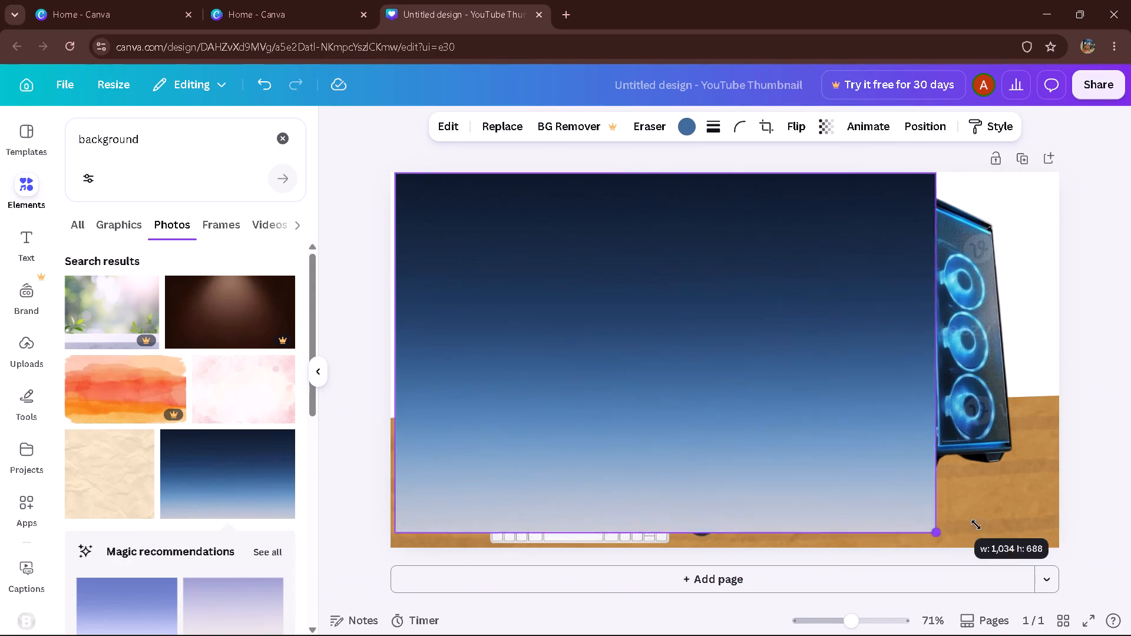
{"action": "left_click_drag", "start_coordinate": [976, 525], "coordinate": [994, 532]}
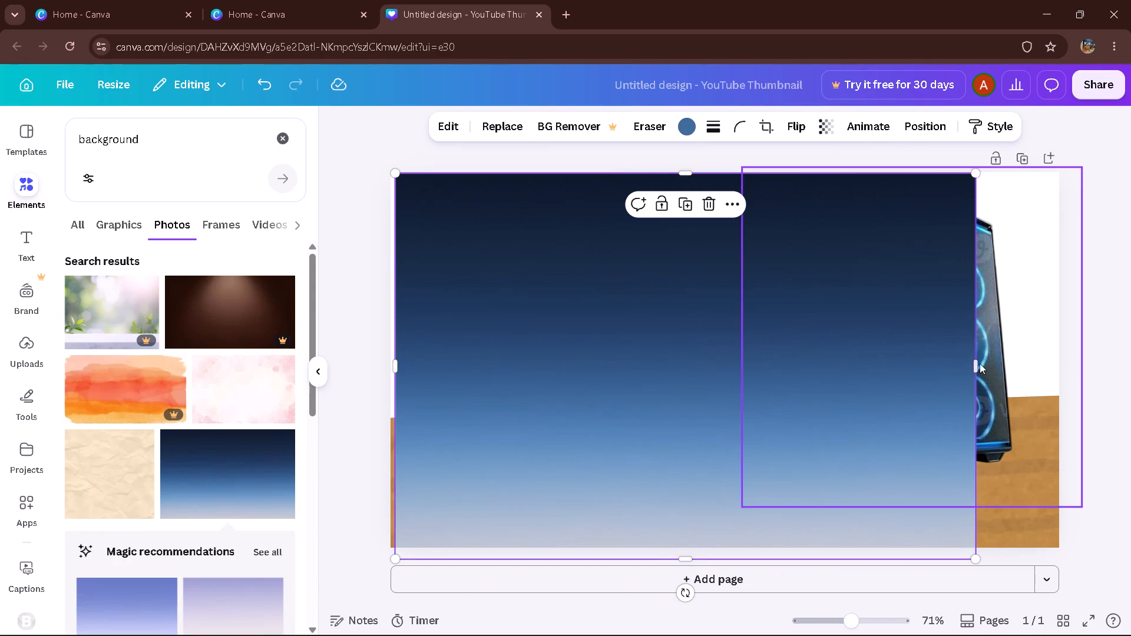
{"action": "left_click_drag", "start_coordinate": [977, 363], "coordinate": [1061, 367]}
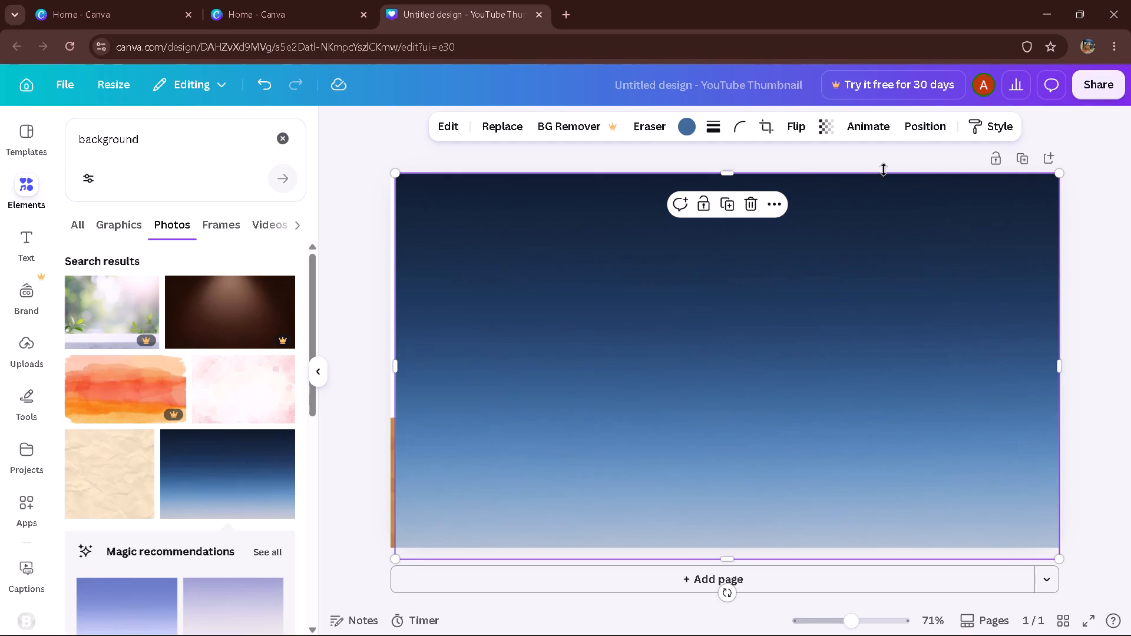
Open the position and layer-order options for the blue gradient photo.
{"action": "left_click", "coordinate": [917, 131]}
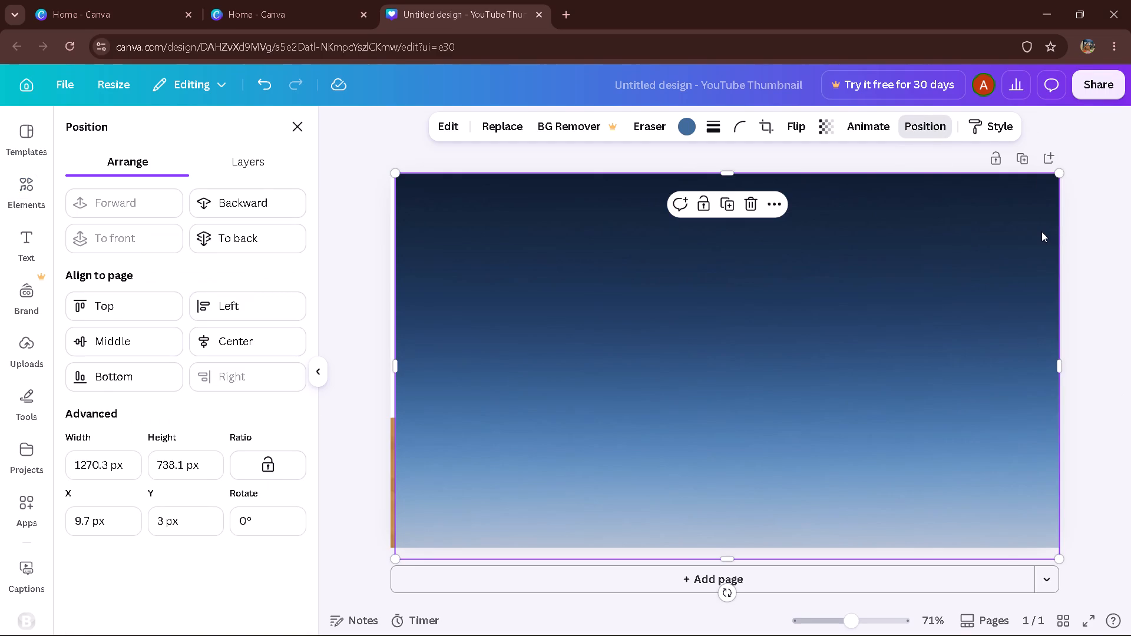
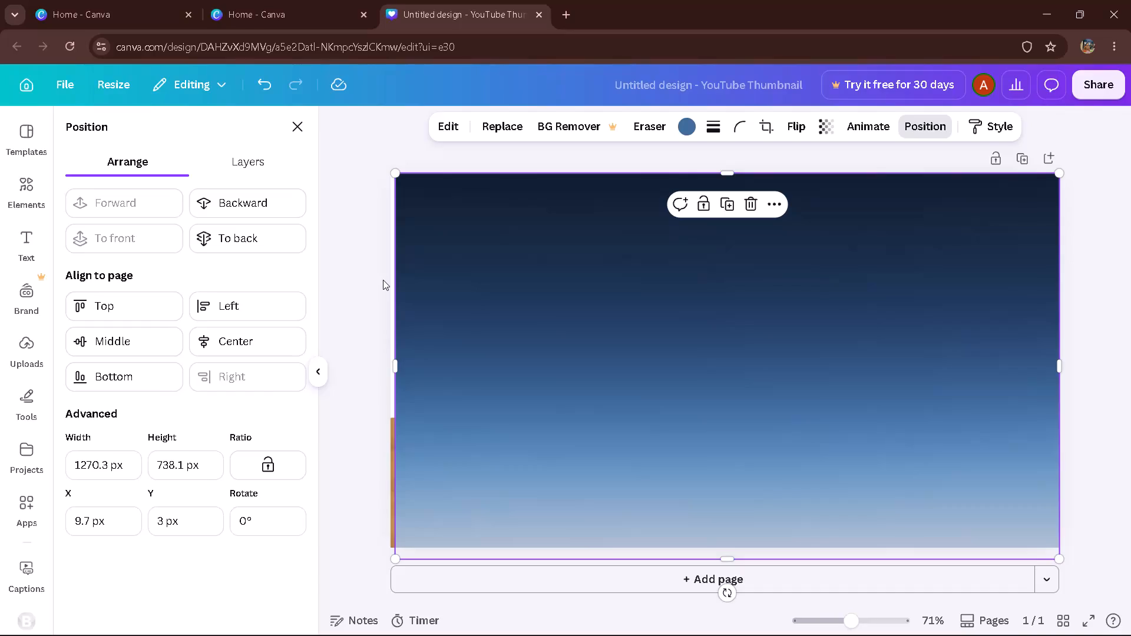
Align the blue gradient photo with the page's left edge and widen it to about 1355 px, past the right edge.
{"action": "left_click", "coordinate": [520, 269]}
{"action": "left_click_drag", "start_coordinate": [520, 269], "coordinate": [500, 269]}
{"action": "left_click_drag", "start_coordinate": [500, 269], "coordinate": [484, 266]}
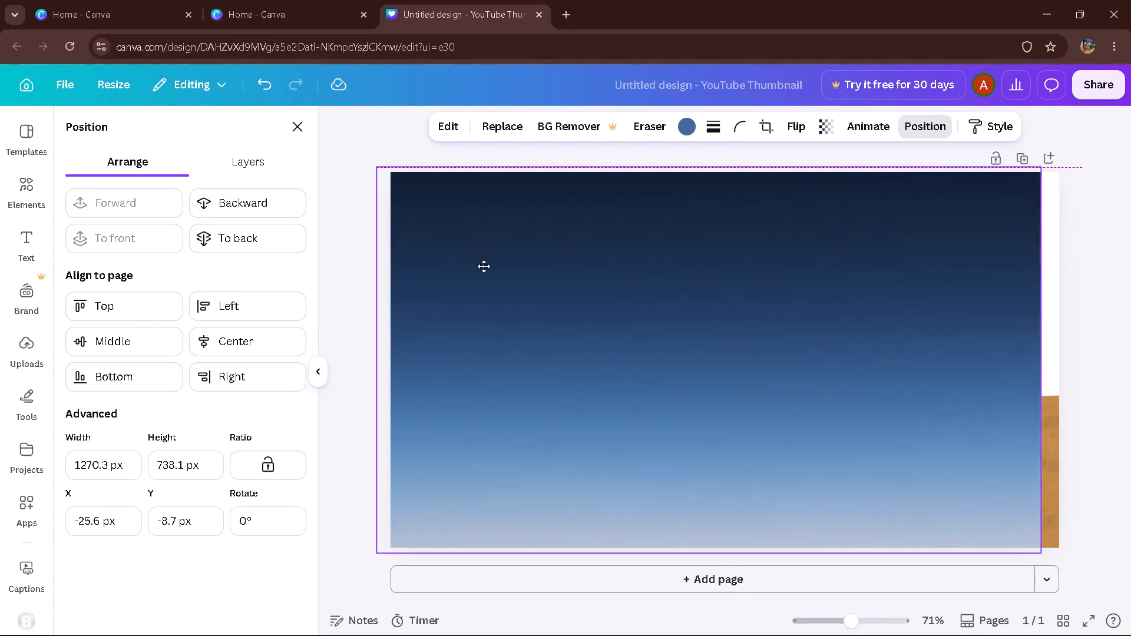
{"action": "left_click_drag", "start_coordinate": [484, 266], "coordinate": [494, 263]}
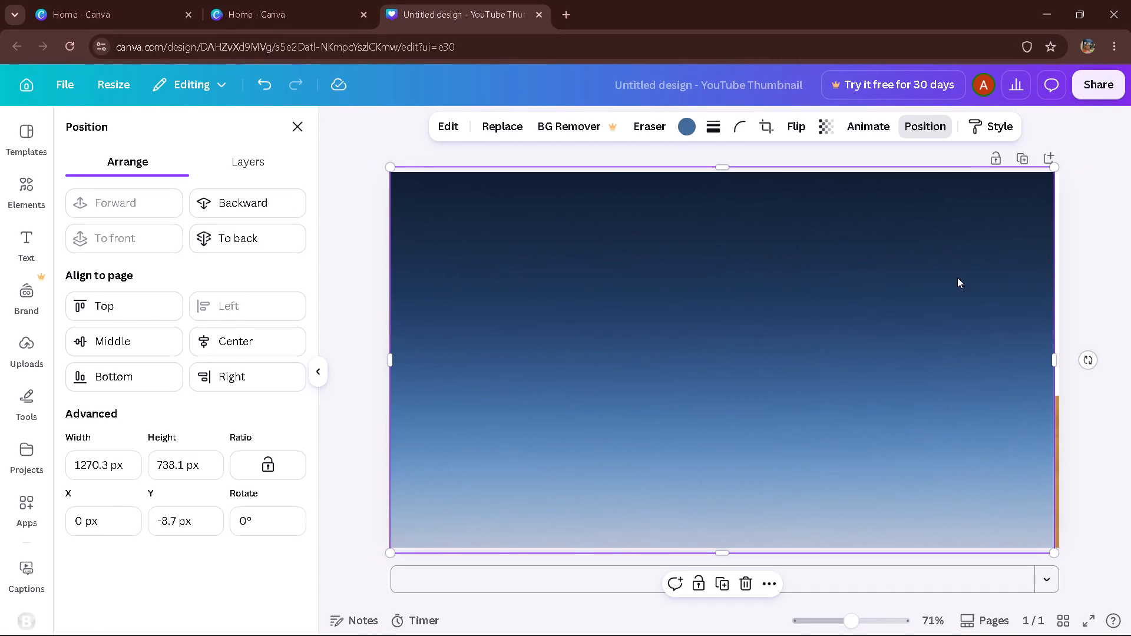
{"action": "left_click_drag", "start_coordinate": [1051, 365], "coordinate": [1096, 373]}
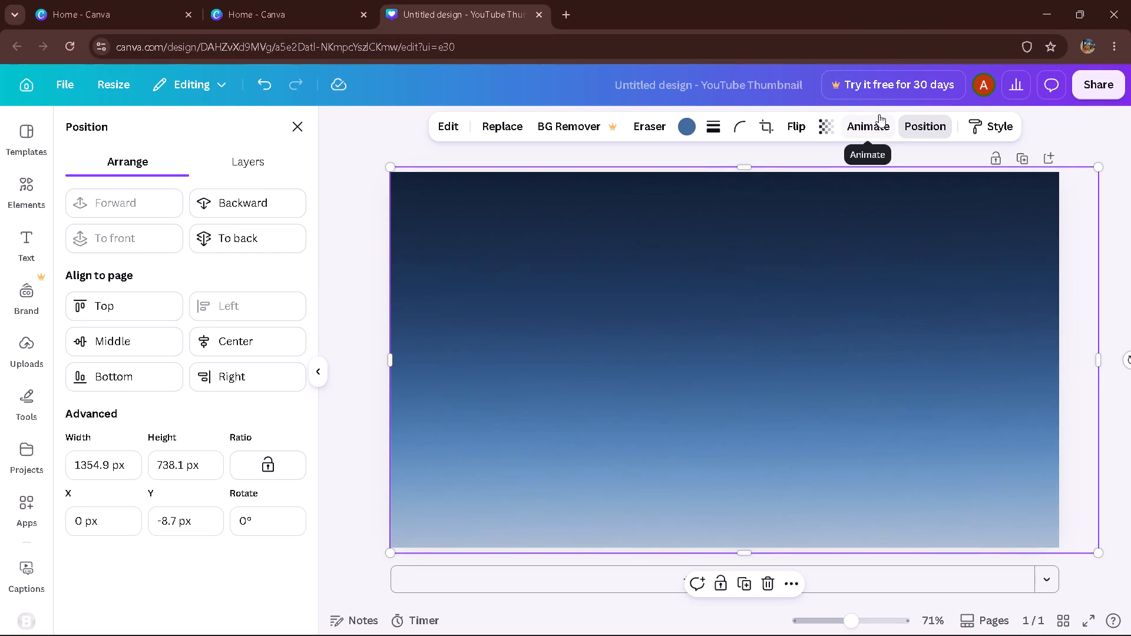
Send the blue gradient photo behind all the desk items, just above the white page background in the layer order.
{"action": "left_click", "coordinate": [879, 114]}
{"action": "left_click", "coordinate": [944, 124]}
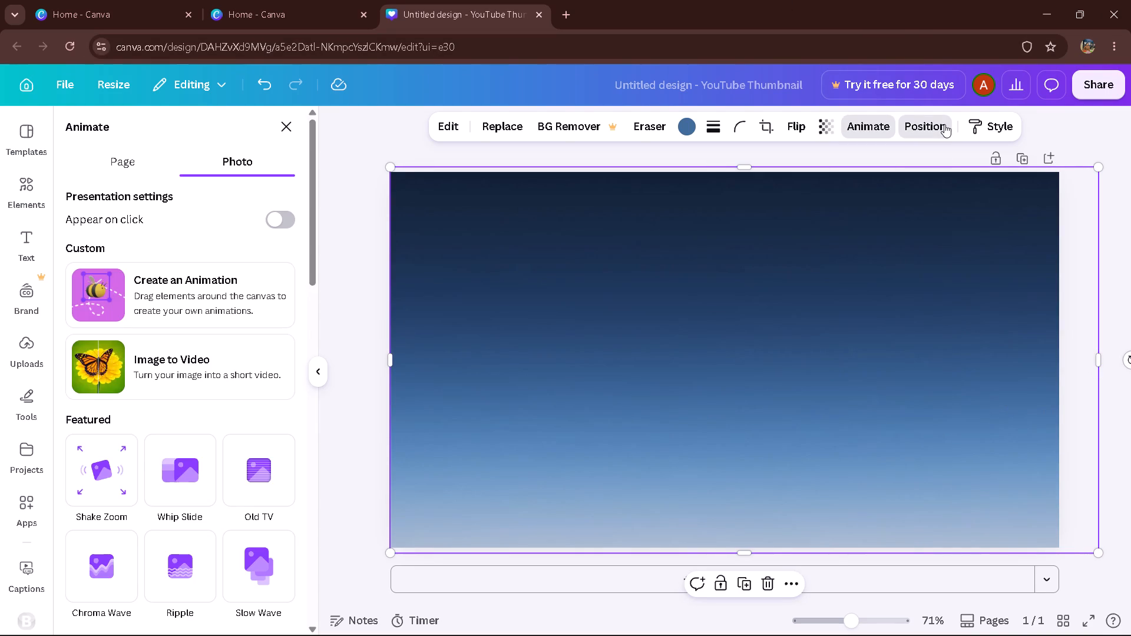
{"action": "left_click", "coordinate": [267, 175]}
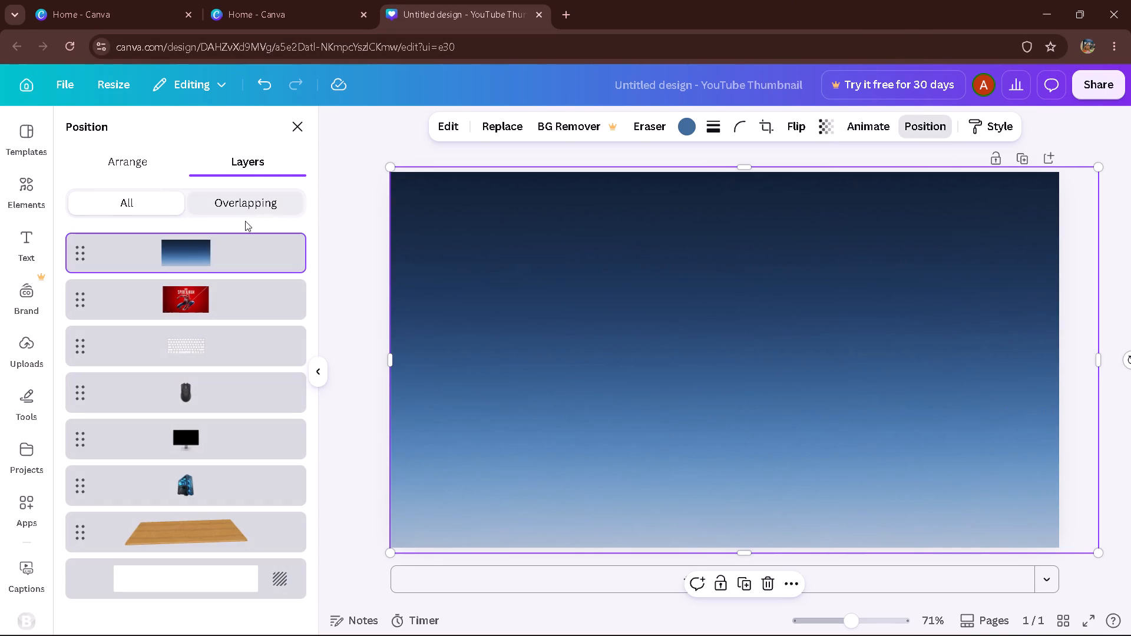
{"action": "left_click_drag", "start_coordinate": [243, 246], "coordinate": [237, 542]}
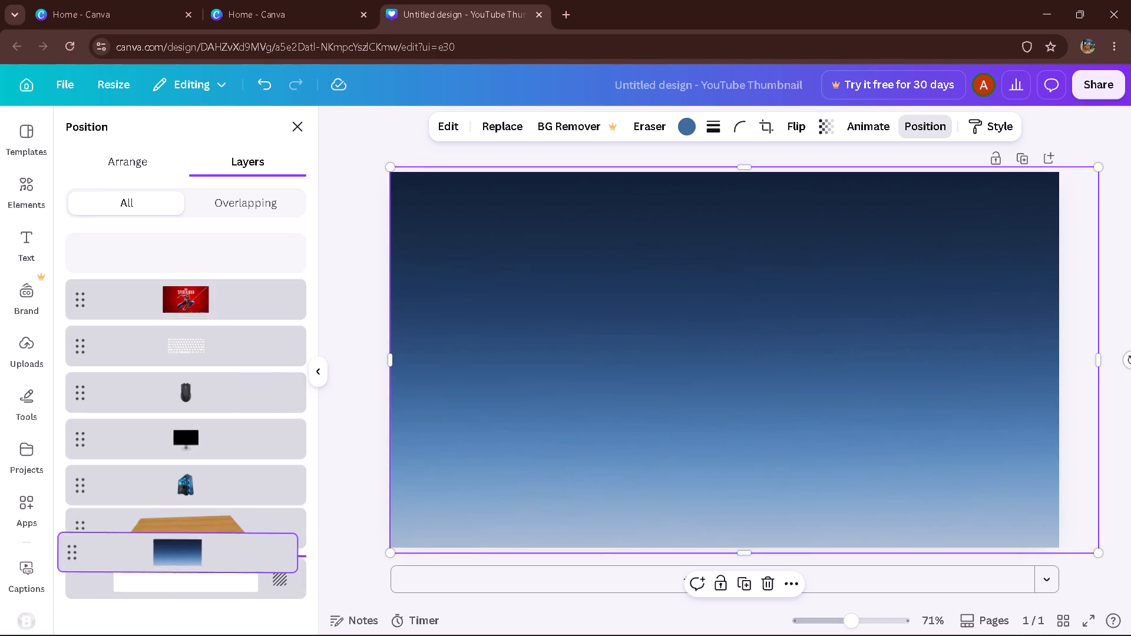
{"action": "left_click_drag", "start_coordinate": [237, 542], "coordinate": [237, 539]}
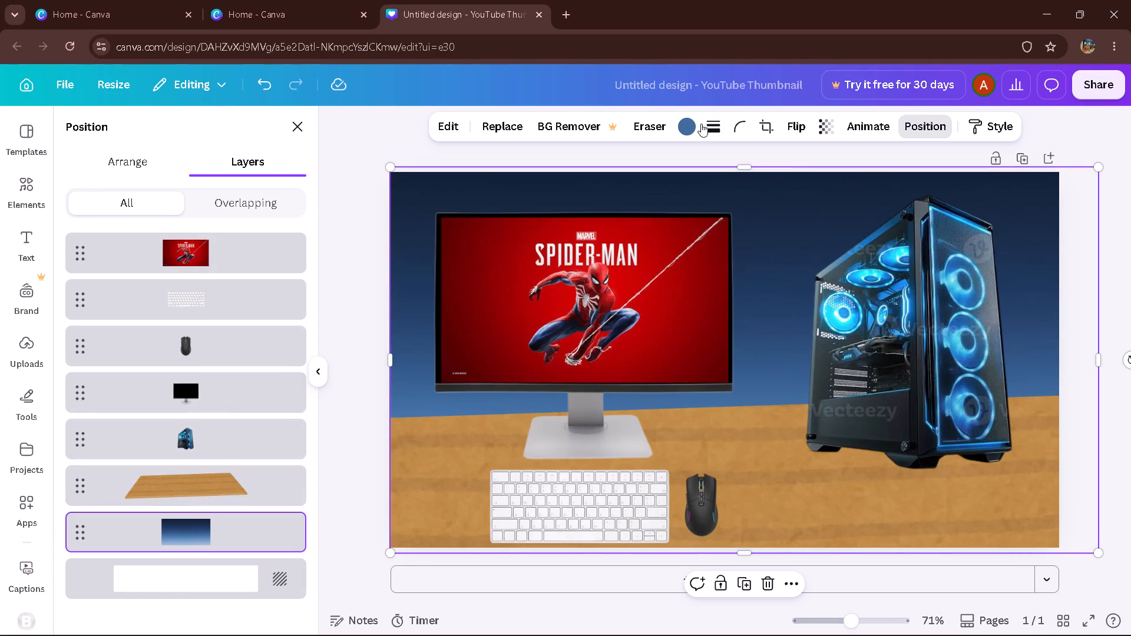
{"action": "triple_click", "coordinate": [1125, 256]}
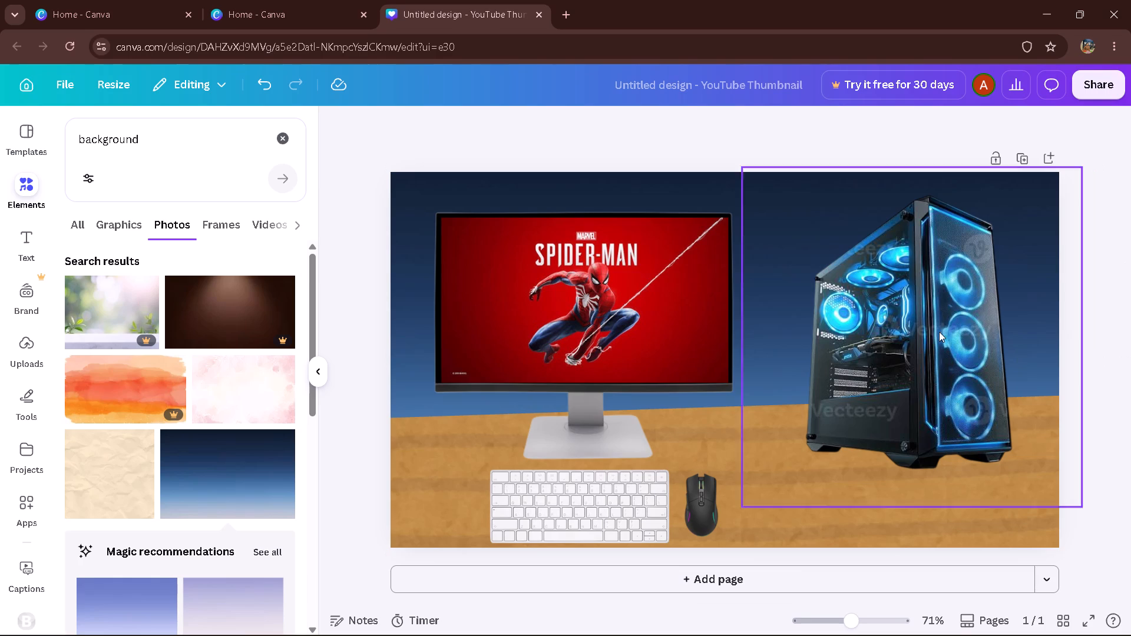
{"action": "double_click", "coordinate": [1117, 226]}
{"action": "left_click", "coordinate": [1072, 306]}
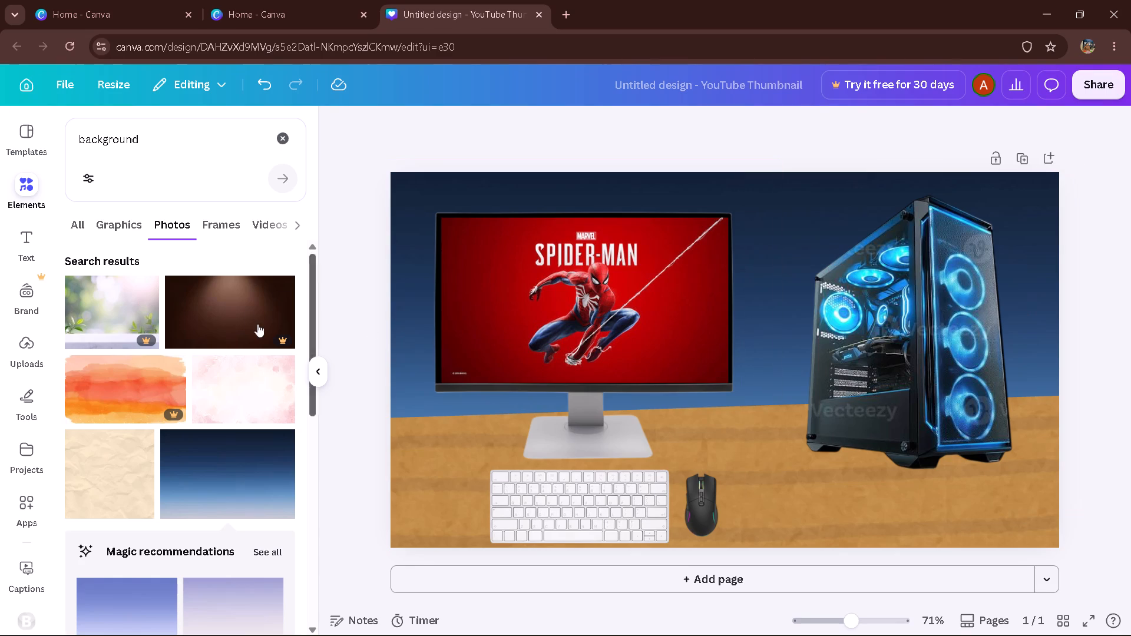
Search the elements for "speaker" and show all the photo results.
{"action": "left_click", "coordinate": [280, 144]}
{"action": "left_click", "coordinate": [131, 144]}
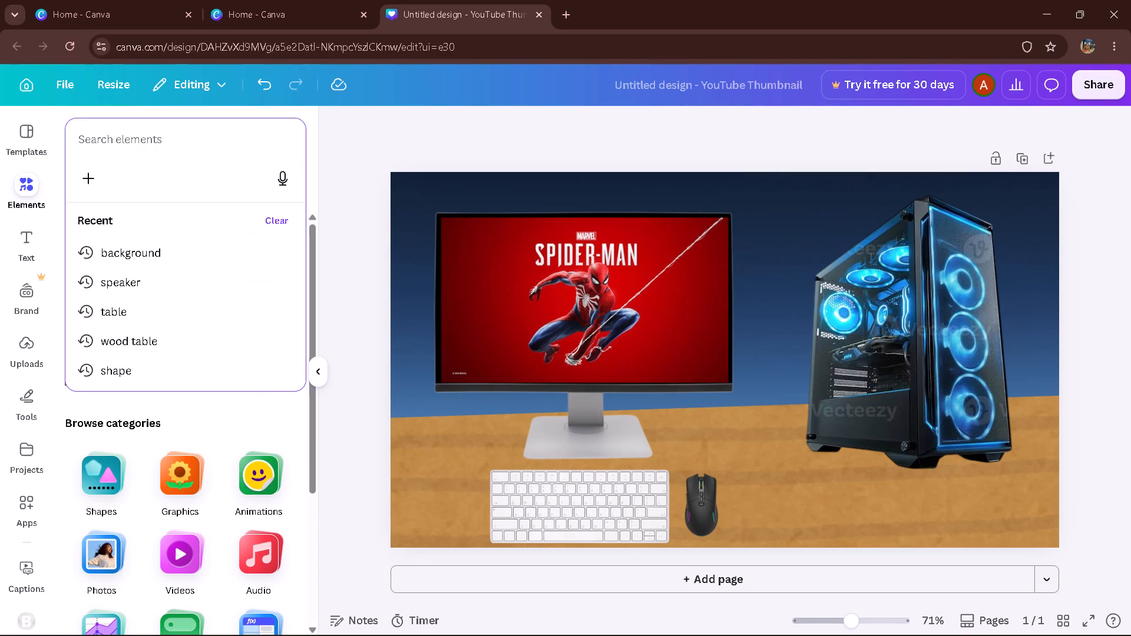
{"action": "type", "text": "speaker"}
{"action": "key", "text": "Return"}
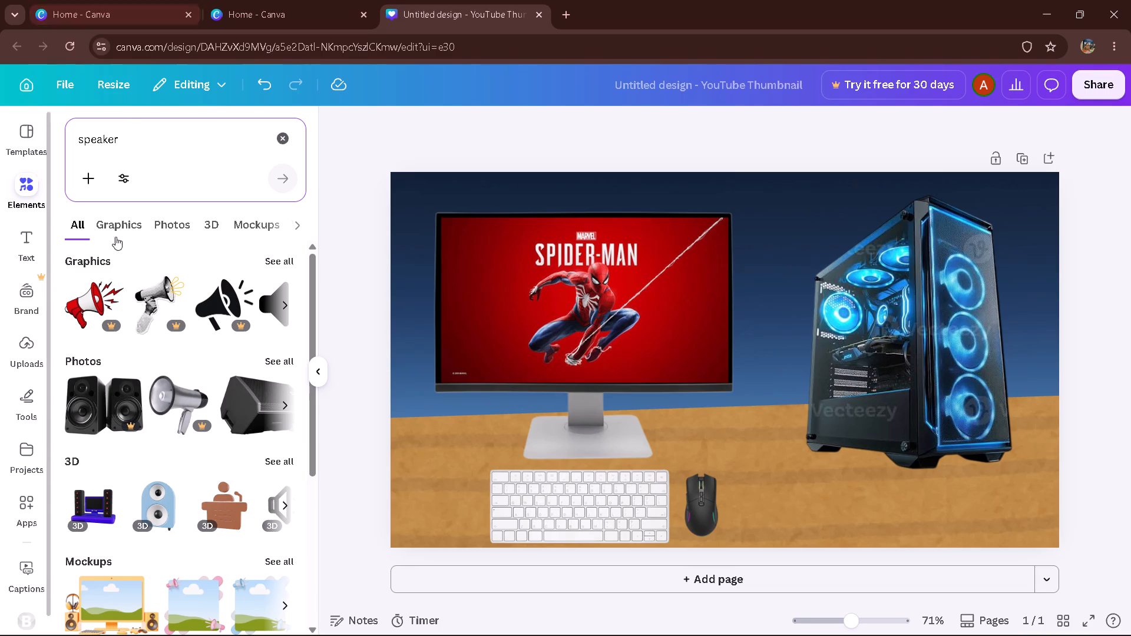
{"action": "left_click", "coordinate": [273, 358]}
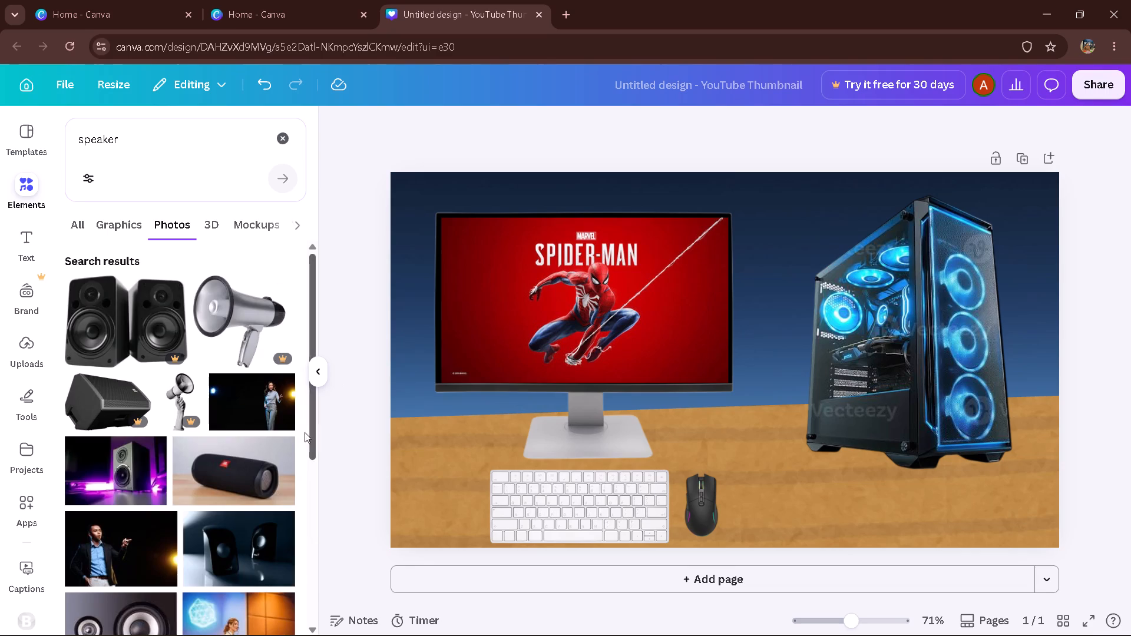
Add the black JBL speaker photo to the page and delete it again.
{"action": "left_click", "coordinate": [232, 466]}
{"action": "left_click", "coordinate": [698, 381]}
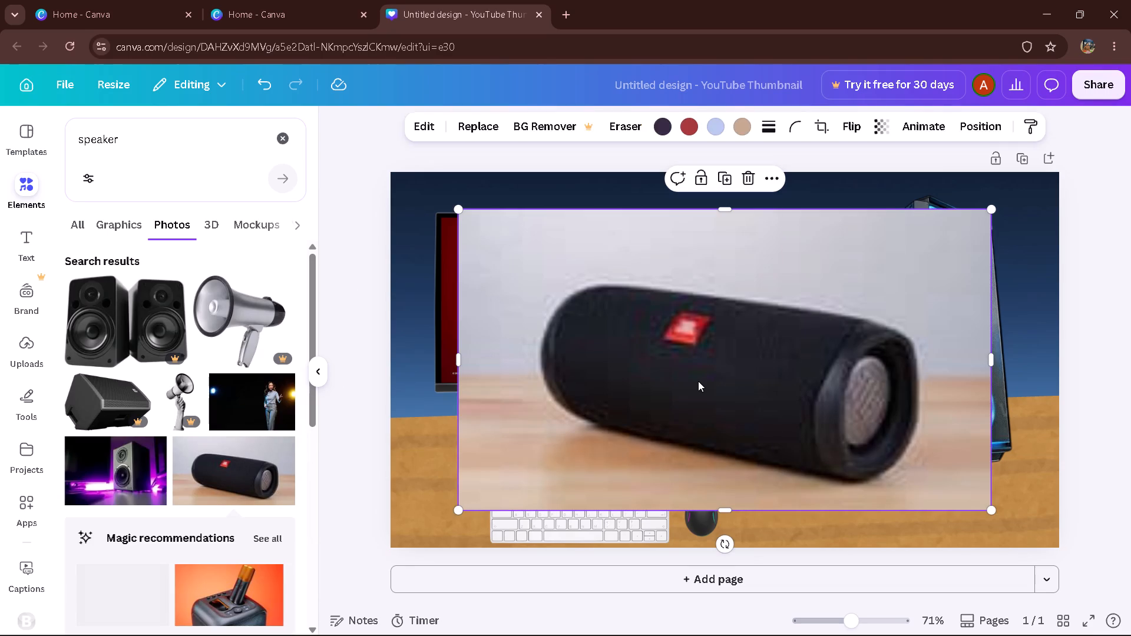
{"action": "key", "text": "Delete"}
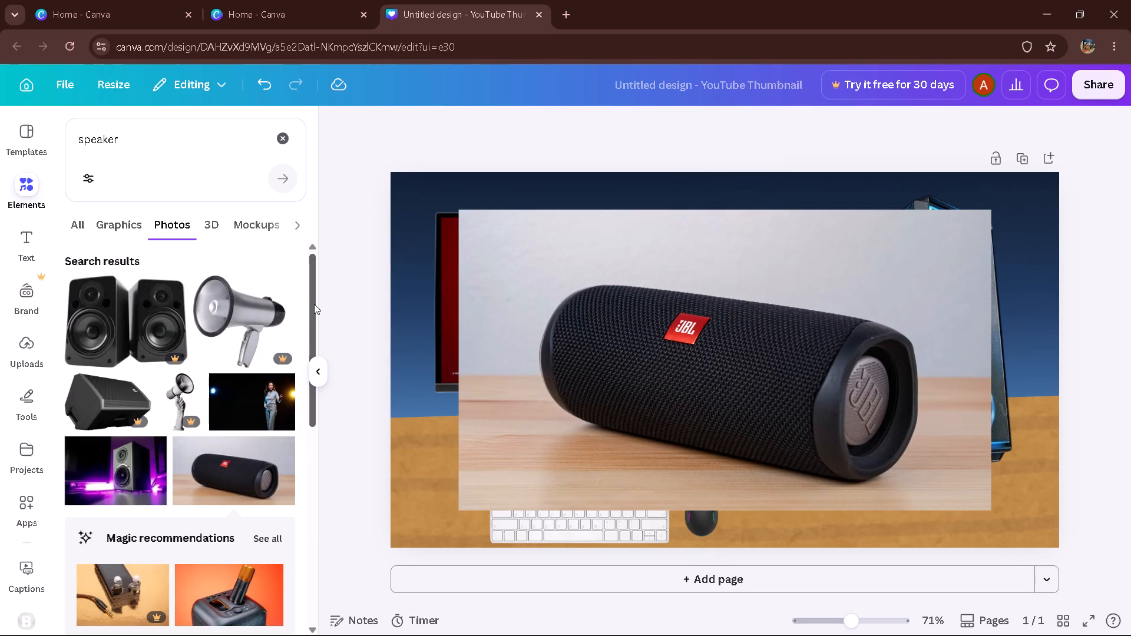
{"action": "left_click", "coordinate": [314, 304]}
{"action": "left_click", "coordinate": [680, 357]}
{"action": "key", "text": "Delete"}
Browse the speaker photos and graphics, and add the three-tier stacked black speaker graphic to the page.
{"action": "left_click_drag", "start_coordinate": [312, 307], "coordinate": [286, 378]}
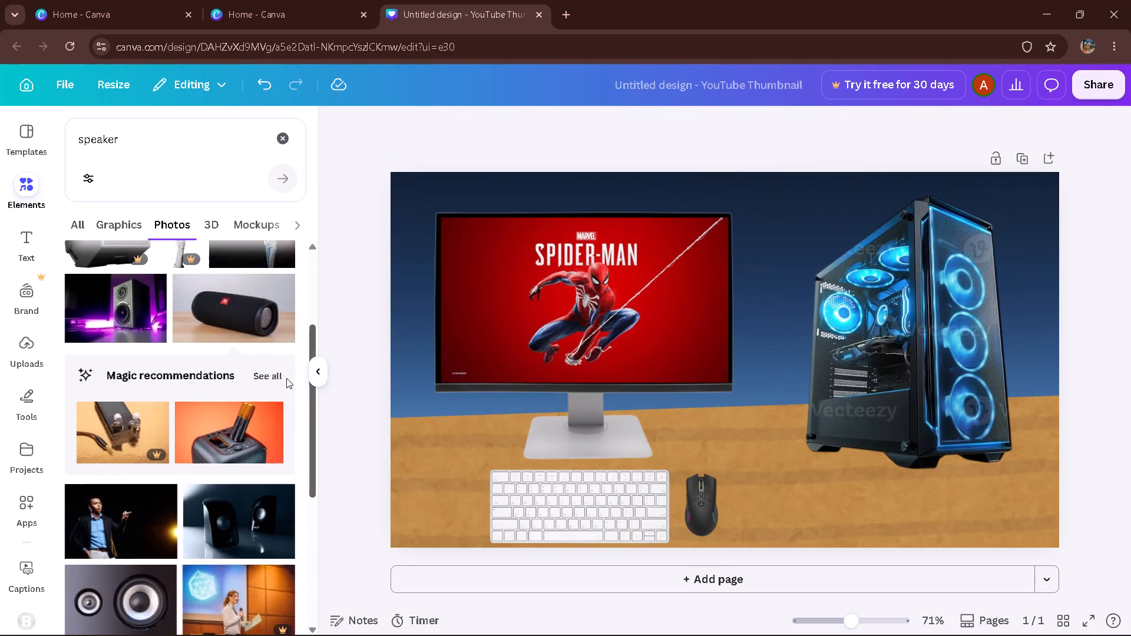
{"action": "left_click_drag", "start_coordinate": [286, 378], "coordinate": [250, 229]}
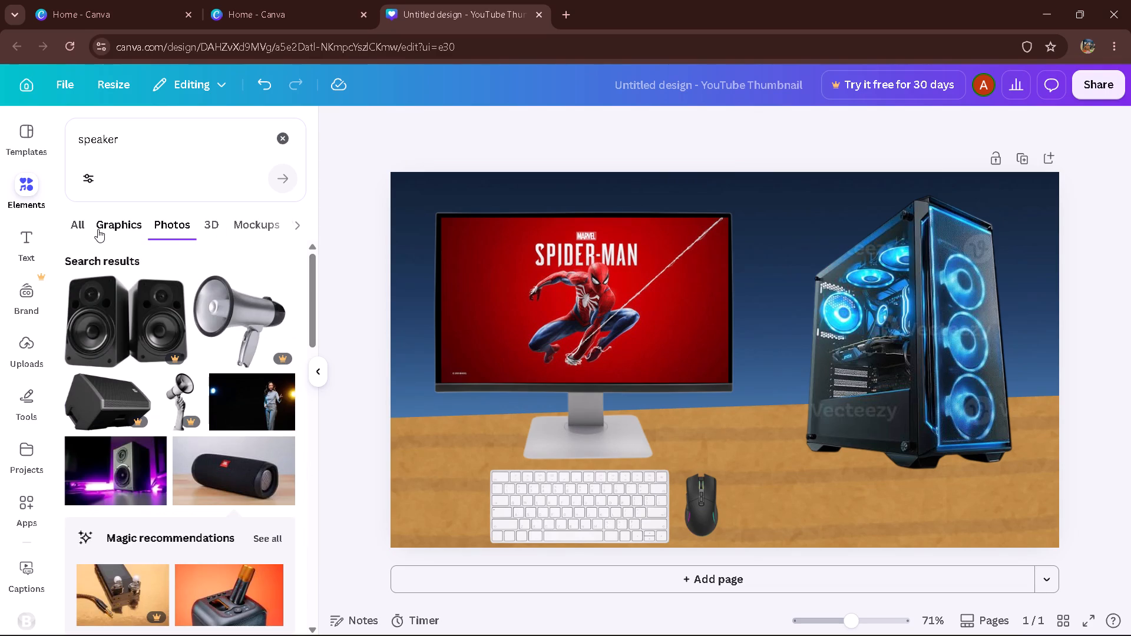
{"action": "left_click", "coordinate": [98, 229]}
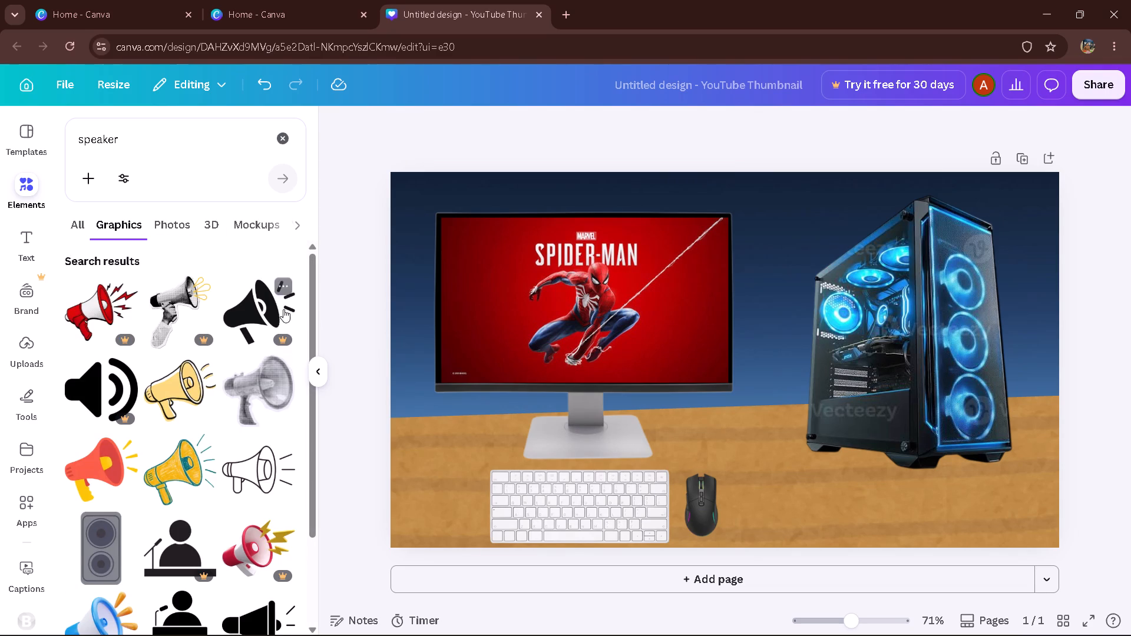
{"action": "left_click_drag", "start_coordinate": [312, 319], "coordinate": [302, 378]}
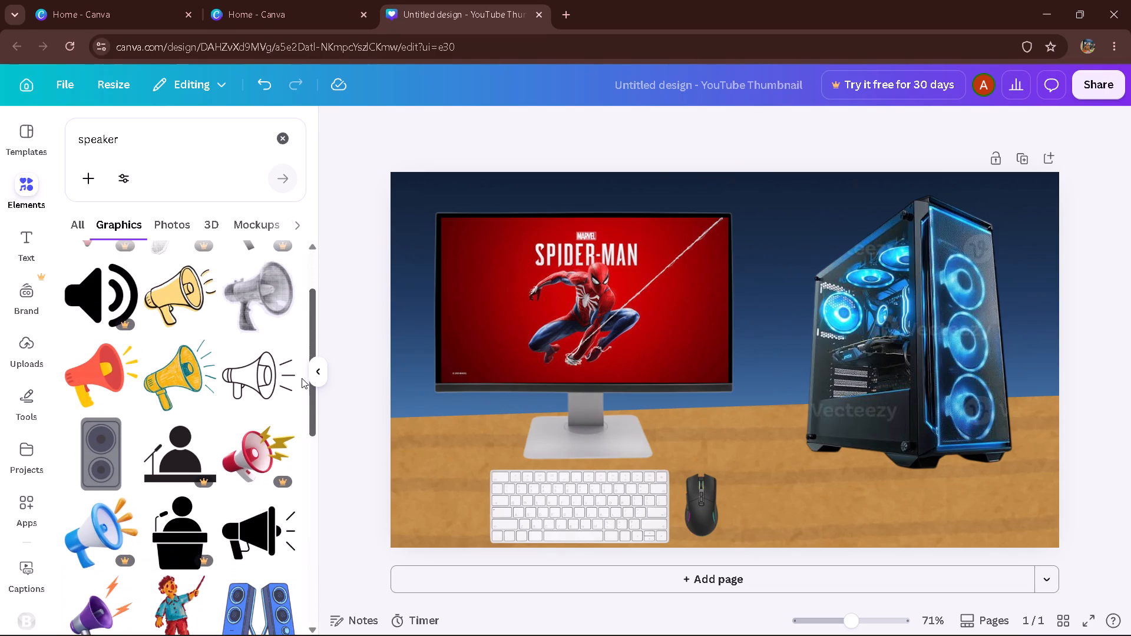
{"action": "left_click_drag", "start_coordinate": [302, 378], "coordinate": [299, 492]}
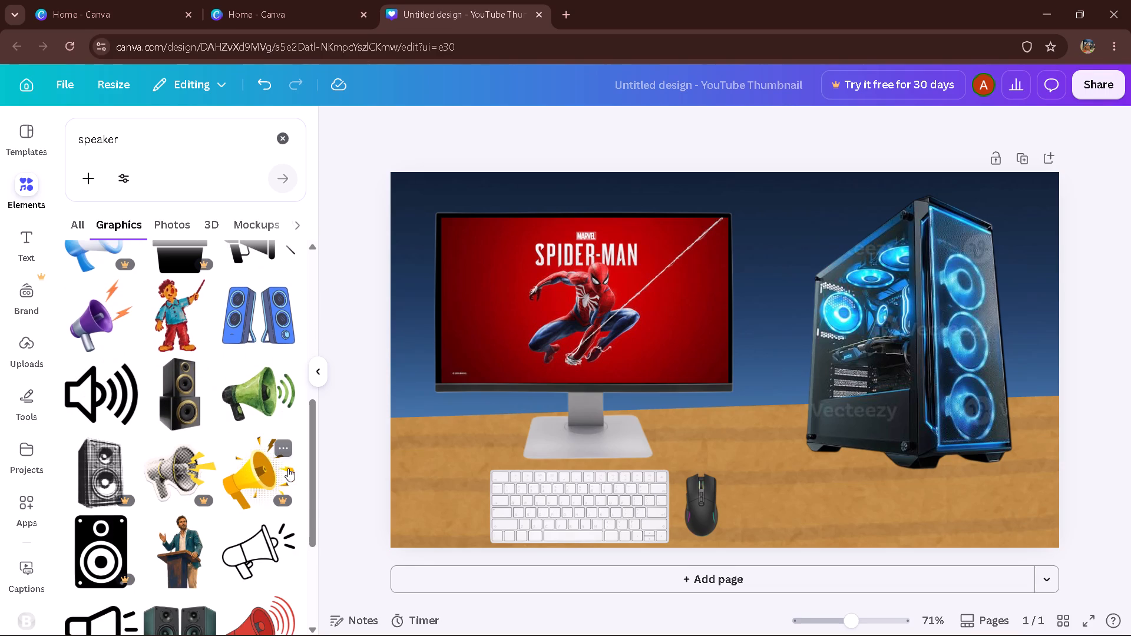
{"action": "left_click_drag", "start_coordinate": [312, 489], "coordinate": [314, 548]}
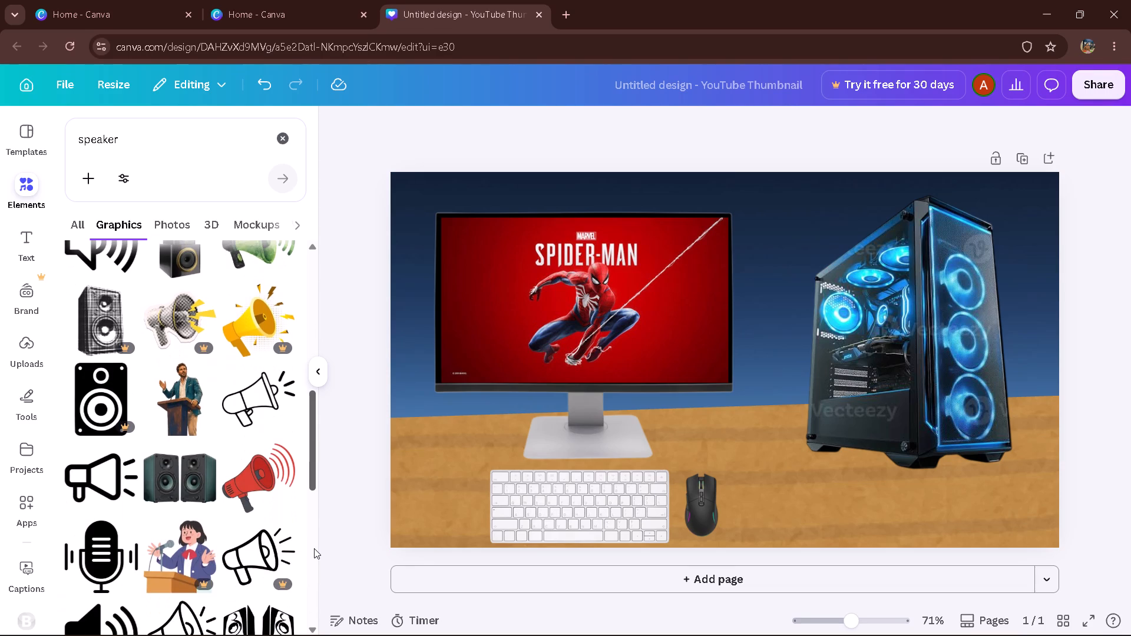
{"action": "left_click_drag", "start_coordinate": [314, 548], "coordinate": [314, 564]}
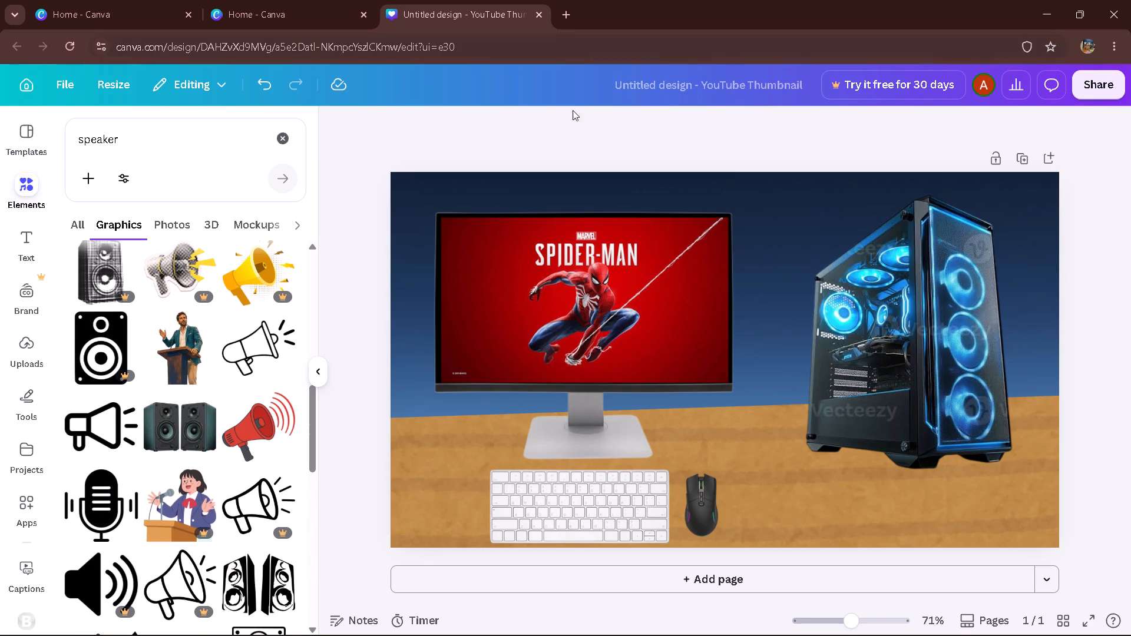
{"action": "left_click_drag", "start_coordinate": [312, 396], "coordinate": [302, 448]}
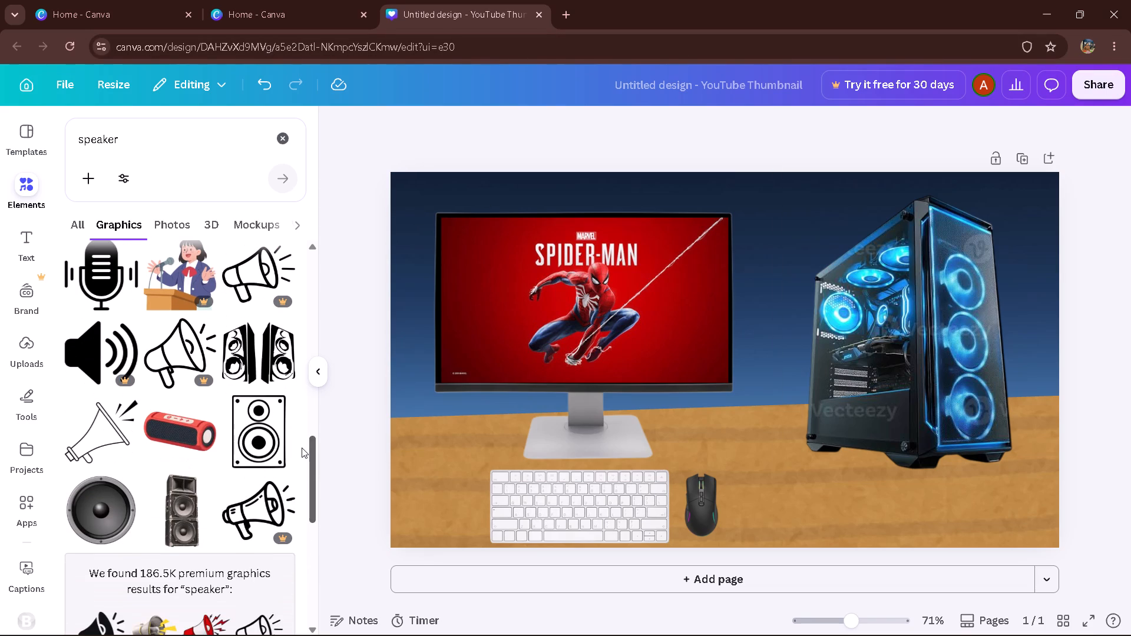
{"action": "left_click_drag", "start_coordinate": [302, 448], "coordinate": [302, 453]}
{"action": "left_click", "coordinate": [186, 489]}
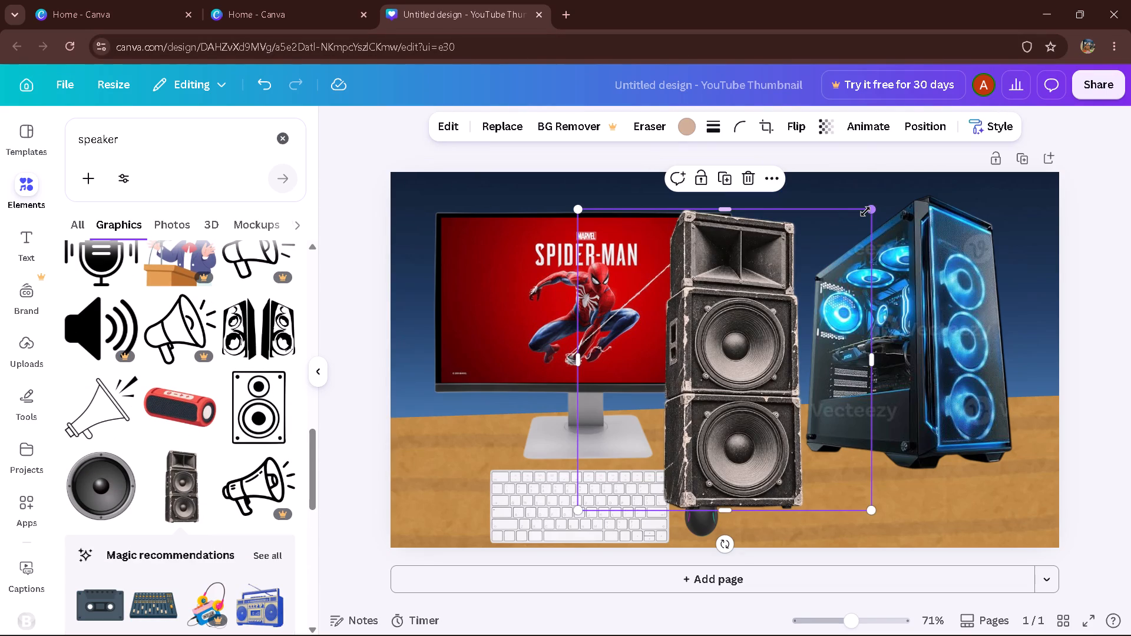
Shrink the speaker tower to less than half its size and stand it on the desk between the monitor and PC tower.
{"action": "left_click_drag", "start_coordinate": [865, 211], "coordinate": [688, 347]}
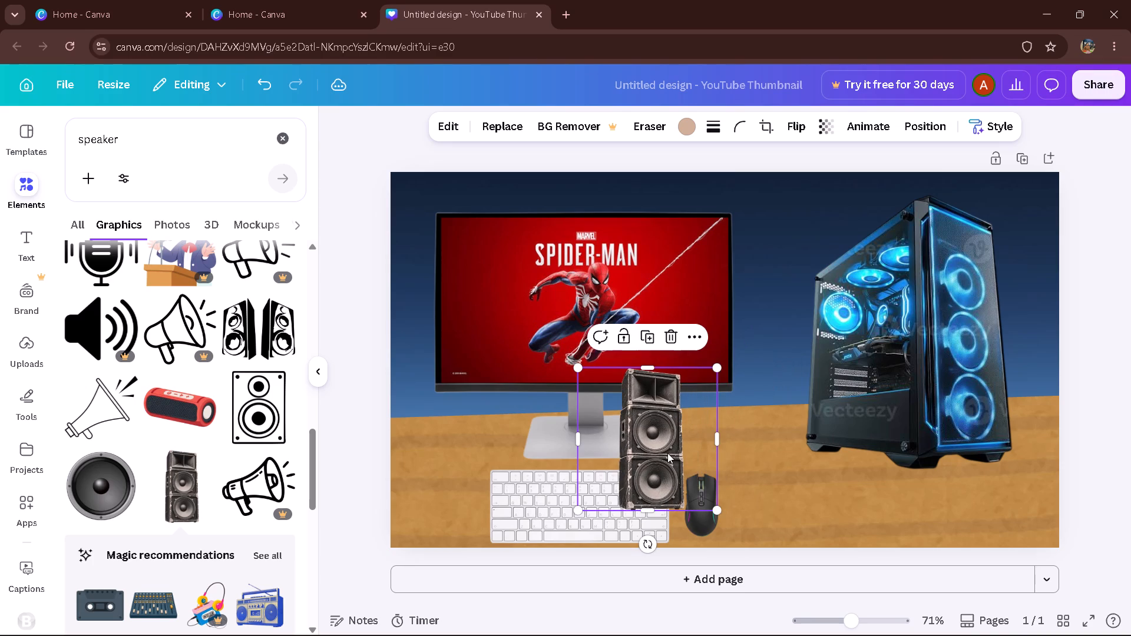
{"action": "left_click_drag", "start_coordinate": [667, 453], "coordinate": [815, 425]}
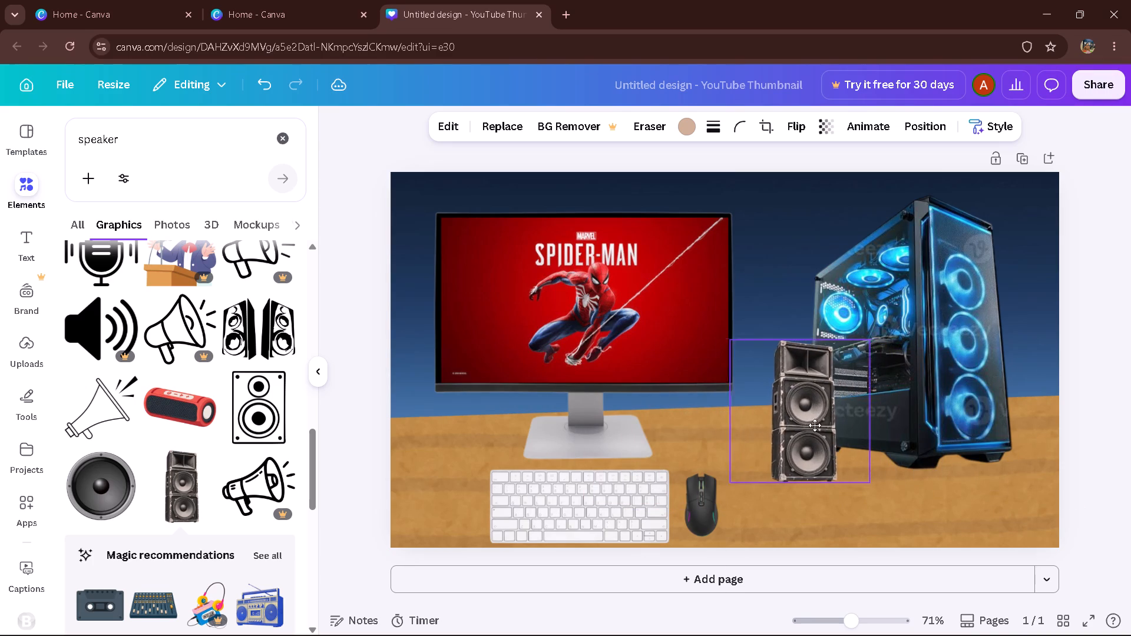
{"action": "left_click_drag", "start_coordinate": [815, 425], "coordinate": [794, 399]}
{"action": "left_click_drag", "start_coordinate": [845, 314], "coordinate": [807, 314]}
{"action": "left_click_drag", "start_coordinate": [783, 422], "coordinate": [781, 407]}
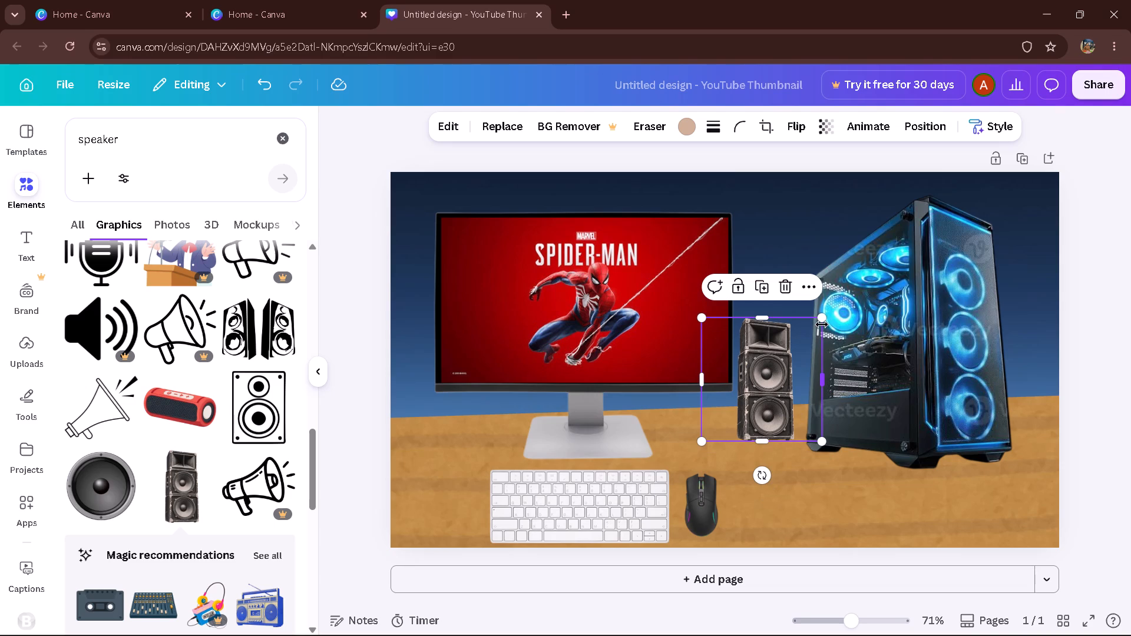
{"action": "left_click_drag", "start_coordinate": [822, 322], "coordinate": [807, 337]}
{"action": "left_click_drag", "start_coordinate": [755, 404], "coordinate": [762, 404]}
Duplicate the speaker, place the copy left of the monitor at the page's edge, and nudge the other one toward the PC.
{"action": "key", "text": "ctrl+c"}
{"action": "key", "text": "ctrl+v"}
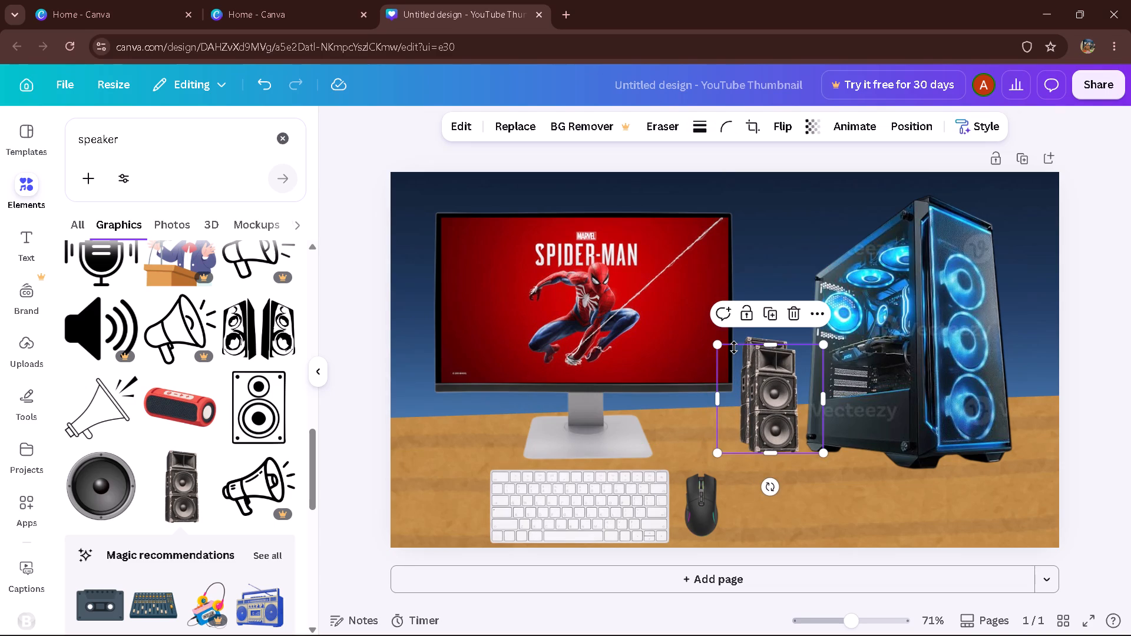
{"action": "left_click_drag", "start_coordinate": [770, 404], "coordinate": [454, 397]}
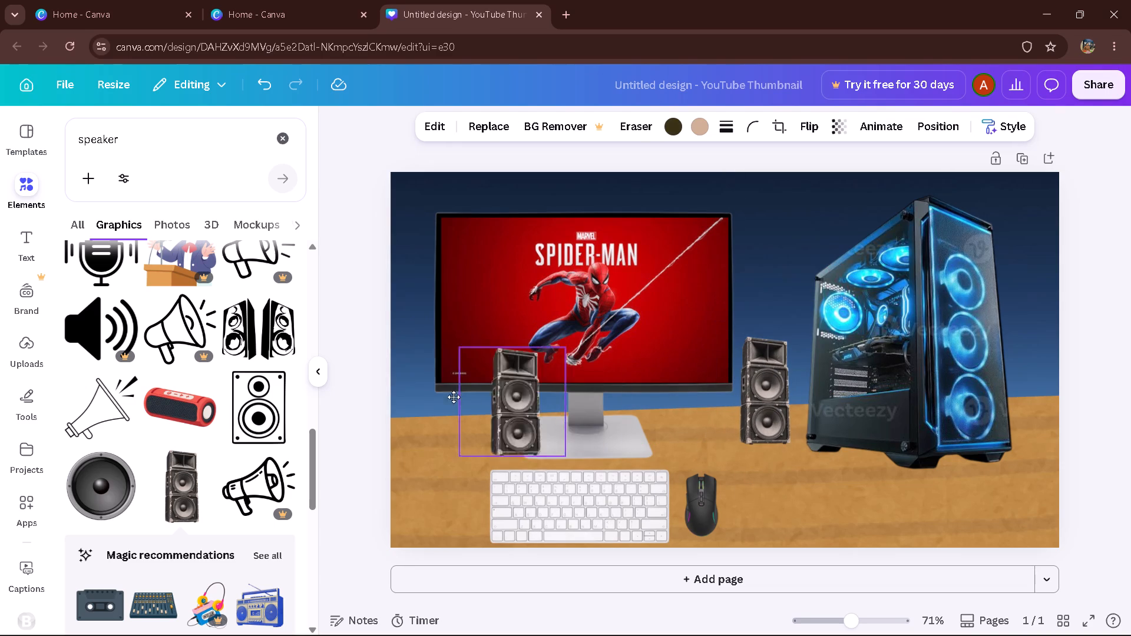
{"action": "left_click_drag", "start_coordinate": [454, 397], "coordinate": [402, 396]}
{"action": "left_click_drag", "start_coordinate": [760, 389], "coordinate": [768, 386]}
Move the PC tower further toward the page's right edge, clear of the speaker beside the monitor.
{"action": "left_click", "coordinate": [948, 332]}
{"action": "left_click_drag", "start_coordinate": [944, 363], "coordinate": [958, 358]}
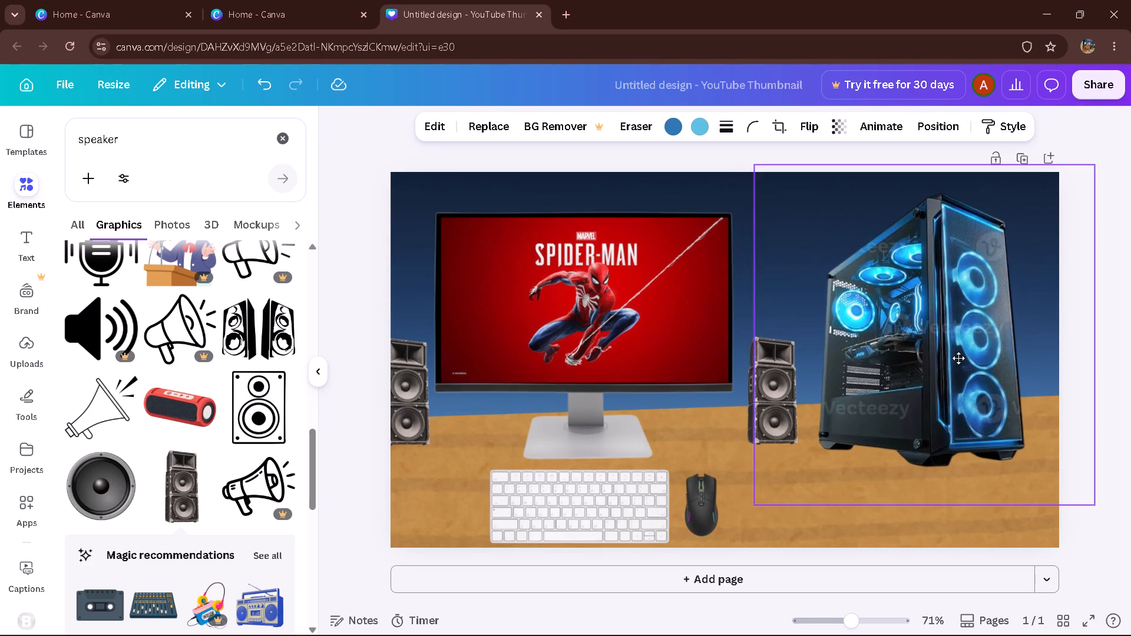
{"action": "left_click_drag", "start_coordinate": [958, 358], "coordinate": [968, 358]}
{"action": "left_click_drag", "start_coordinate": [778, 383], "coordinate": [802, 407]}
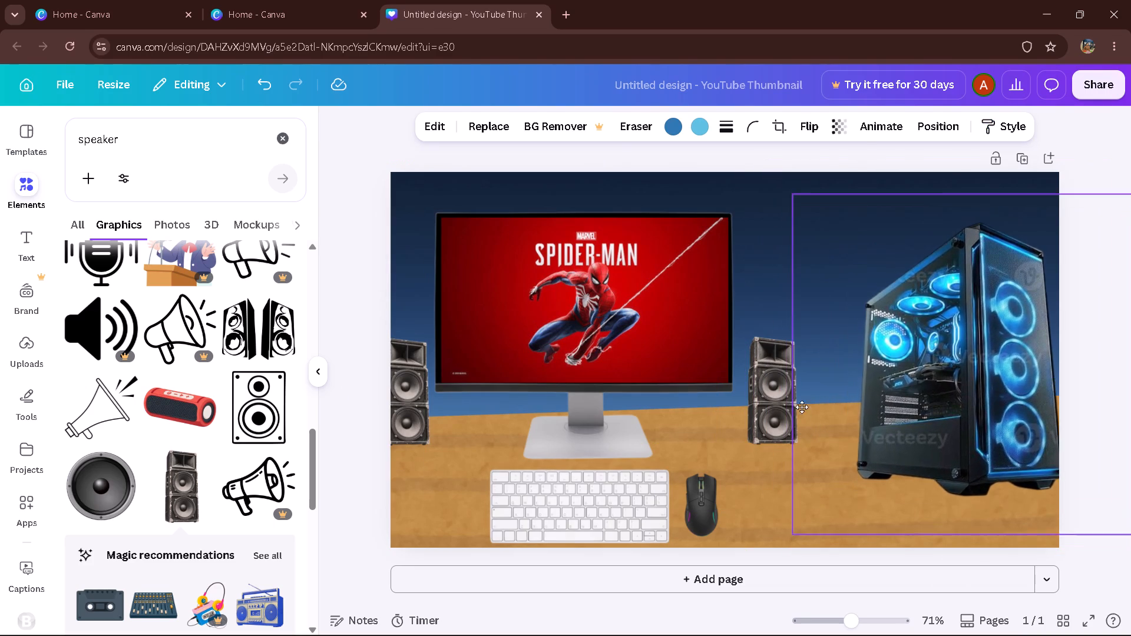
{"action": "left_click_drag", "start_coordinate": [802, 407], "coordinate": [786, 392]}
Move the speaker between the monitor and PC down to the page's bottom edge, beside the mouse.
{"action": "left_click_drag", "start_coordinate": [742, 410], "coordinate": [758, 541]}
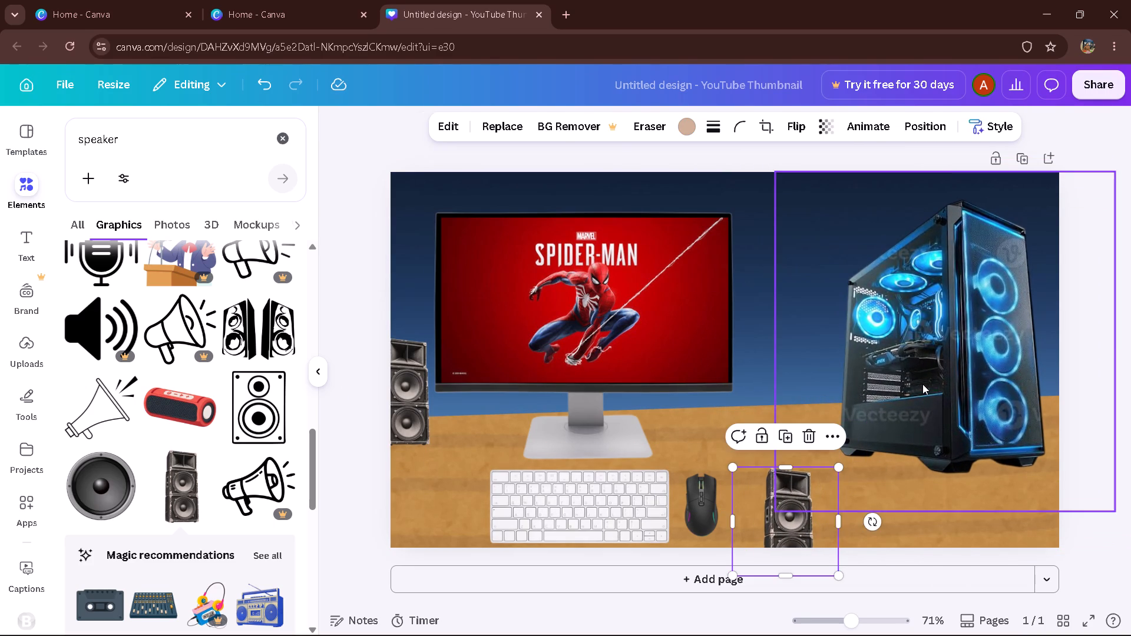
{"action": "left_click", "coordinate": [922, 384]}
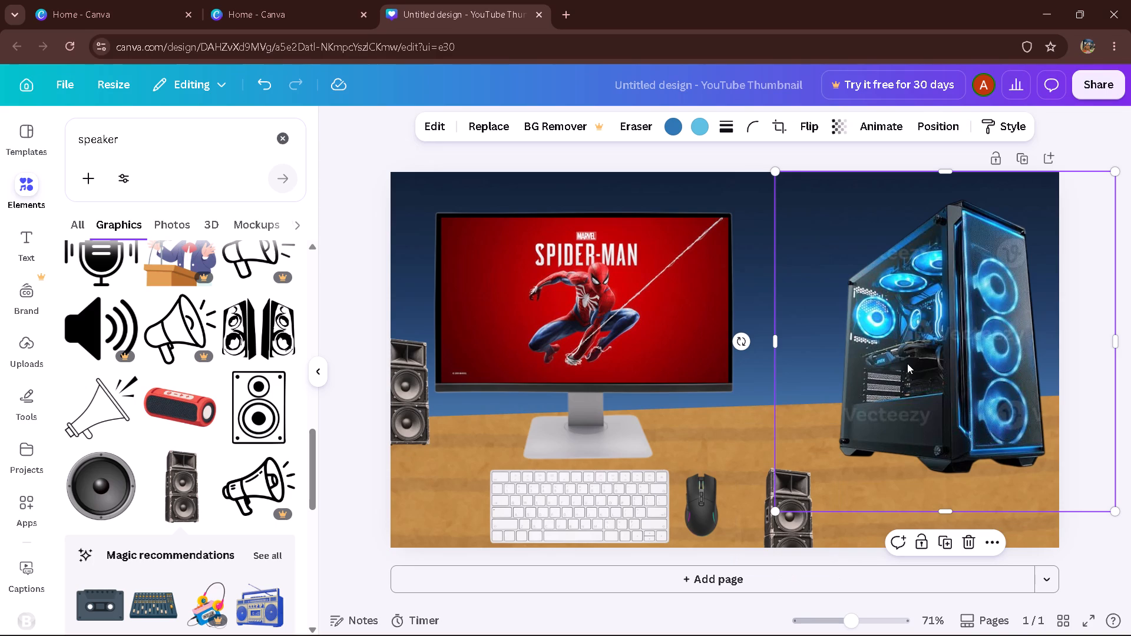
Move the Spider-Man picture off the monitor down over the keyboard, and shift the monitor closer to the PC tower.
{"action": "left_click", "coordinate": [569, 289]}
{"action": "left_click_drag", "start_coordinate": [564, 299], "coordinate": [502, 430]}
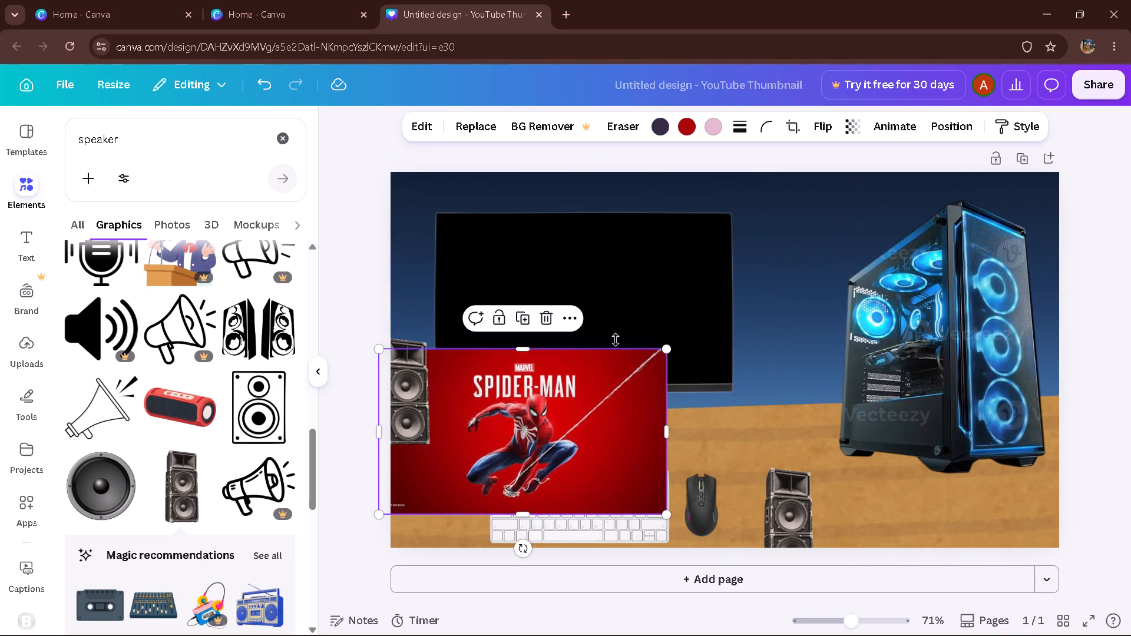
{"action": "left_click", "coordinate": [649, 286]}
{"action": "left_click_drag", "start_coordinate": [634, 293], "coordinate": [704, 296]}
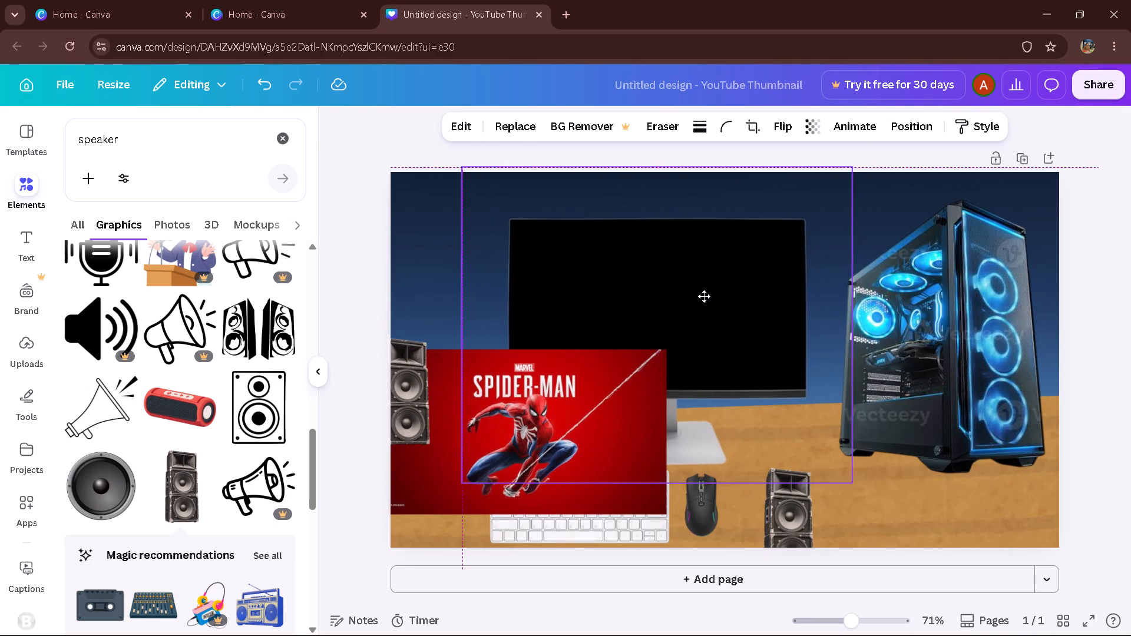
{"action": "left_click_drag", "start_coordinate": [704, 296], "coordinate": [673, 291]}
Stand the speaker from beside the mouse between the monitor and PC tower, shifting the monitor slightly away to make room.
{"action": "left_click_drag", "start_coordinate": [778, 512], "coordinate": [788, 386]}
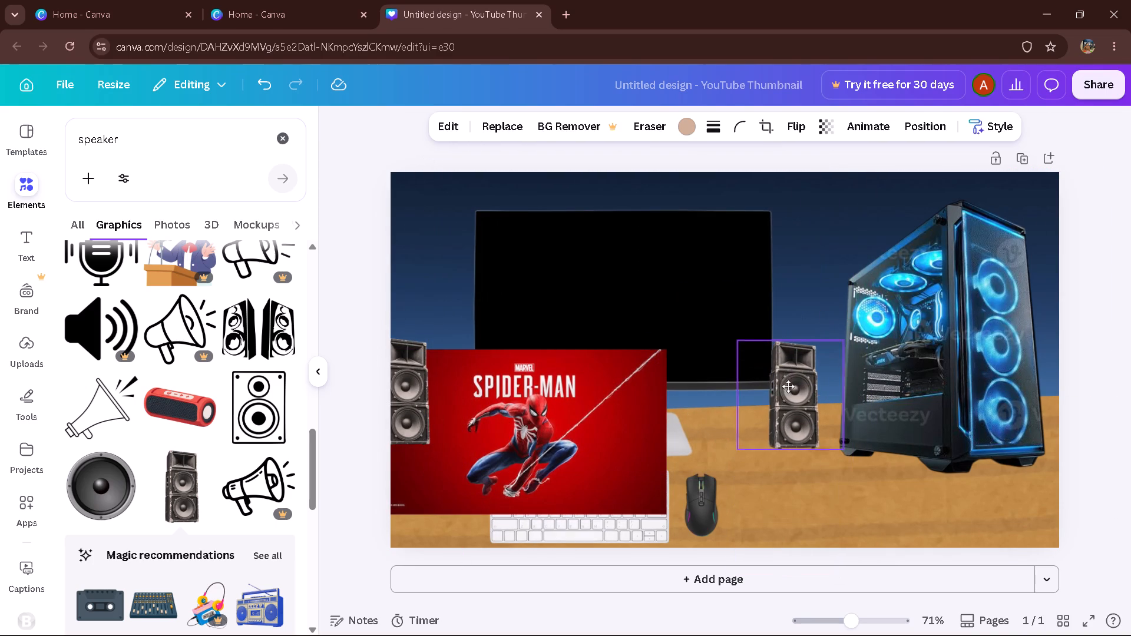
{"action": "left_click_drag", "start_coordinate": [788, 386], "coordinate": [791, 386]}
{"action": "left_click_drag", "start_coordinate": [677, 289], "coordinate": [663, 289]}
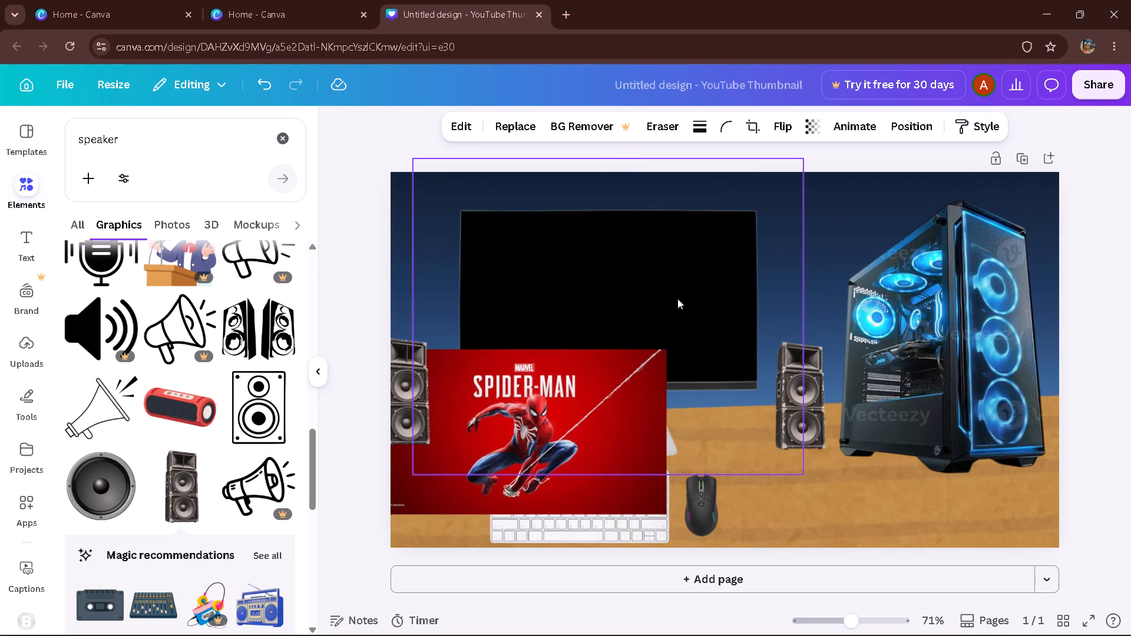
{"action": "left_click_drag", "start_coordinate": [830, 396], "coordinate": [829, 386]}
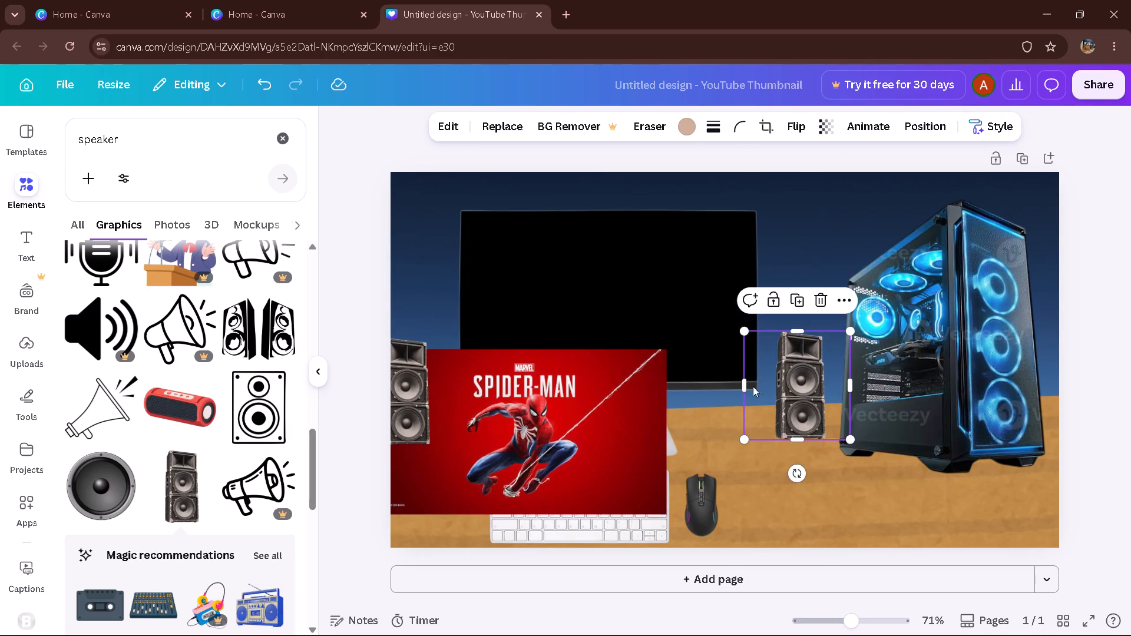
Place the Spider-Man picture back over the monitor so it fills the black screen.
{"action": "left_click_drag", "start_coordinate": [585, 450], "coordinate": [670, 317]}
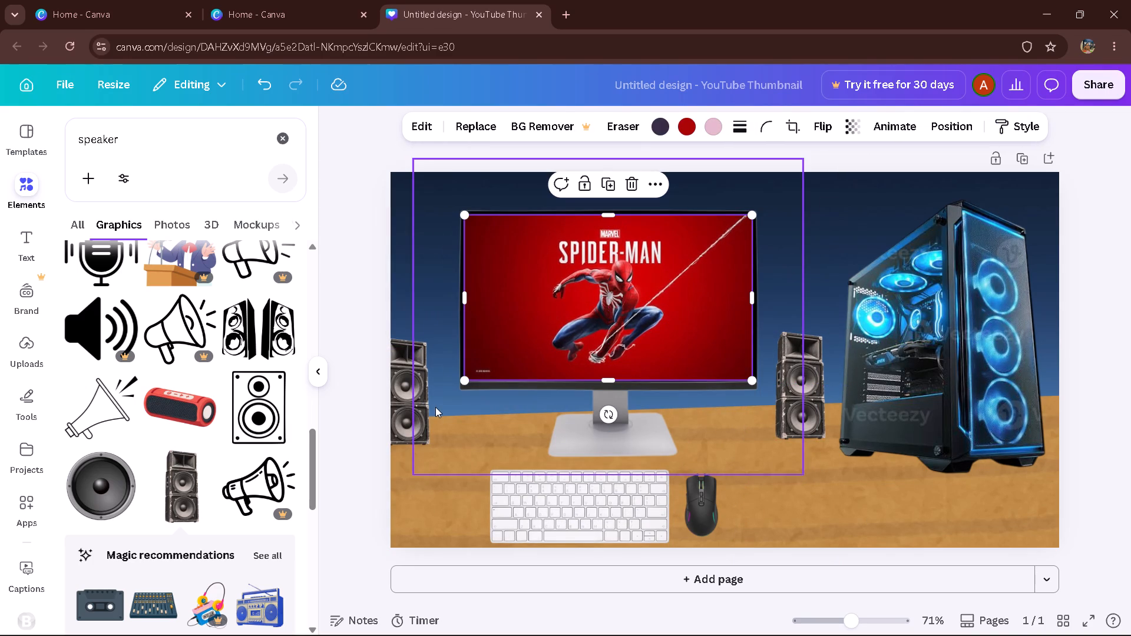
Move the speaker at the page's edge inward and slightly up, so it stands fully visible beside the monitor.
{"action": "left_click_drag", "start_coordinate": [435, 407], "coordinate": [453, 386]}
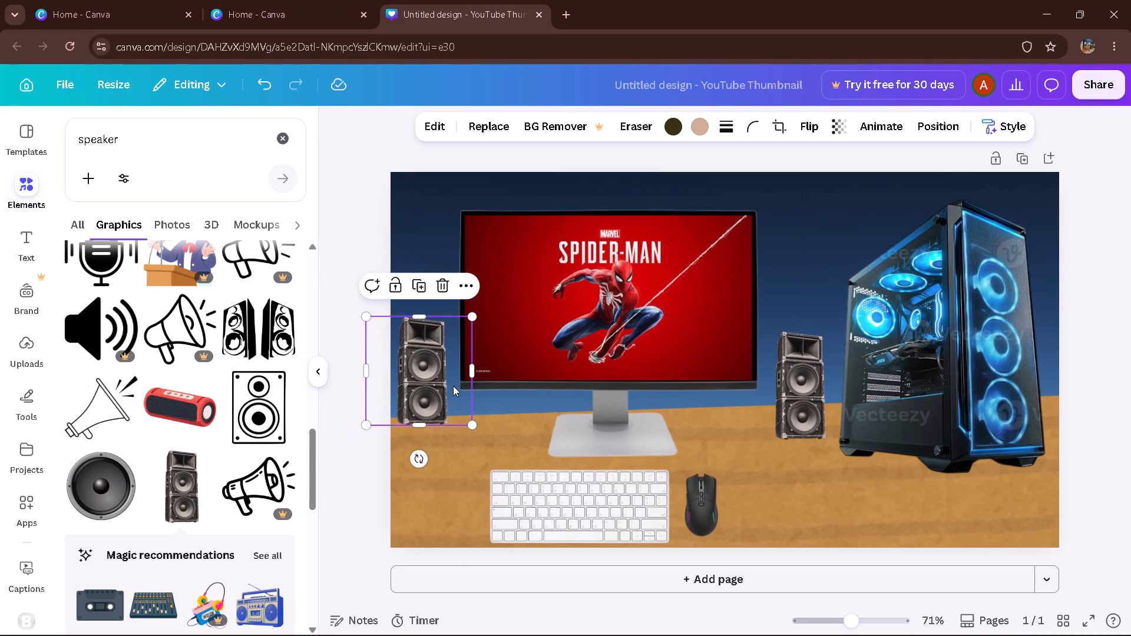
Nudge the monitor slightly toward the PC tower and realign the Spider-Man picture within its screen.
{"action": "left_click", "coordinate": [634, 422]}
{"action": "left_click_drag", "start_coordinate": [616, 425], "coordinate": [626, 425]}
{"action": "left_click_drag", "start_coordinate": [626, 307], "coordinate": [626, 304]}
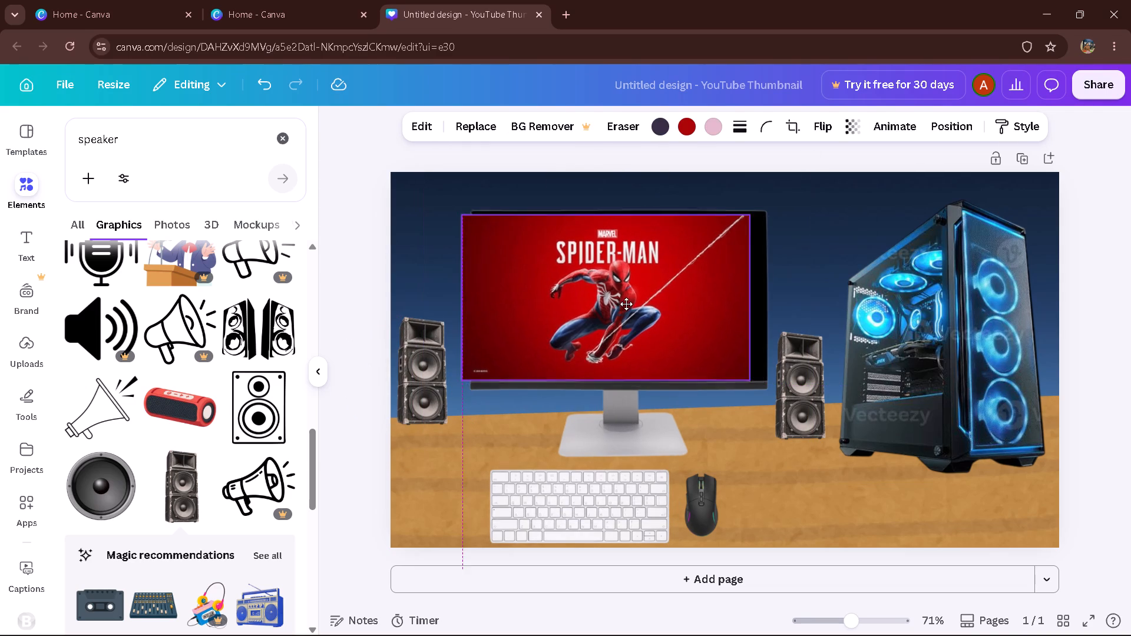
{"action": "left_click_drag", "start_coordinate": [626, 304], "coordinate": [637, 309]}
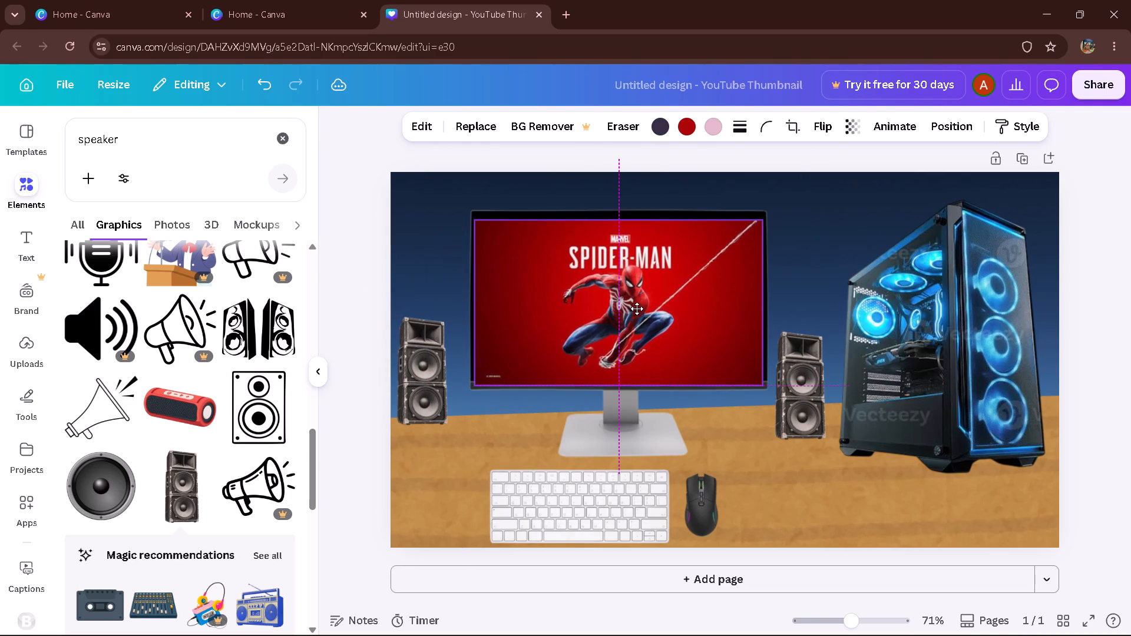
{"action": "left_click_drag", "start_coordinate": [637, 309], "coordinate": [637, 306]}
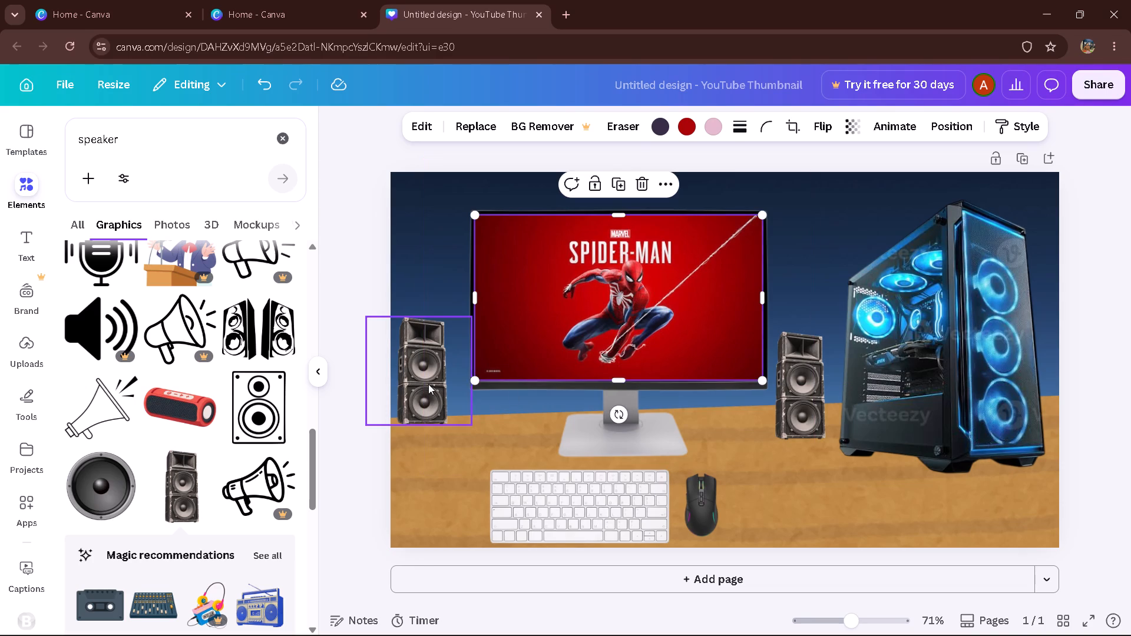
Lower the speaker left of the monitor slightly and bring it a little closer to the monitor.
{"action": "left_click_drag", "start_coordinate": [428, 384], "coordinate": [435, 393]}
{"action": "double_click", "coordinate": [1105, 312]}
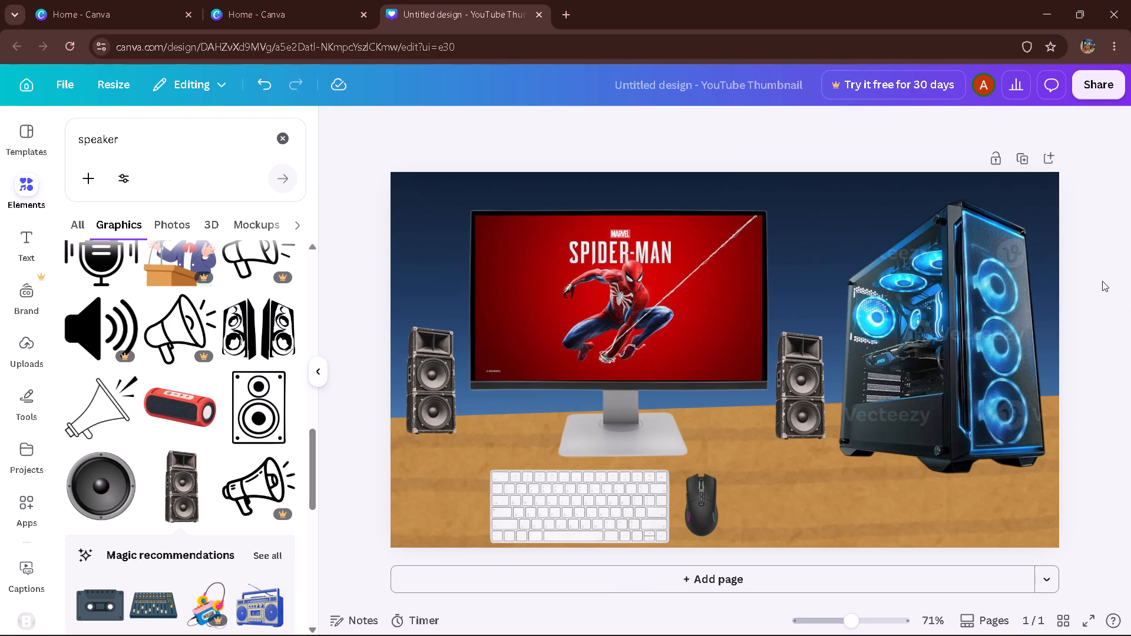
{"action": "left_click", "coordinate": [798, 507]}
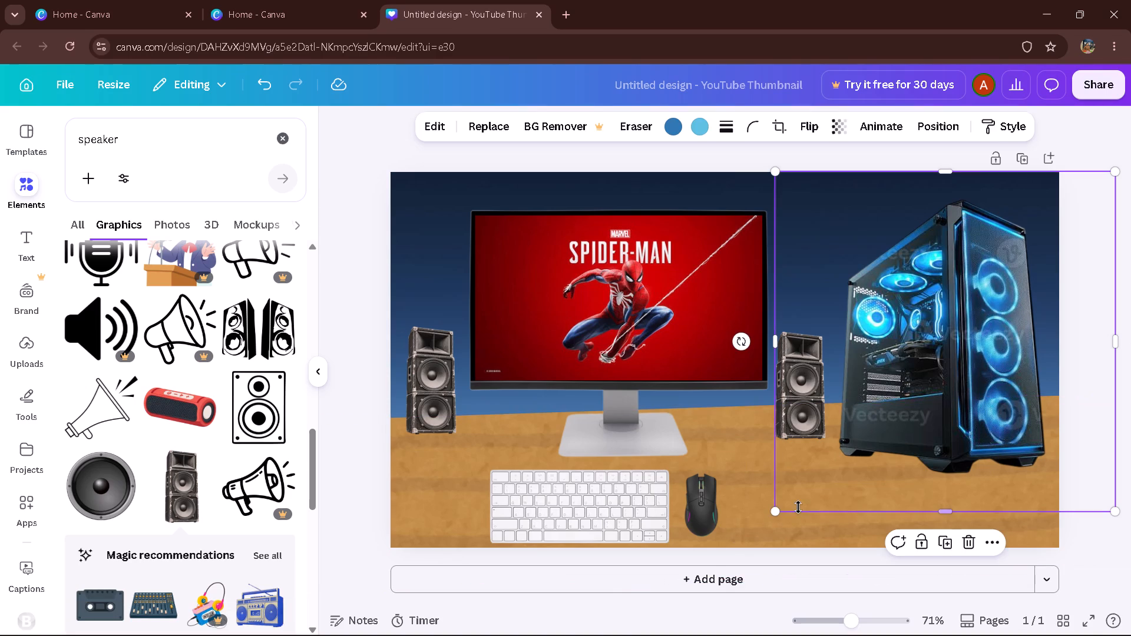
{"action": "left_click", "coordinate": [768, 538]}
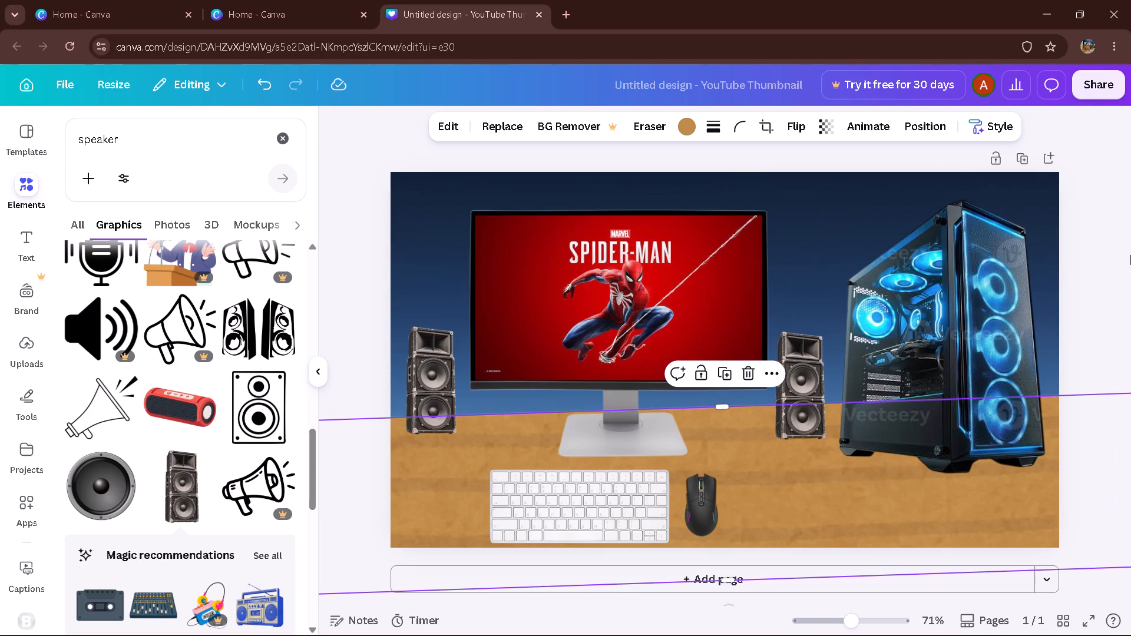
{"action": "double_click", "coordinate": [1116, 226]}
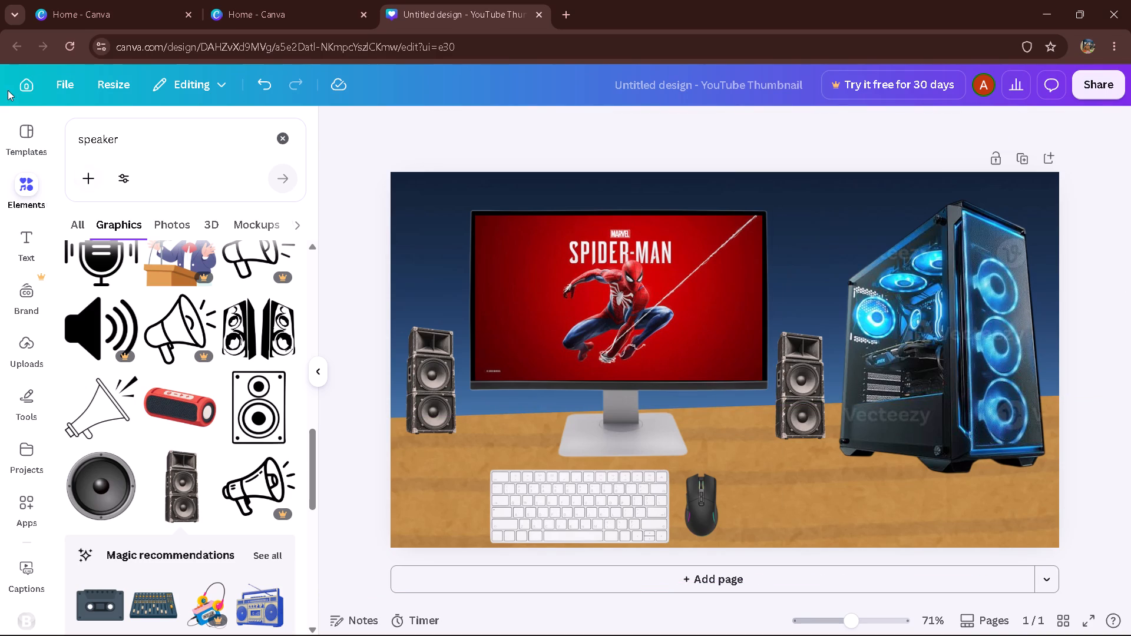
Search the elements for "black shadow" and show all the graphics results.
{"action": "left_click", "coordinate": [285, 134]}
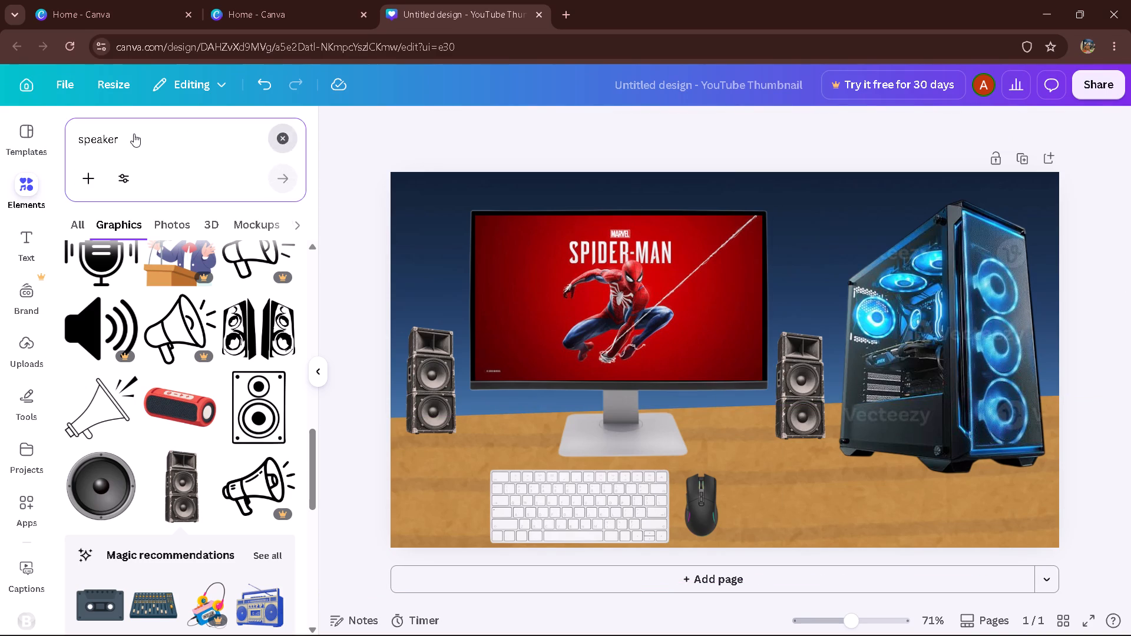
{"action": "left_click", "coordinate": [134, 134]}
{"action": "type", "text": "black shadow"}
{"action": "key", "text": "Return"}
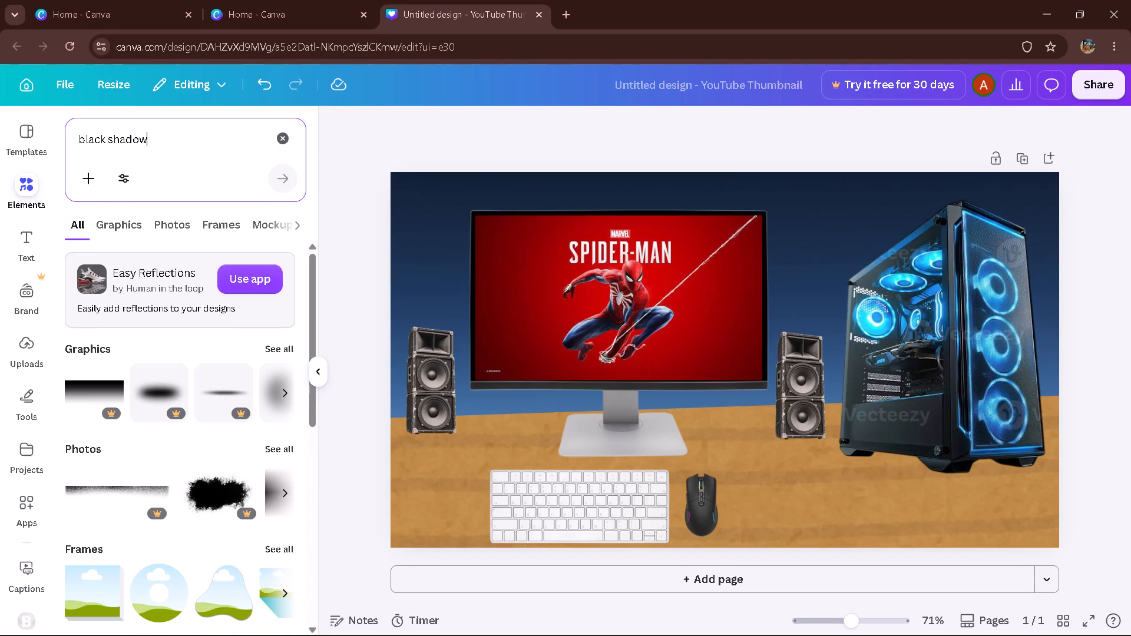
{"action": "left_click", "coordinate": [286, 350]}
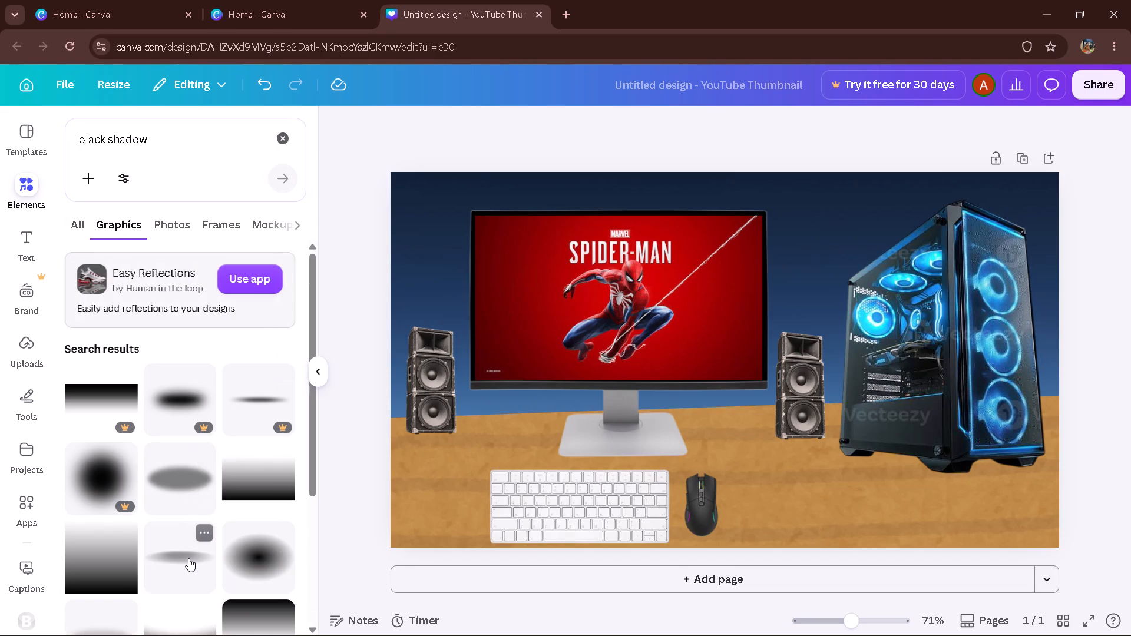
Add the faint, blurred grey oval shadow graphic and shrink it to less than half its width.
{"action": "left_click_drag", "start_coordinate": [309, 432], "coordinate": [309, 494]}
{"action": "left_click", "coordinate": [98, 540]}
{"action": "left_click_drag", "start_coordinate": [827, 391], "coordinate": [840, 409]}
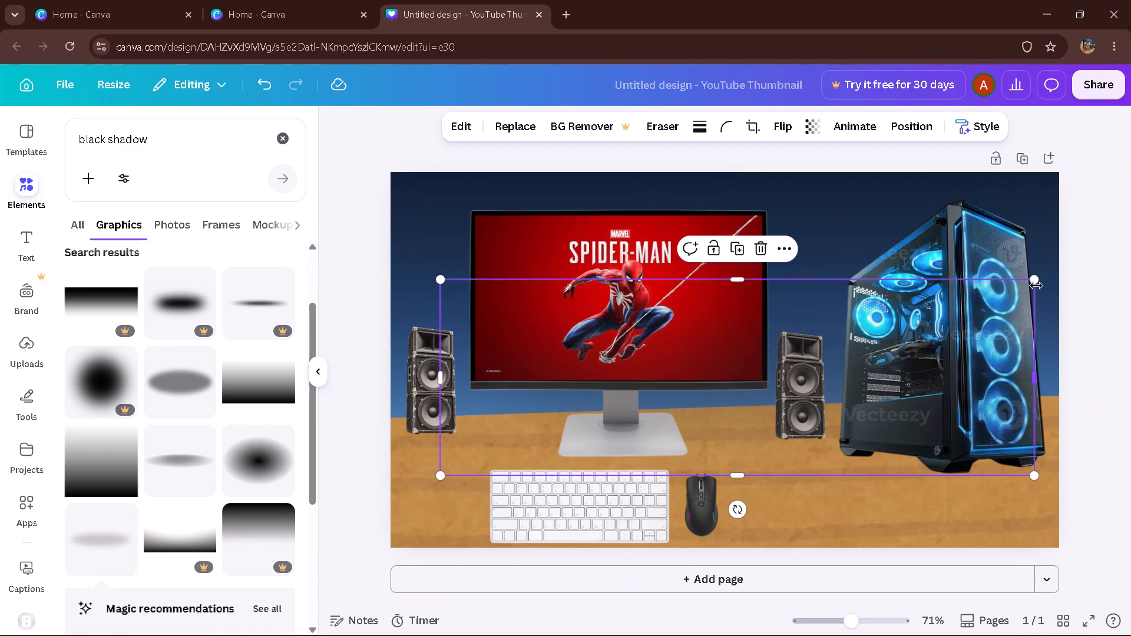
{"action": "left_click_drag", "start_coordinate": [1036, 276], "coordinate": [660, 383]}
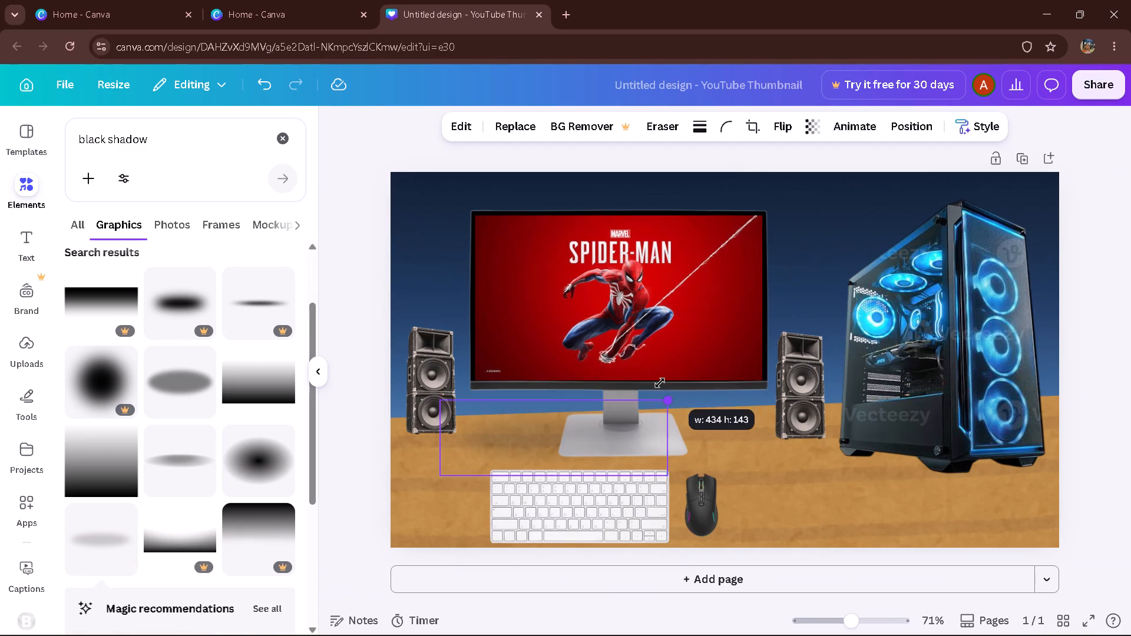
{"action": "left_click_drag", "start_coordinate": [660, 383], "coordinate": [657, 383]}
{"action": "left_click_drag", "start_coordinate": [654, 383], "coordinate": [642, 386]}
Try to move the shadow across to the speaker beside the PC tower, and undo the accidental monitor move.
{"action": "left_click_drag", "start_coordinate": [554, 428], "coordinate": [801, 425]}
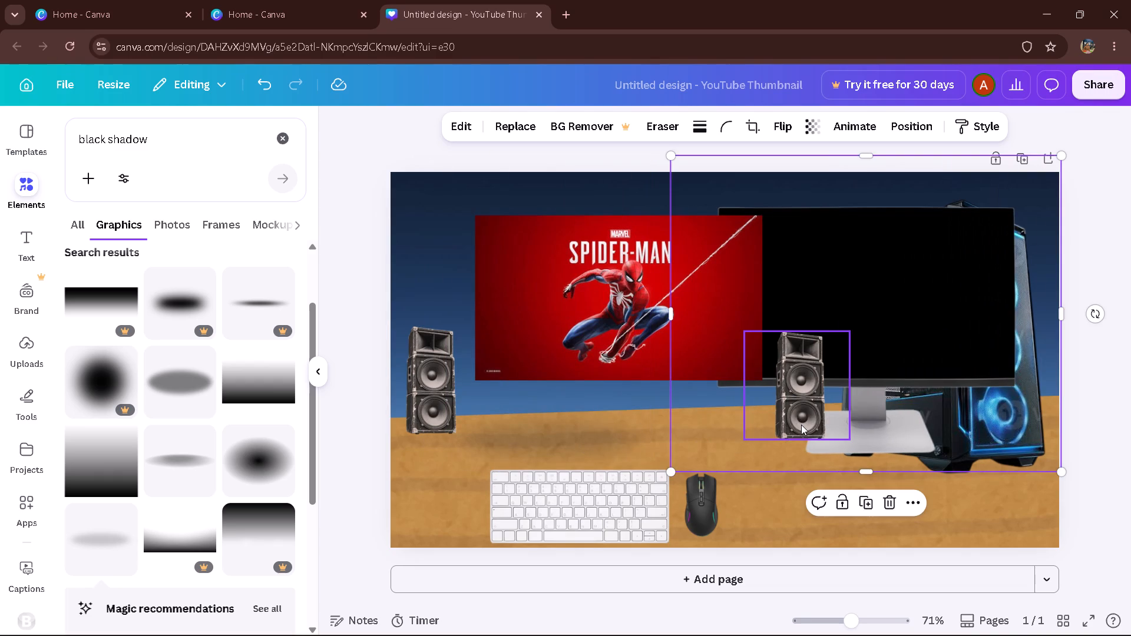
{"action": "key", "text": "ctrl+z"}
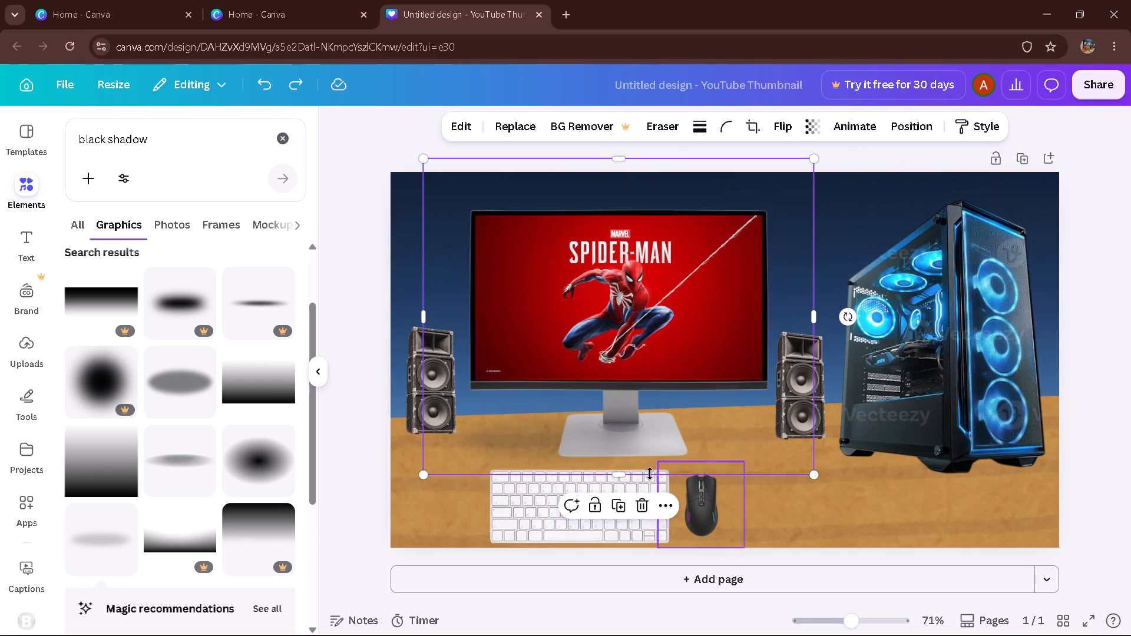
Move the shadow to the base of the PC tower and enlarge it by about a third to span the case.
{"action": "left_click", "coordinate": [618, 463]}
{"action": "left_click_drag", "start_coordinate": [562, 458], "coordinate": [616, 453]}
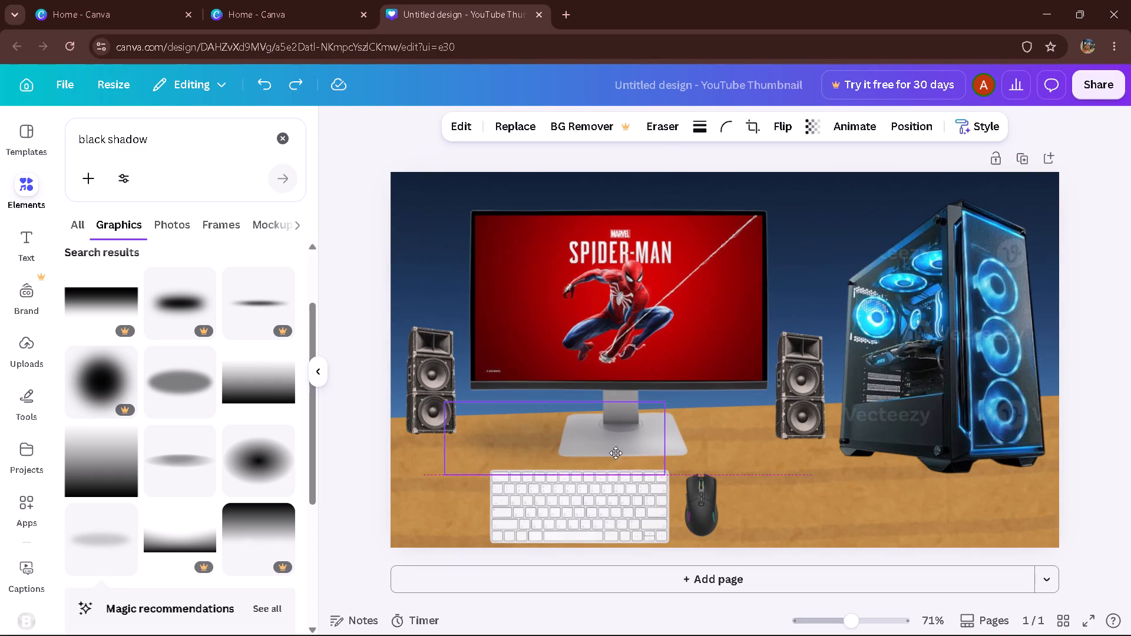
{"action": "left_click_drag", "start_coordinate": [616, 453], "coordinate": [941, 468]}
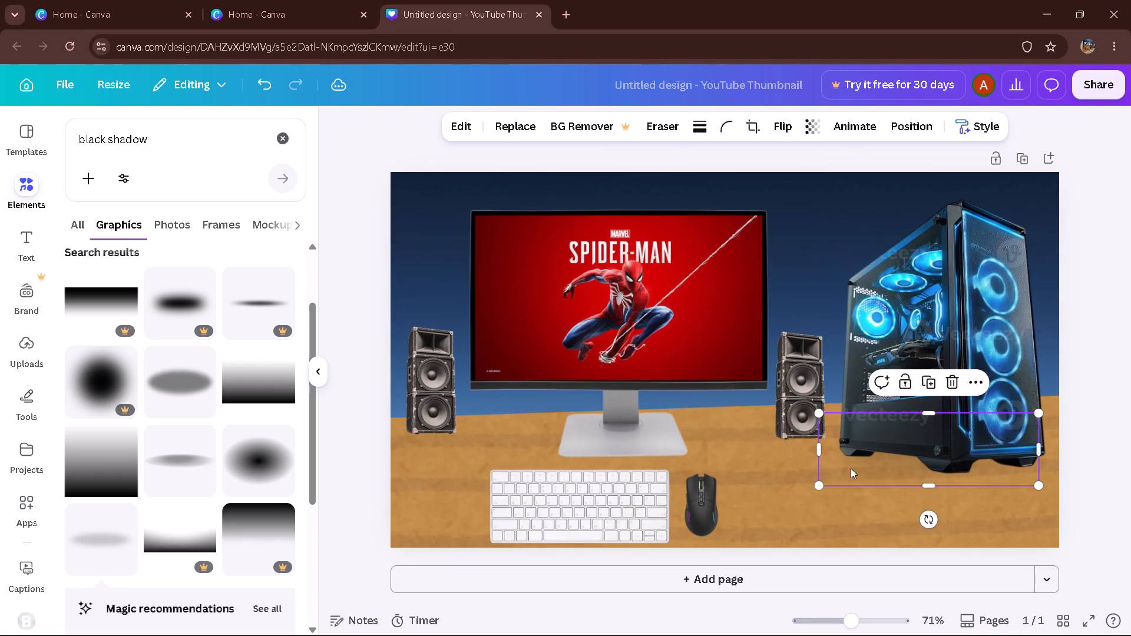
{"action": "left_click_drag", "start_coordinate": [822, 483], "coordinate": [745, 483]}
{"action": "left_click_drag", "start_coordinate": [878, 469], "coordinate": [904, 463]}
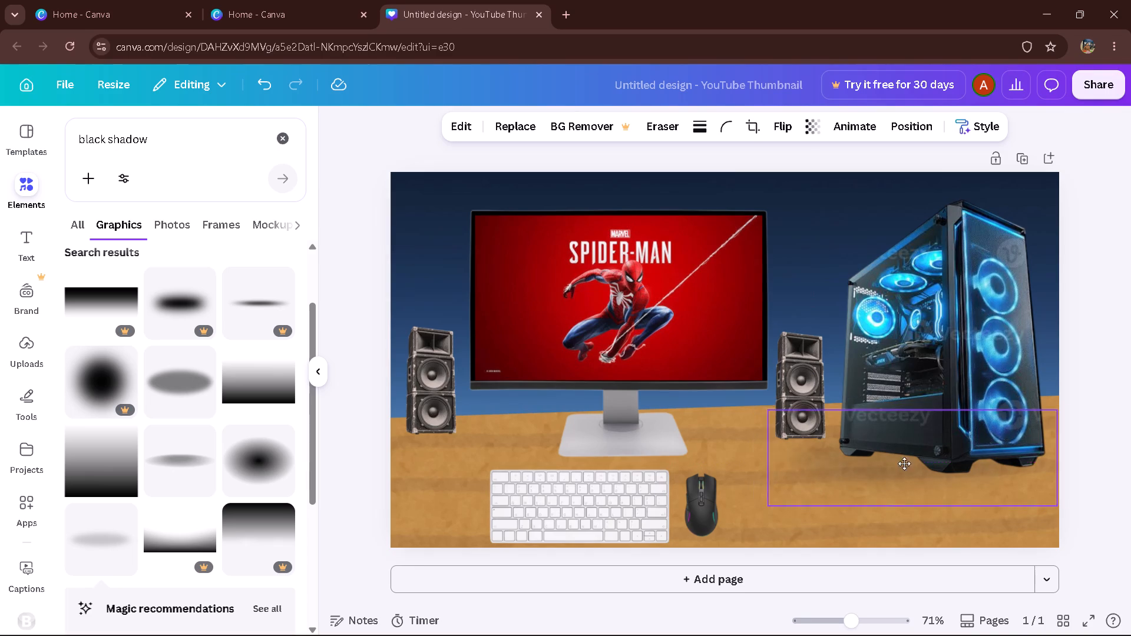
{"action": "left_click_drag", "start_coordinate": [904, 463], "coordinate": [927, 456]}
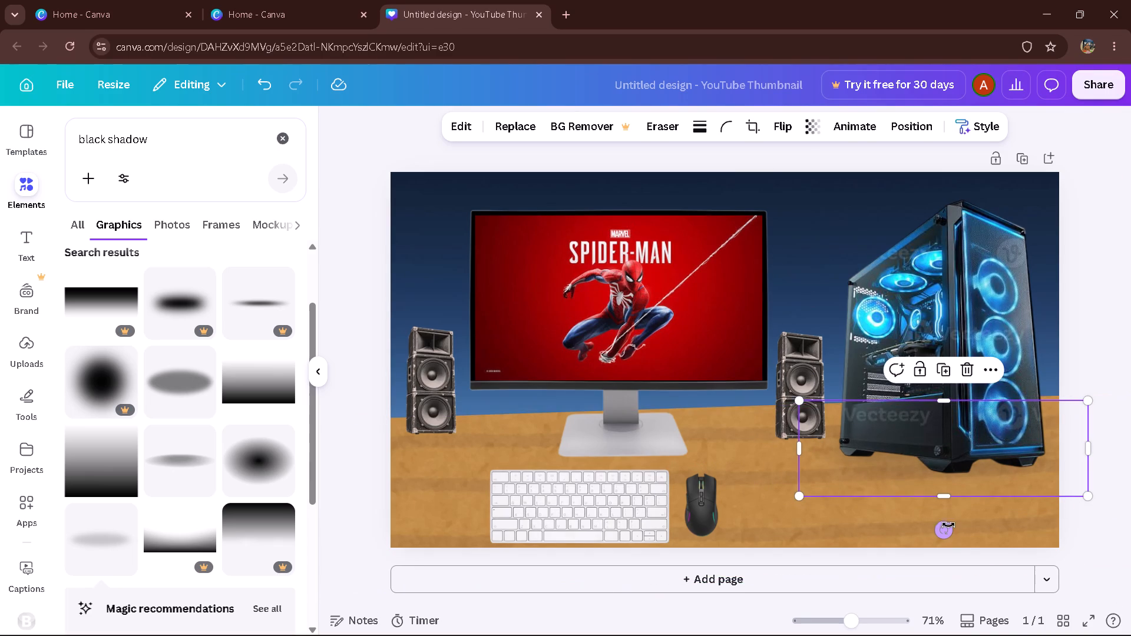
Tilt the shadow slightly clockwise and settle it along the bottom edge of the PC tower.
{"action": "left_click_drag", "start_coordinate": [941, 525], "coordinate": [935, 525]}
{"action": "left_click_drag", "start_coordinate": [943, 471], "coordinate": [951, 473]}
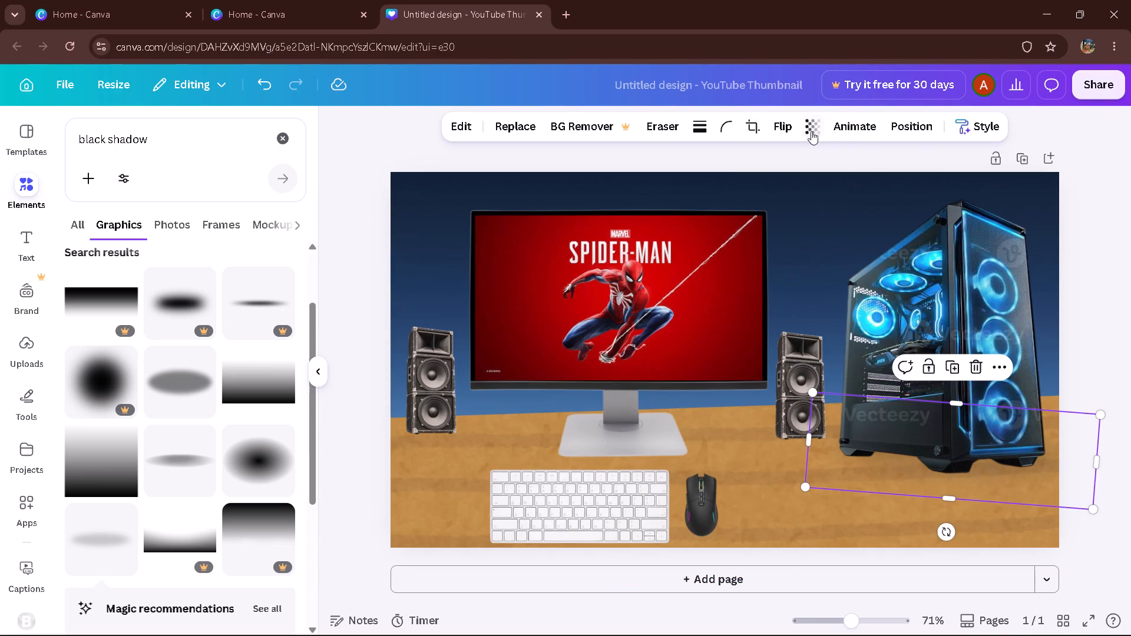
Lower the shadow's Transparency value slightly below 100.
{"action": "left_click", "coordinate": [827, 128]}
{"action": "left_click", "coordinate": [819, 128]}
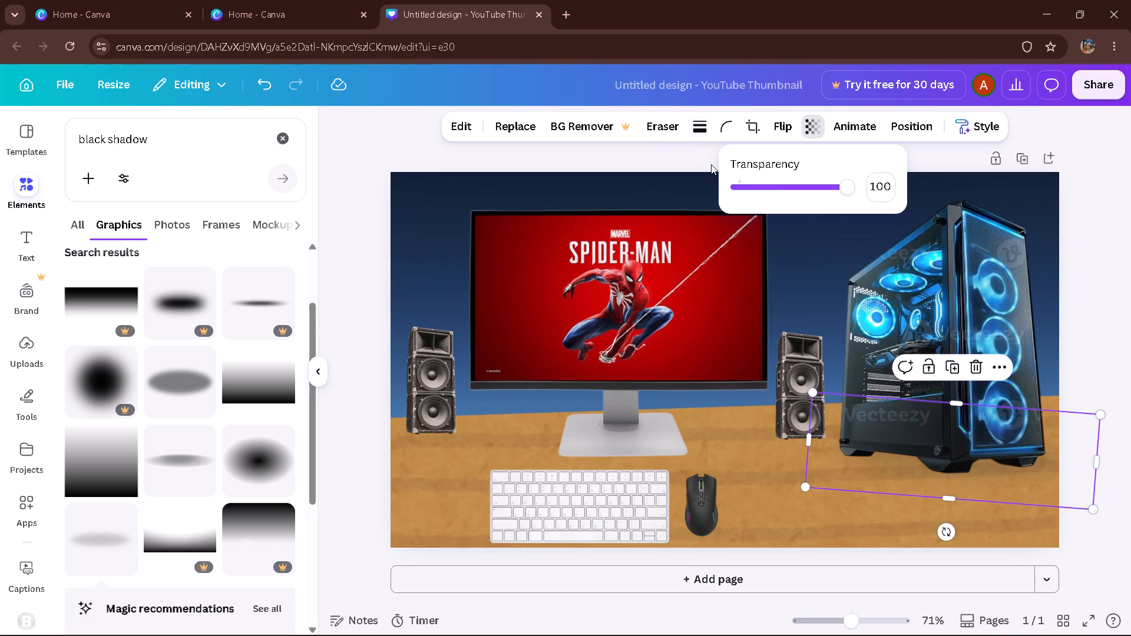
{"action": "left_click_drag", "start_coordinate": [840, 193], "coordinate": [832, 193]}
Reorder the layers so the shadow sits directly beneath the PC tower and above the wooden desk.
{"action": "left_click", "coordinate": [912, 126]}
{"action": "left_click_drag", "start_coordinate": [258, 252], "coordinate": [204, 337]}
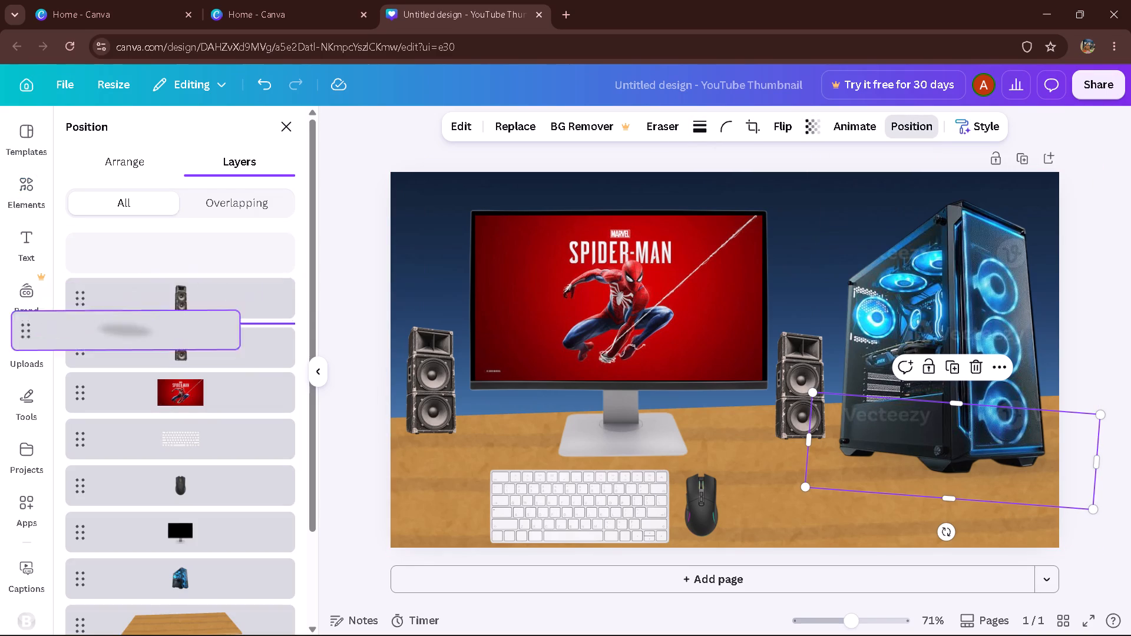
{"action": "left_click_drag", "start_coordinate": [204, 337], "coordinate": [271, 505]}
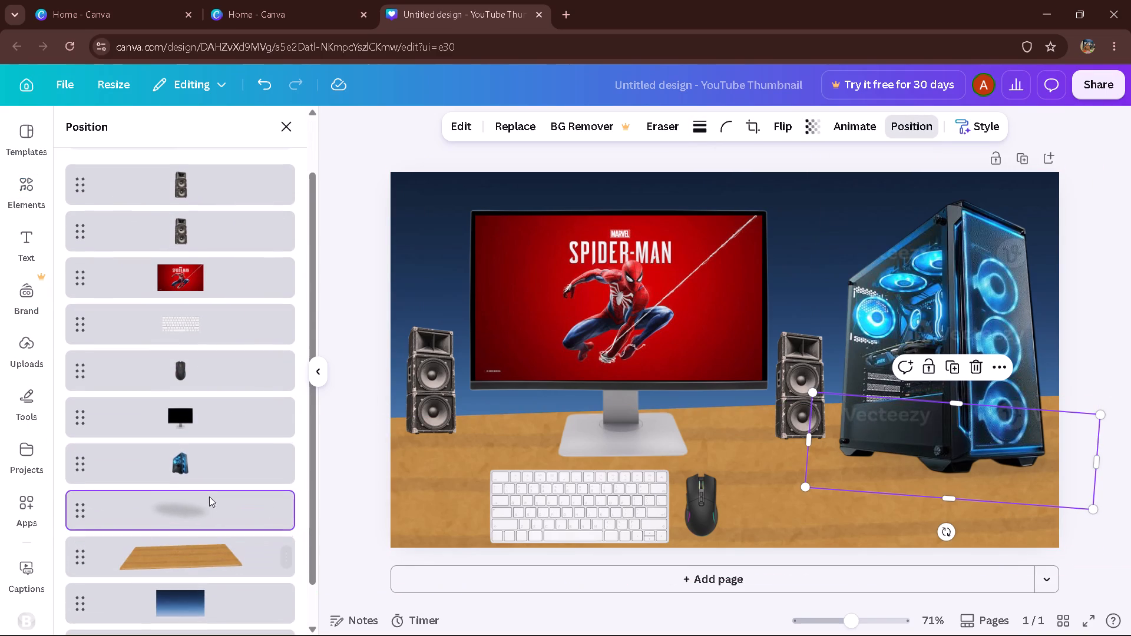
{"action": "triple_click", "coordinate": [1082, 270]}
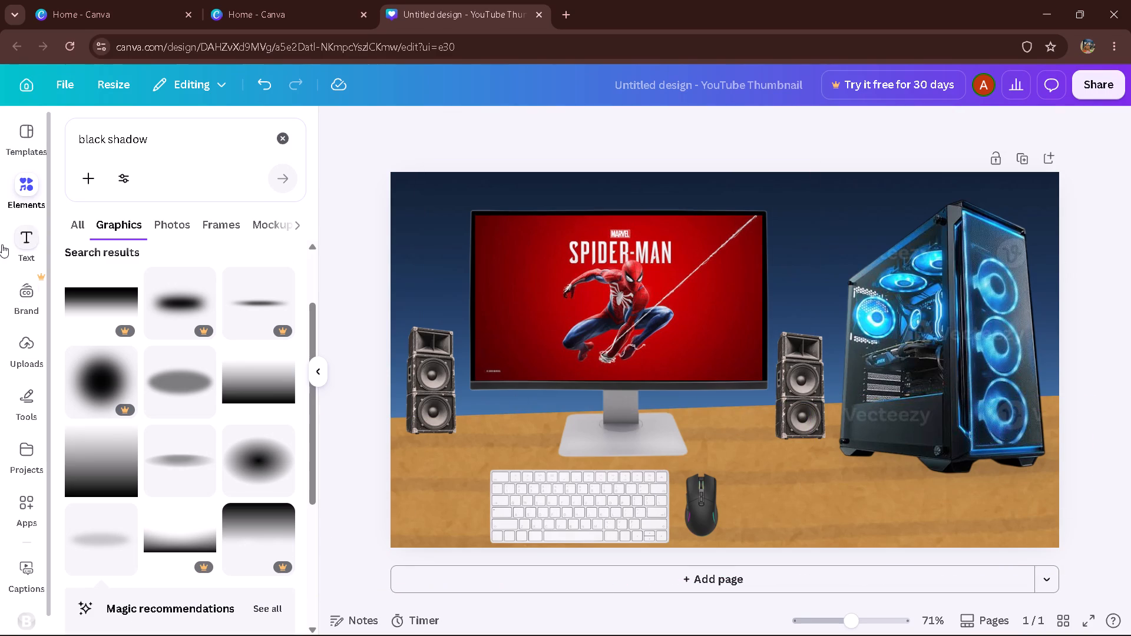
Add a text box reading "50k" and leave it selected.
{"action": "left_click", "coordinate": [22, 237]}
{"action": "left_click", "coordinate": [191, 190]}
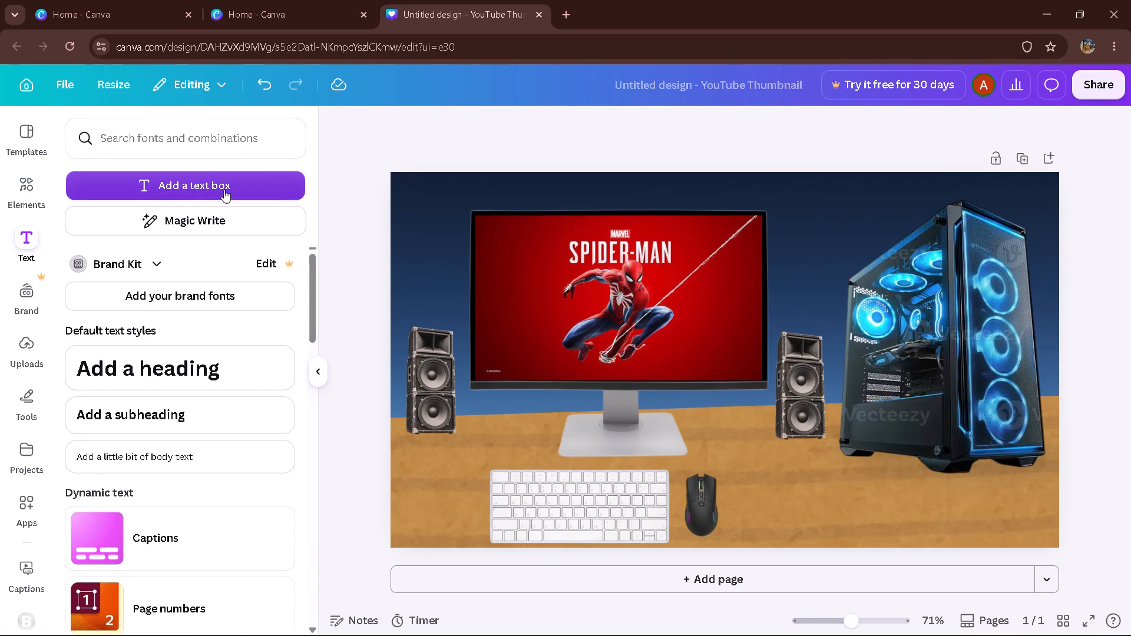
{"action": "key", "text": "BackSpace"}
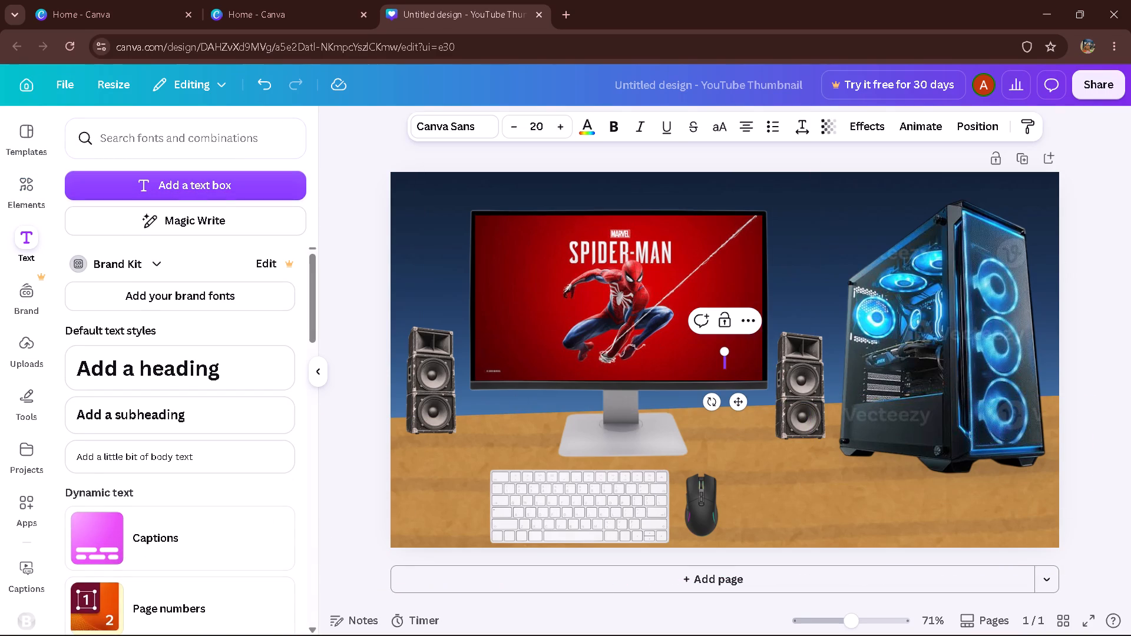
{"action": "type", "text": "50"}
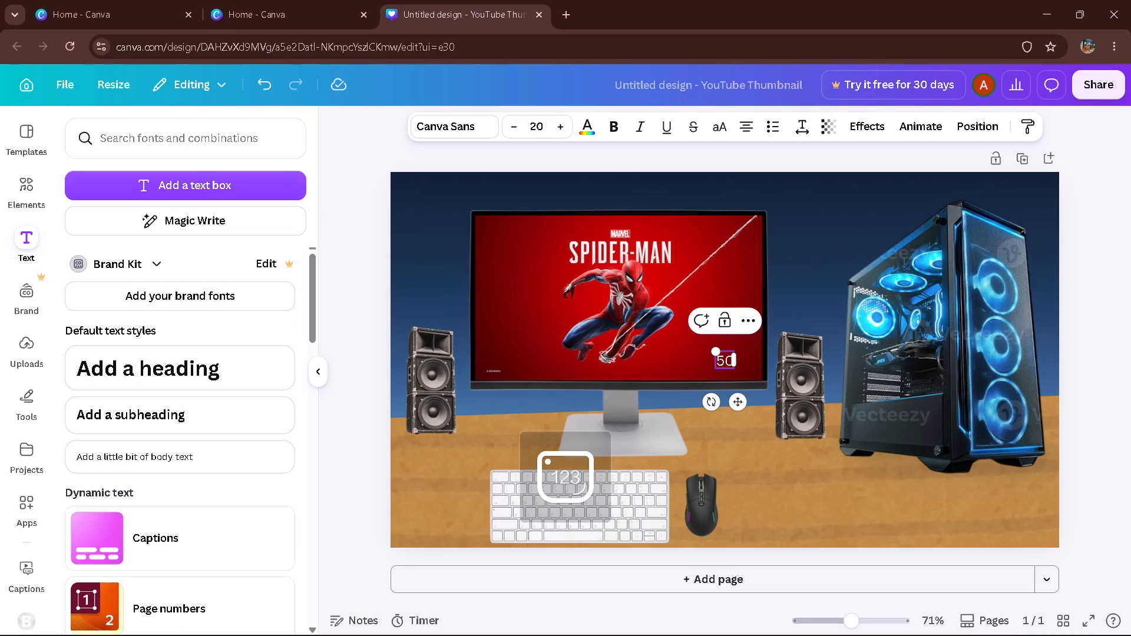
{"action": "key", "text": "k"}
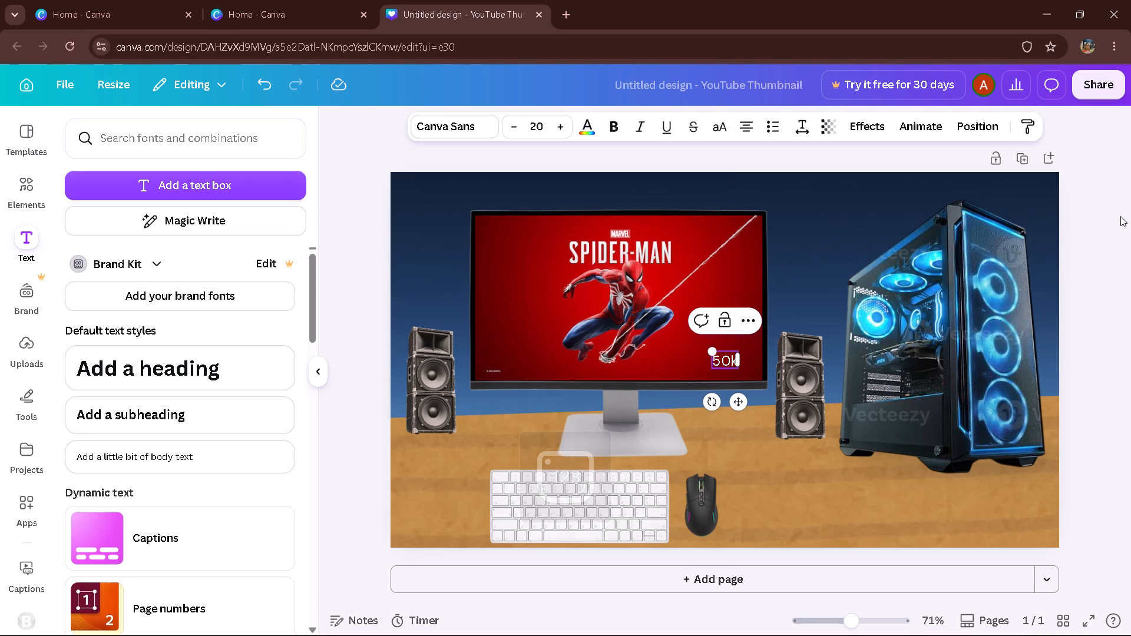
{"action": "triple_click", "coordinate": [1120, 216]}
{"action": "left_click", "coordinate": [726, 367]}
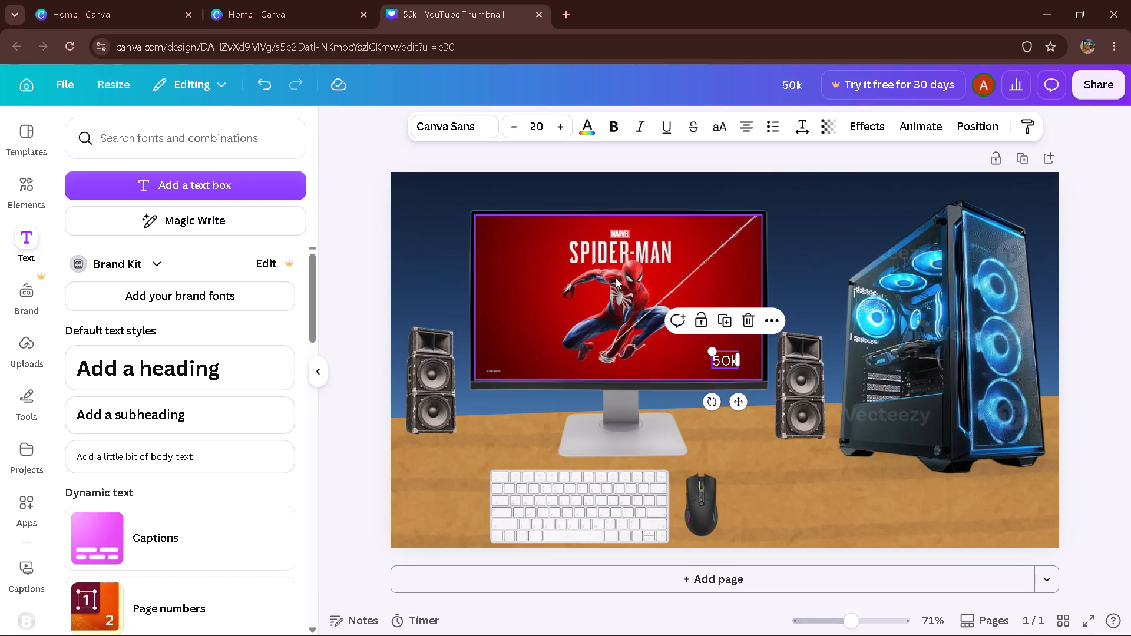
Enlarge the 50k text to font size 46 and change its font to Anton.
{"action": "left_click", "coordinate": [566, 128]}
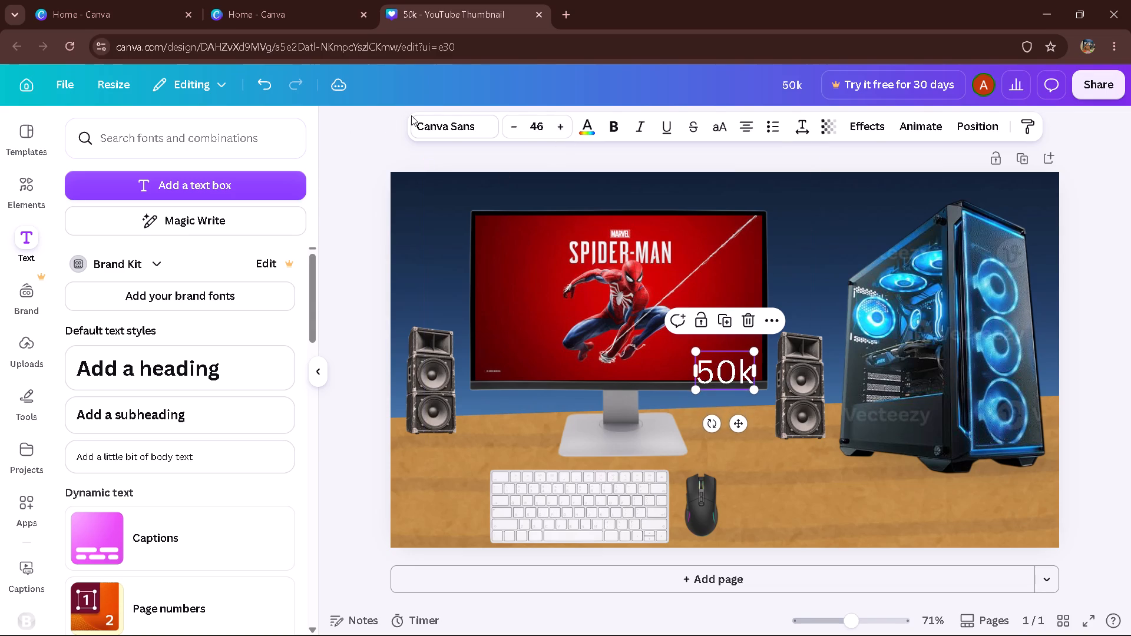
{"action": "left_click", "coordinate": [426, 115]}
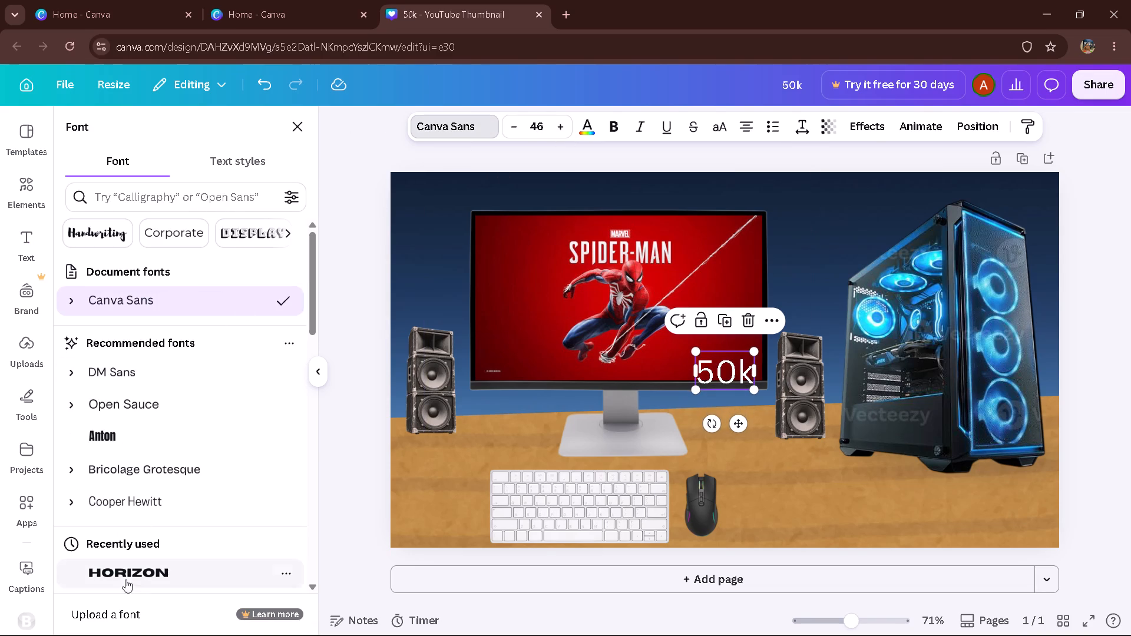
{"action": "left_click", "coordinate": [154, 438]}
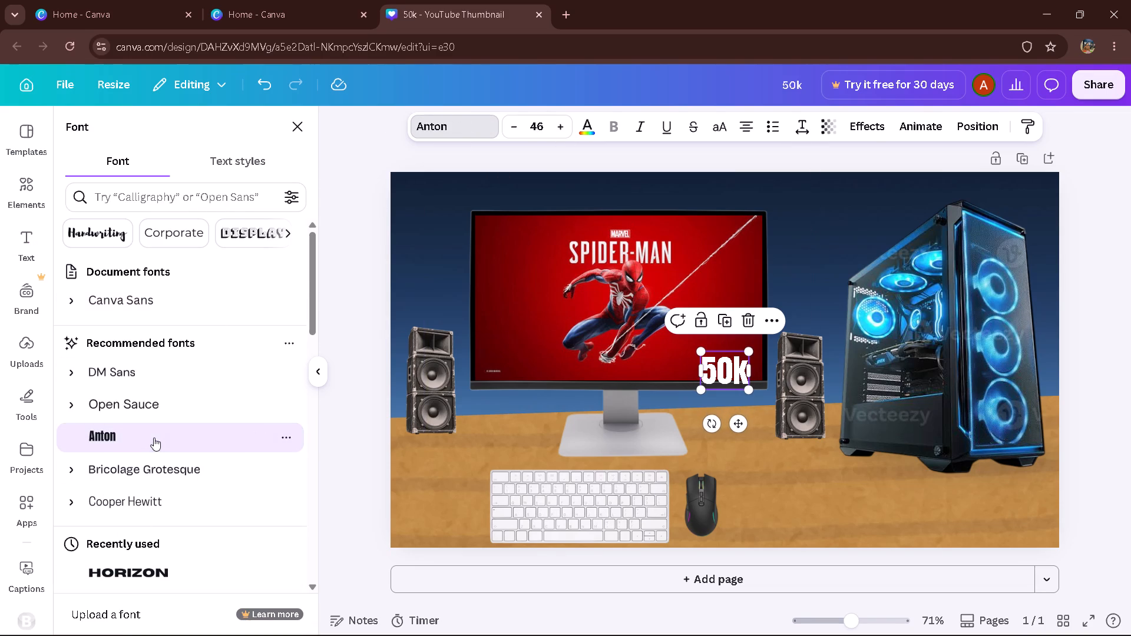
Recolor the 50k text to the golden yellow #FFCC00.
{"action": "left_click", "coordinate": [590, 123]}
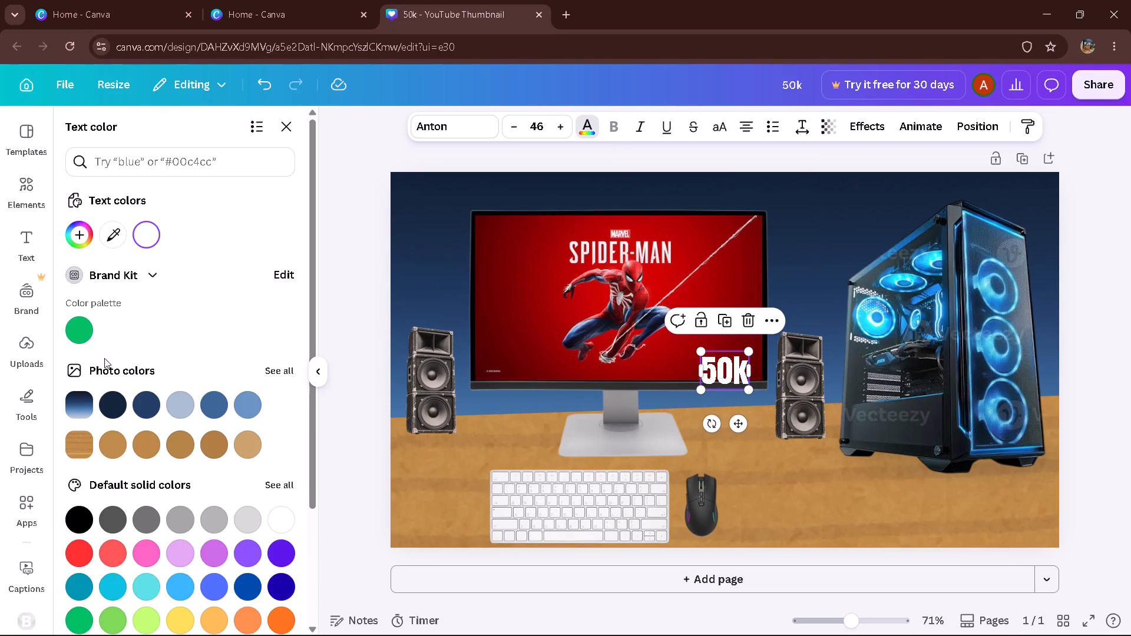
{"action": "left_click", "coordinate": [171, 615]}
{"action": "triple_click", "coordinate": [1082, 211]}
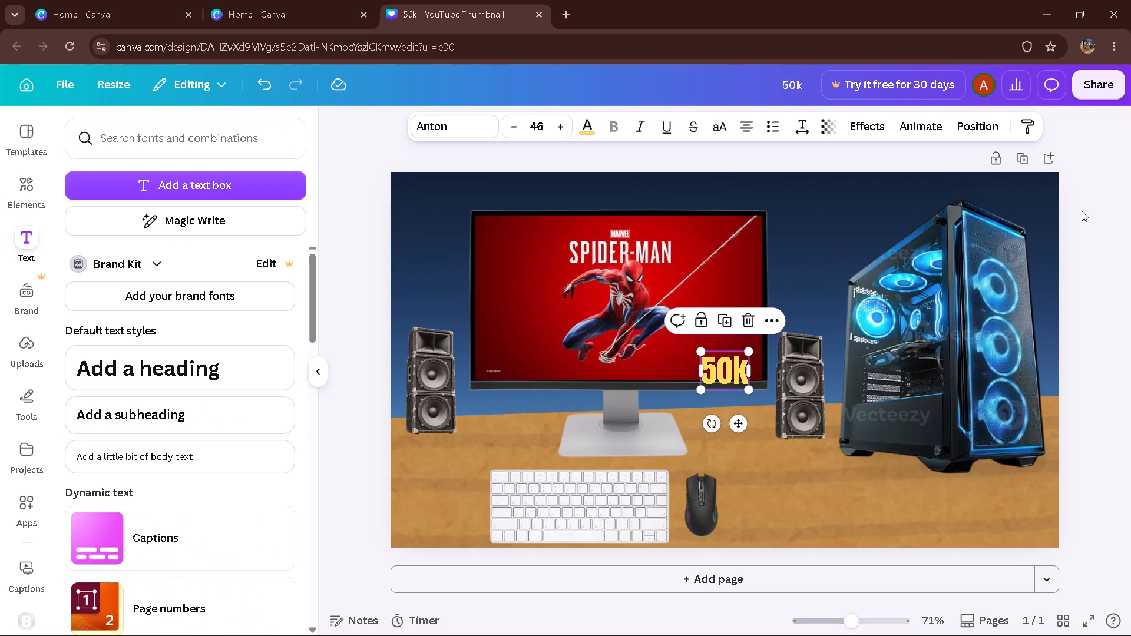
{"action": "left_click", "coordinate": [710, 373]}
{"action": "left_click", "coordinate": [592, 128]}
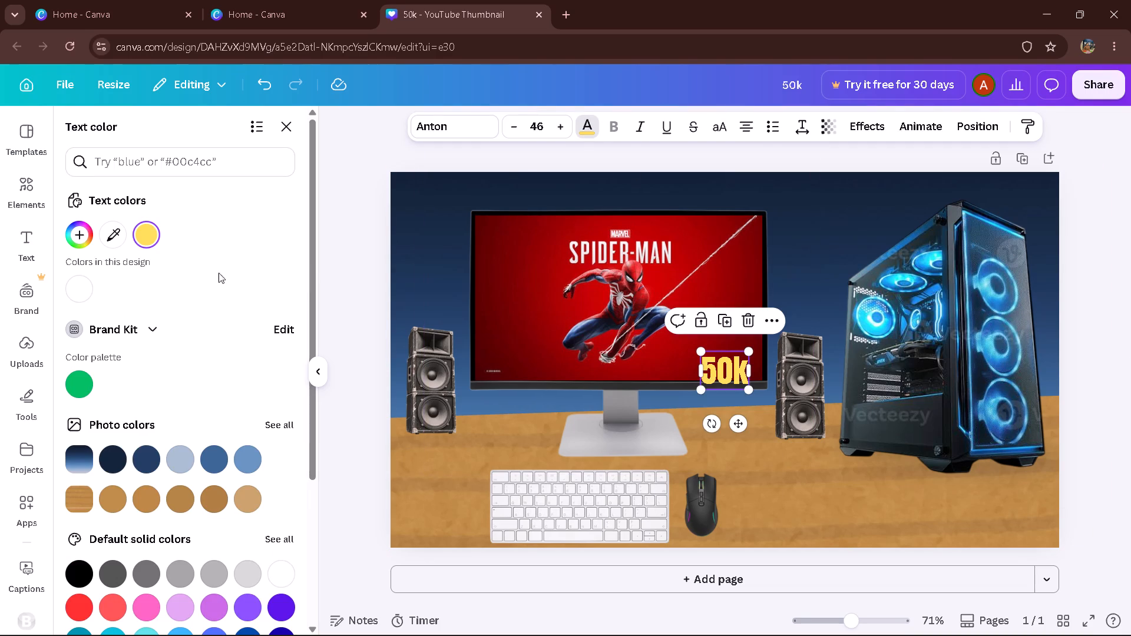
{"action": "left_click", "coordinate": [151, 234]}
{"action": "left_click_drag", "start_coordinate": [223, 337], "coordinate": [416, 242]}
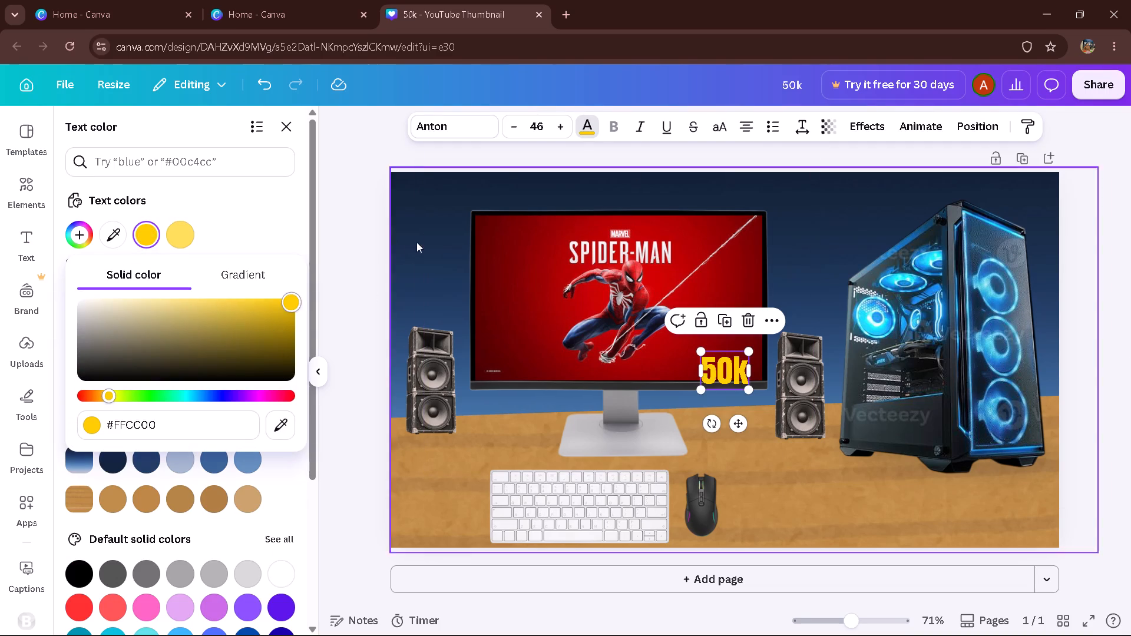
{"action": "left_click_drag", "start_coordinate": [416, 242], "coordinate": [437, 224]}
{"action": "double_click", "coordinate": [1092, 237]}
Move the 50k text onto the blue wall between the monitor and the top of the PC tower.
{"action": "left_click_drag", "start_coordinate": [734, 380], "coordinate": [894, 234]}
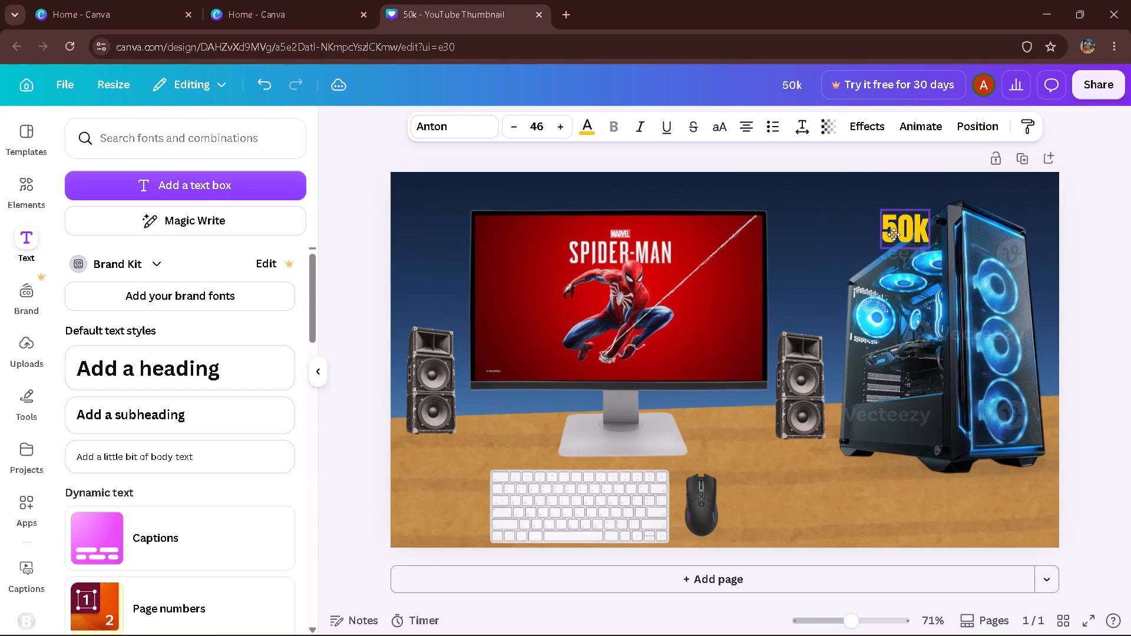
{"action": "left_click_drag", "start_coordinate": [894, 234], "coordinate": [871, 231]}
{"action": "left_click_drag", "start_coordinate": [865, 231], "coordinate": [844, 226]}
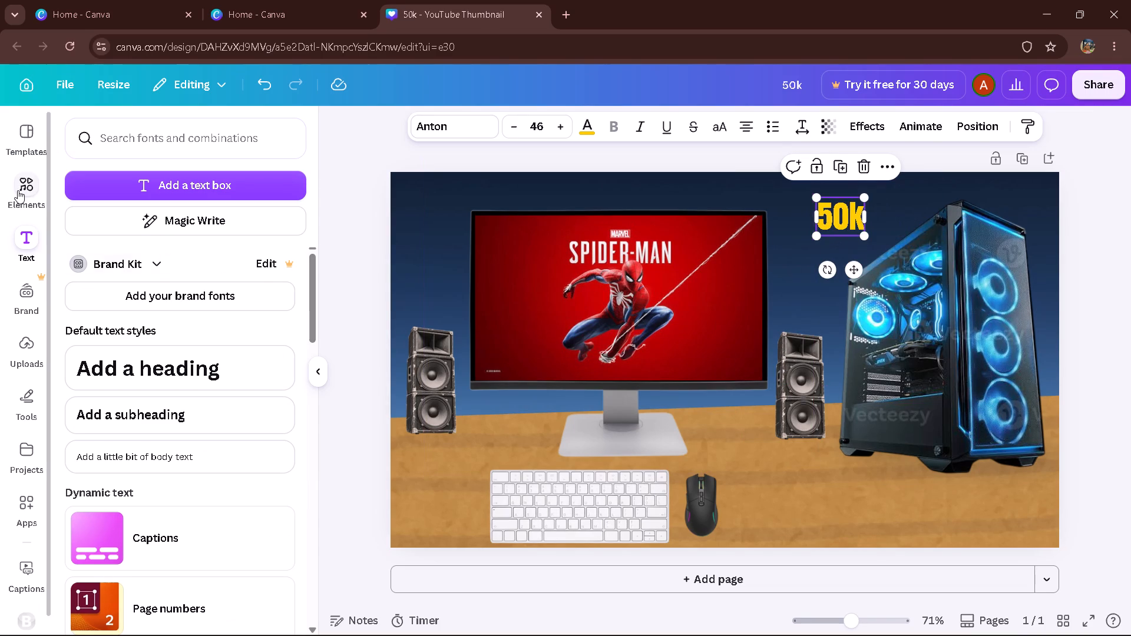
Switch to the elements library and clear the previous "black shadow" search.
{"action": "left_click", "coordinate": [18, 190]}
{"action": "left_click", "coordinate": [282, 131]}
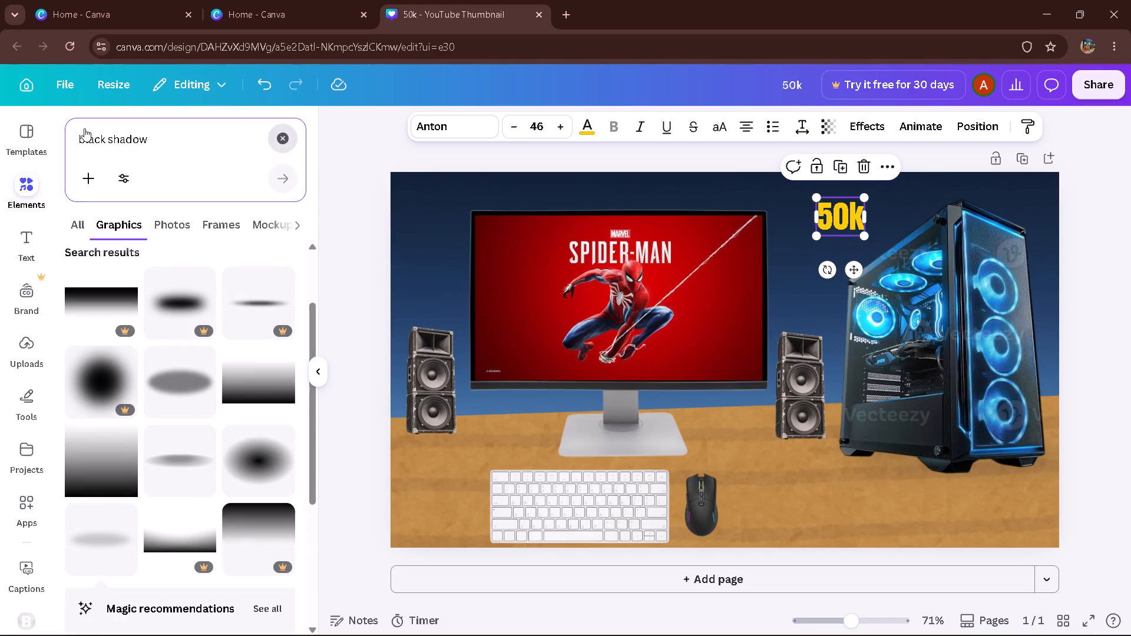
{"action": "left_click", "coordinate": [82, 126]}
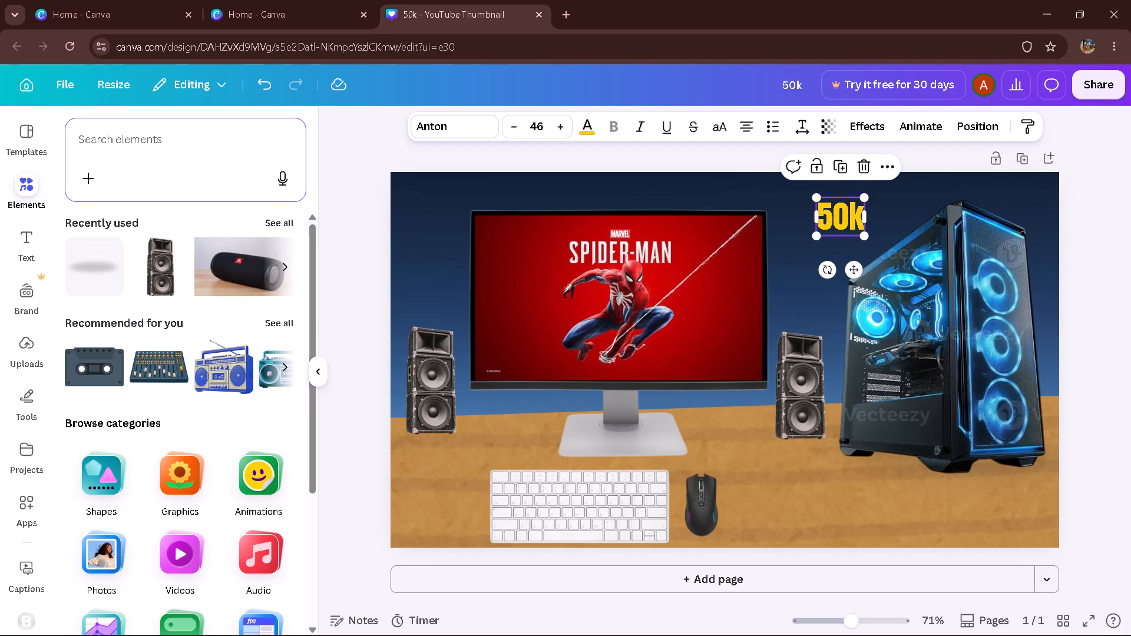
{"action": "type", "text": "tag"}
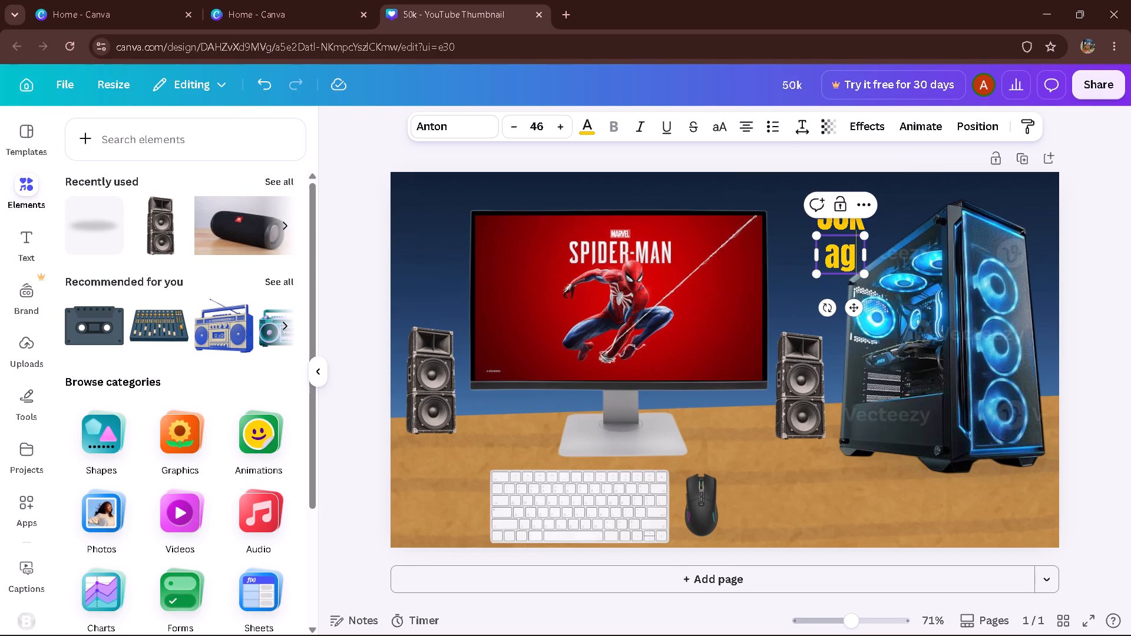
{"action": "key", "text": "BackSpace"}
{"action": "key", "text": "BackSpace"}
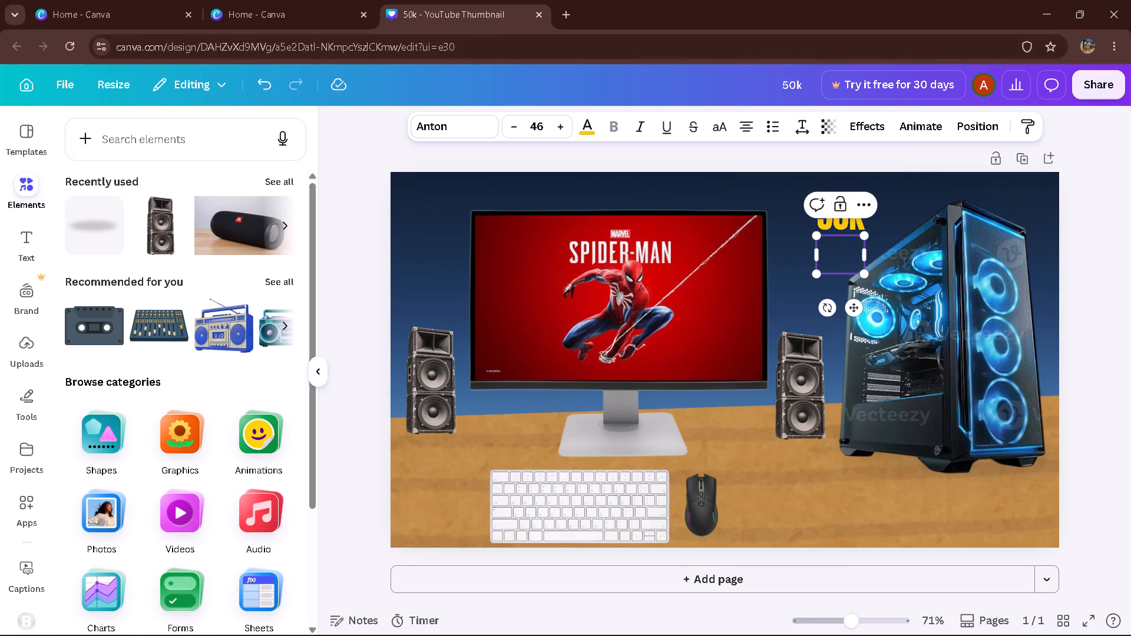
Search the elements library for "tag" and show all matching graphics.
{"action": "left_click", "coordinate": [151, 125]}
{"action": "left_click", "coordinate": [154, 149]}
{"action": "triple_click", "coordinate": [139, 151]}
{"action": "double_click", "coordinate": [190, 141]}
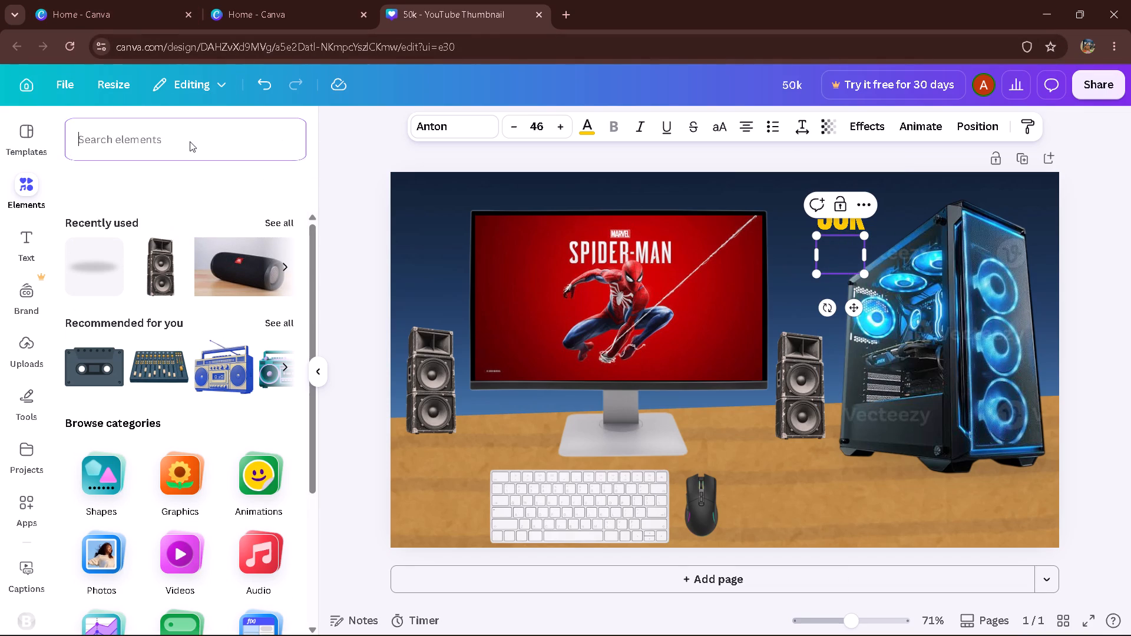
{"action": "left_click", "coordinate": [190, 141]}
{"action": "type", "text": "tsg"}
{"action": "key", "text": "Return"}
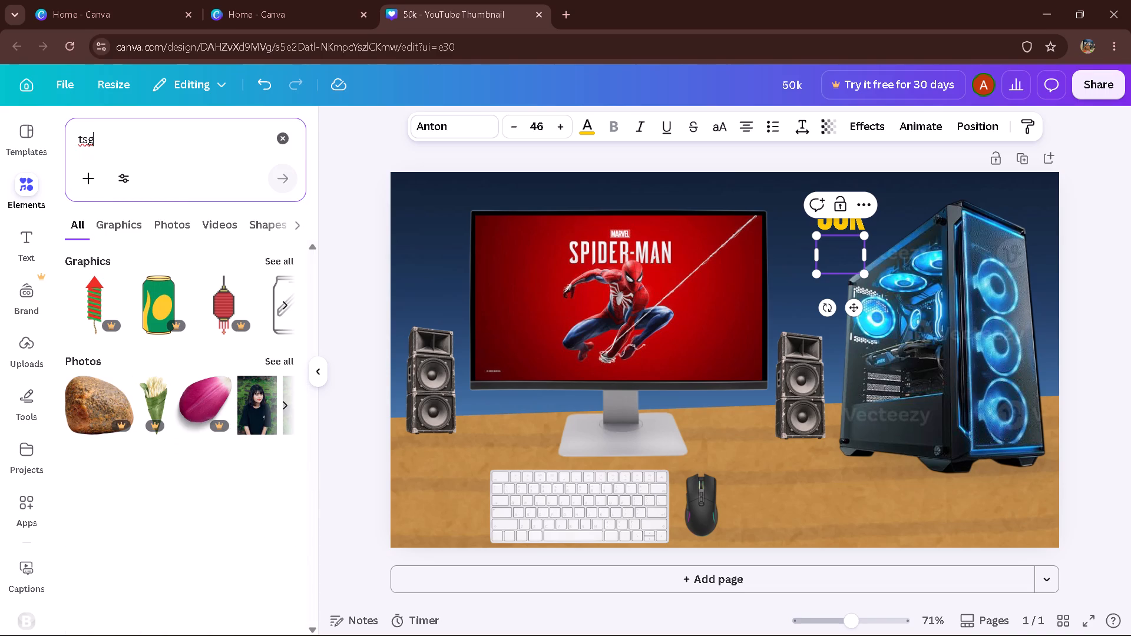
{"action": "key", "text": "BackSpace"}
{"action": "key", "text": "BackSpace"}
{"action": "type", "text": "ss"}
{"action": "key", "text": "BackSpace"}
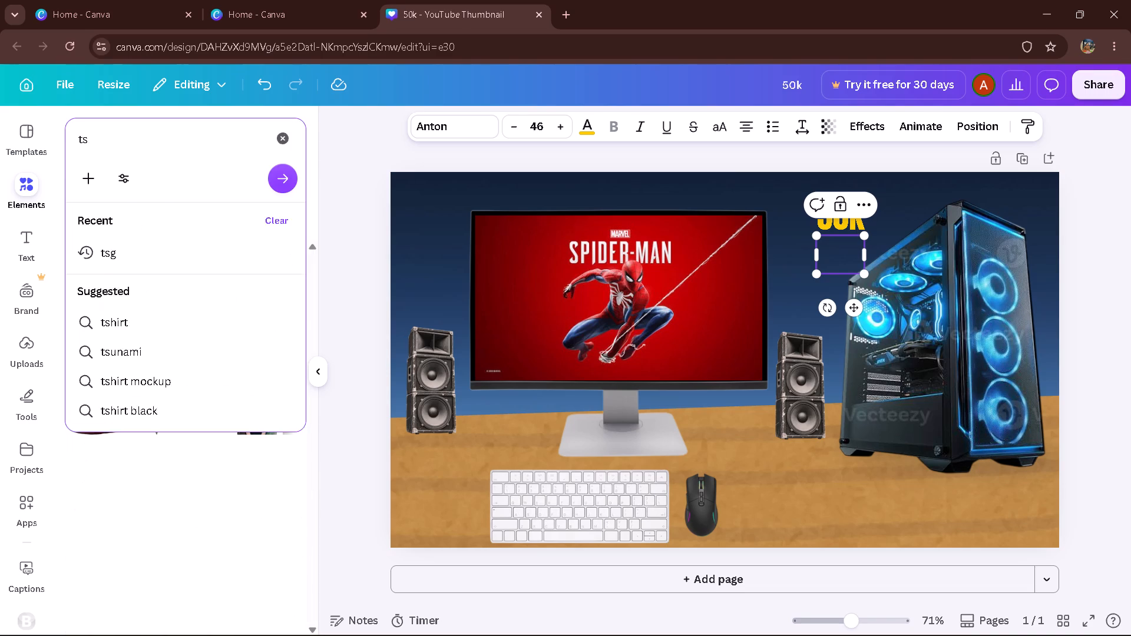
{"action": "key", "text": "BackSpace"}
{"action": "type", "text": "ah"}
{"action": "key", "text": "BackSpace"}
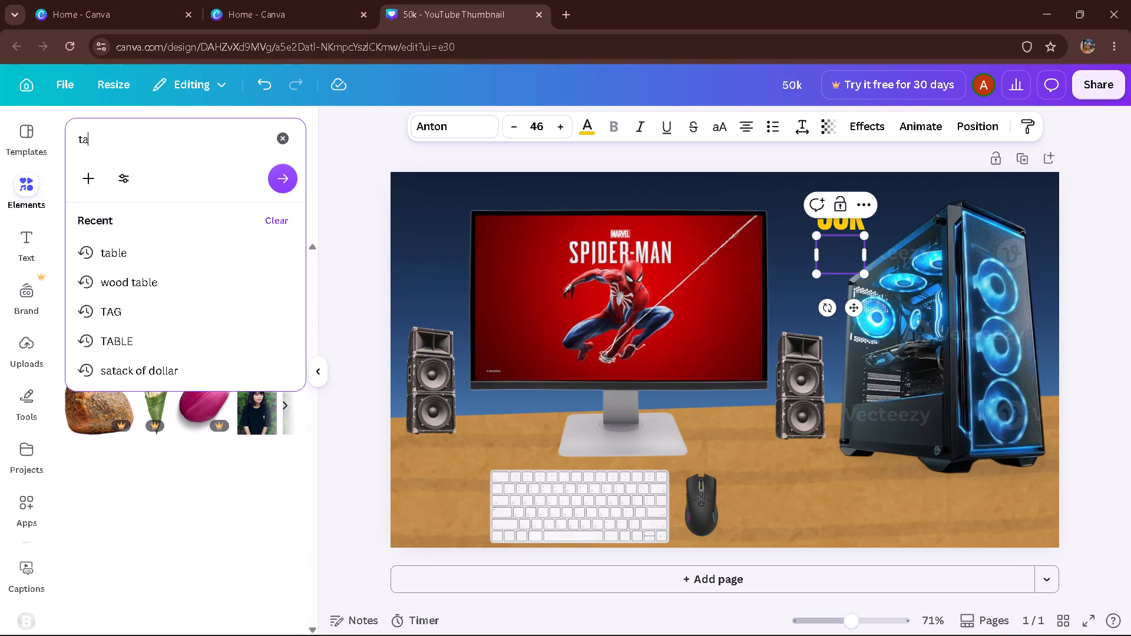
{"action": "key", "text": "g"}
{"action": "key", "text": "Return"}
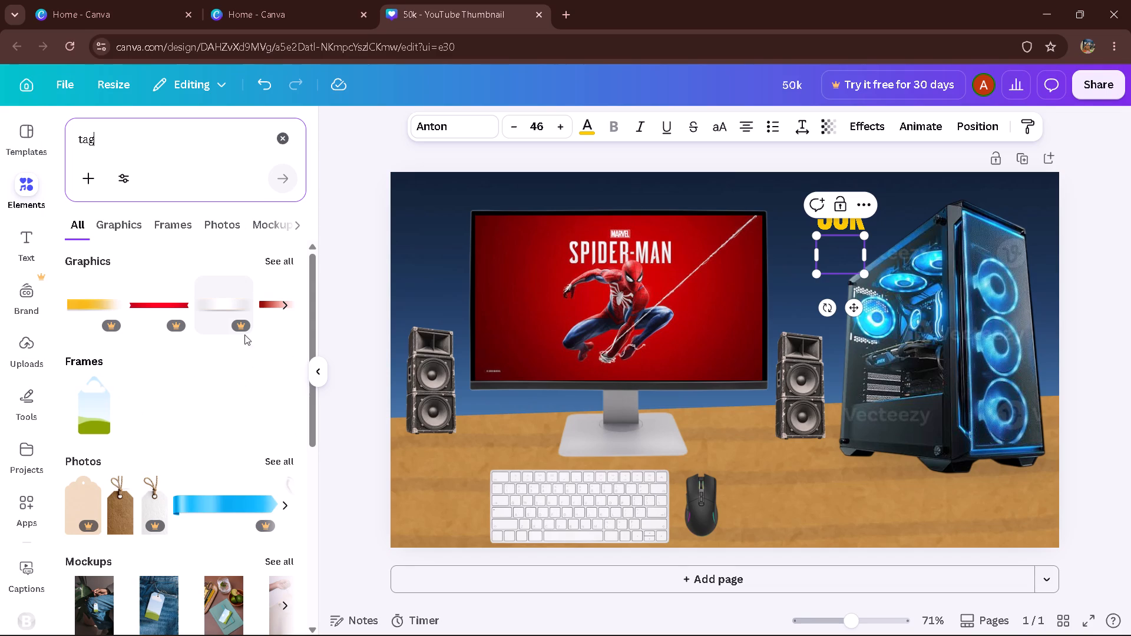
{"action": "left_click", "coordinate": [283, 257]}
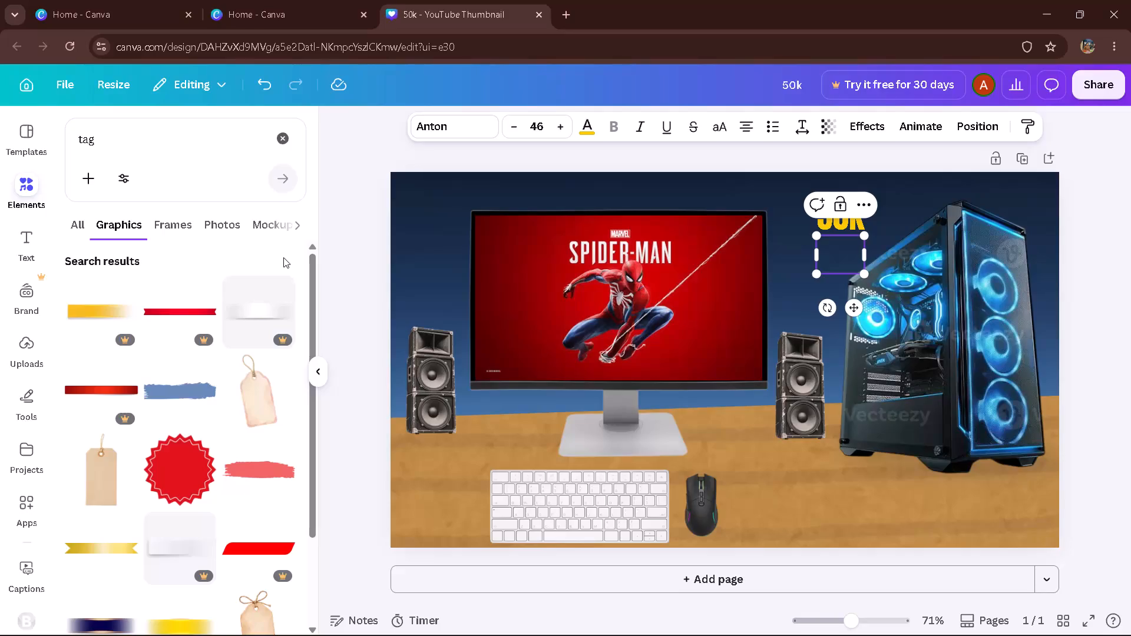
Add the red starburst badge graphic to the design and shrink it to about the width of the 50k text.
{"action": "left_click", "coordinate": [149, 473]}
{"action": "left_click_drag", "start_coordinate": [740, 373], "coordinate": [783, 302]}
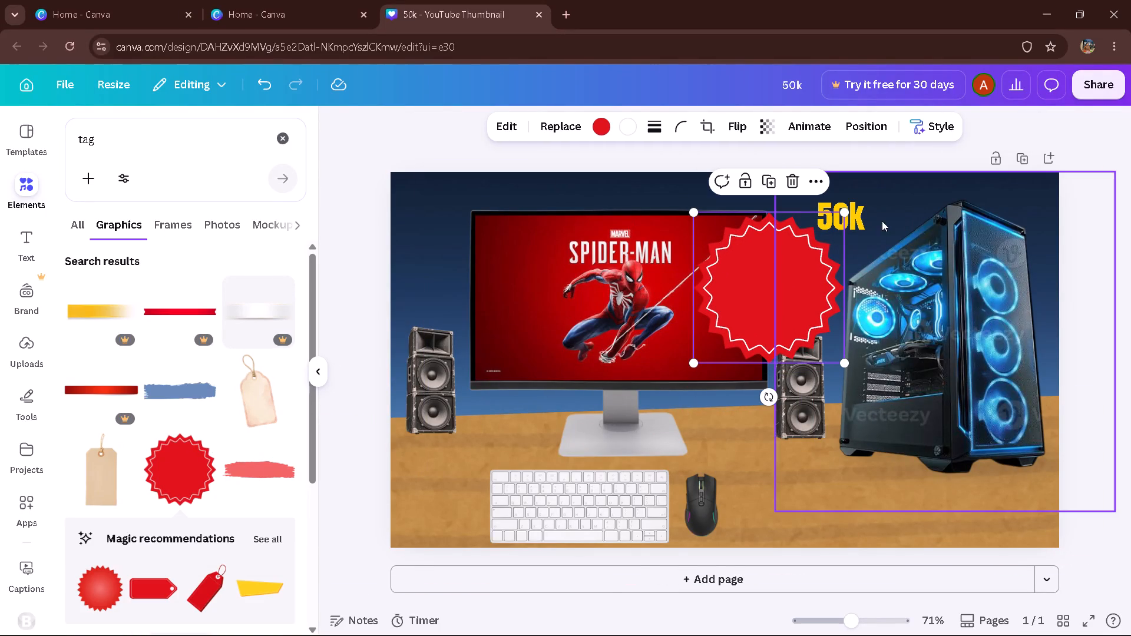
{"action": "left_click", "coordinate": [848, 211]}
{"action": "left_click_drag", "start_coordinate": [841, 211], "coordinate": [783, 218]}
{"action": "left_click_drag", "start_coordinate": [773, 221], "coordinate": [652, 244]}
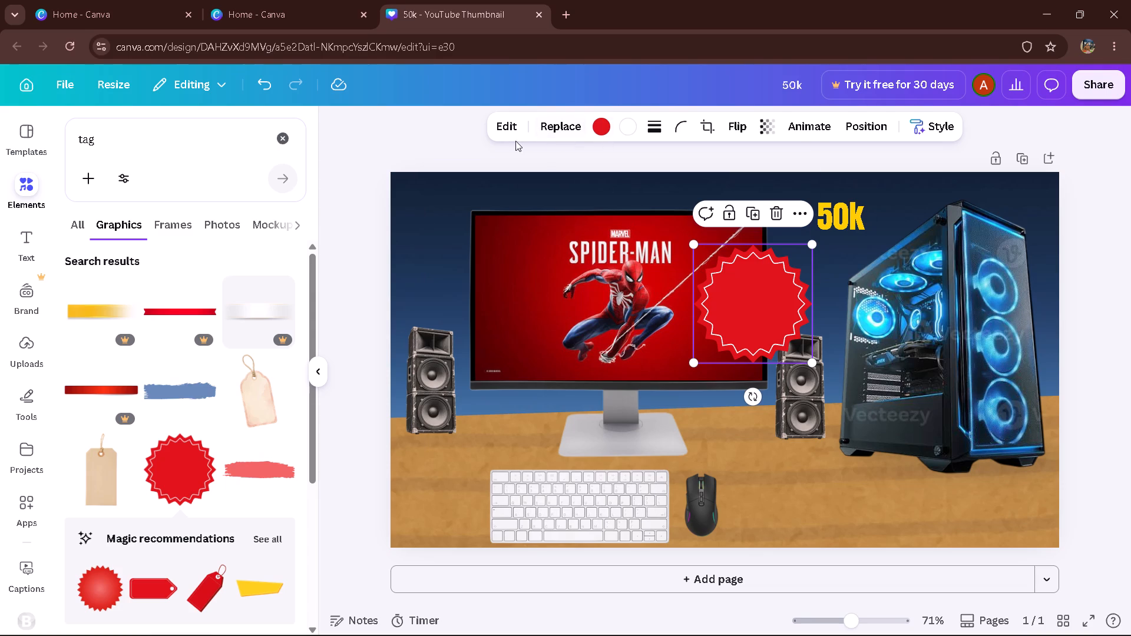
{"action": "left_click_drag", "start_coordinate": [806, 247], "coordinate": [799, 249]}
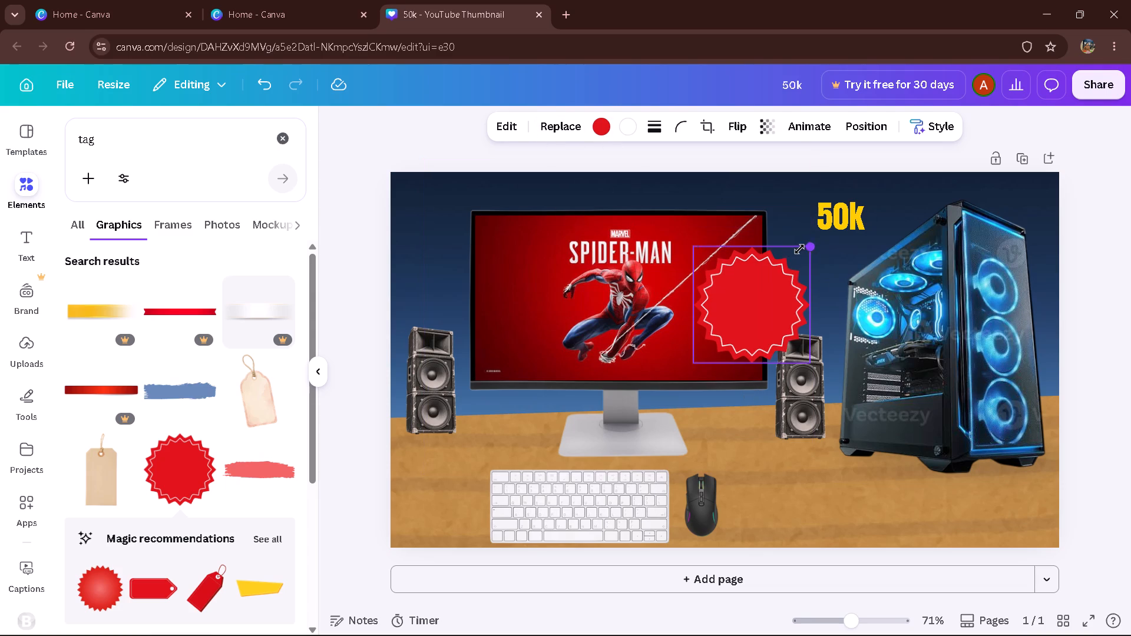
{"action": "left_click_drag", "start_coordinate": [799, 249], "coordinate": [706, 280]}
Move the red badge behind the 50k text and enlarge it until it surrounds the text.
{"action": "left_click_drag", "start_coordinate": [722, 332], "coordinate": [840, 190]}
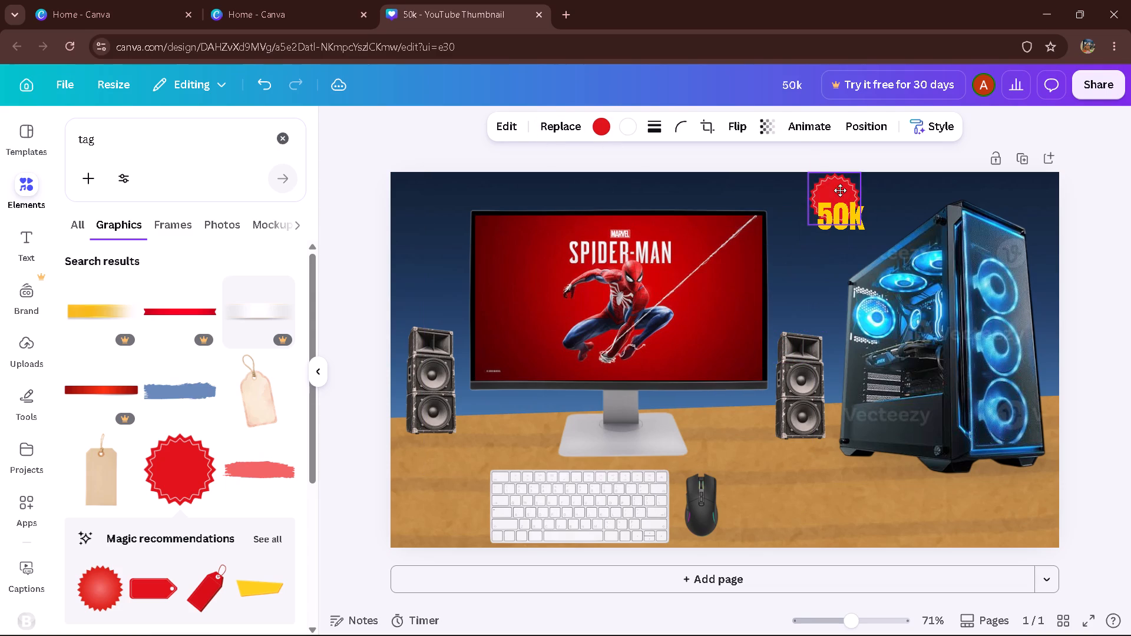
{"action": "left_click_drag", "start_coordinate": [840, 190], "coordinate": [848, 203]}
{"action": "scroll", "coordinate": [830, 242], "scroll_direction": "down", "scroll_amount": 1}
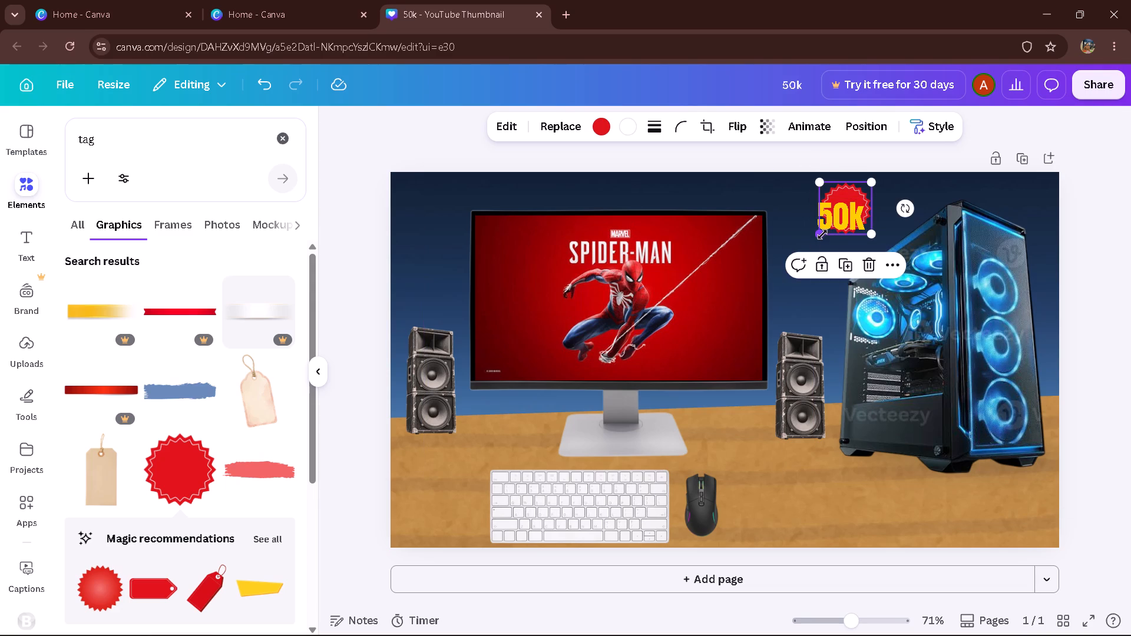
{"action": "left_click_drag", "start_coordinate": [822, 234], "coordinate": [783, 234]}
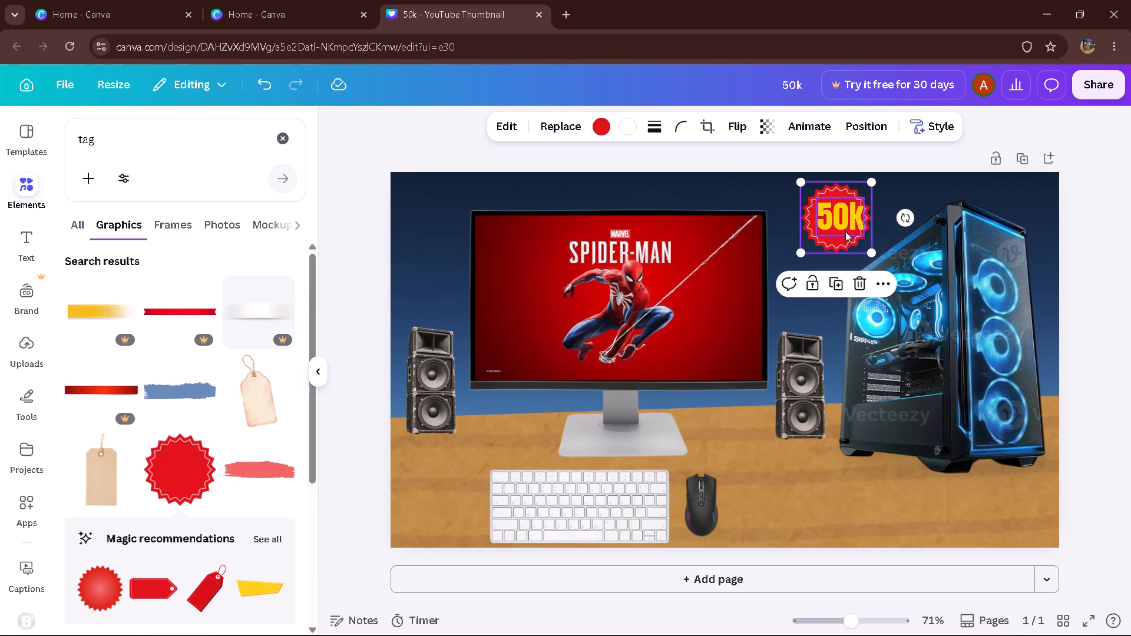
Reduce the font size of the 50k text so it fits comfortably inside the red badge.
{"action": "left_click", "coordinate": [845, 216]}
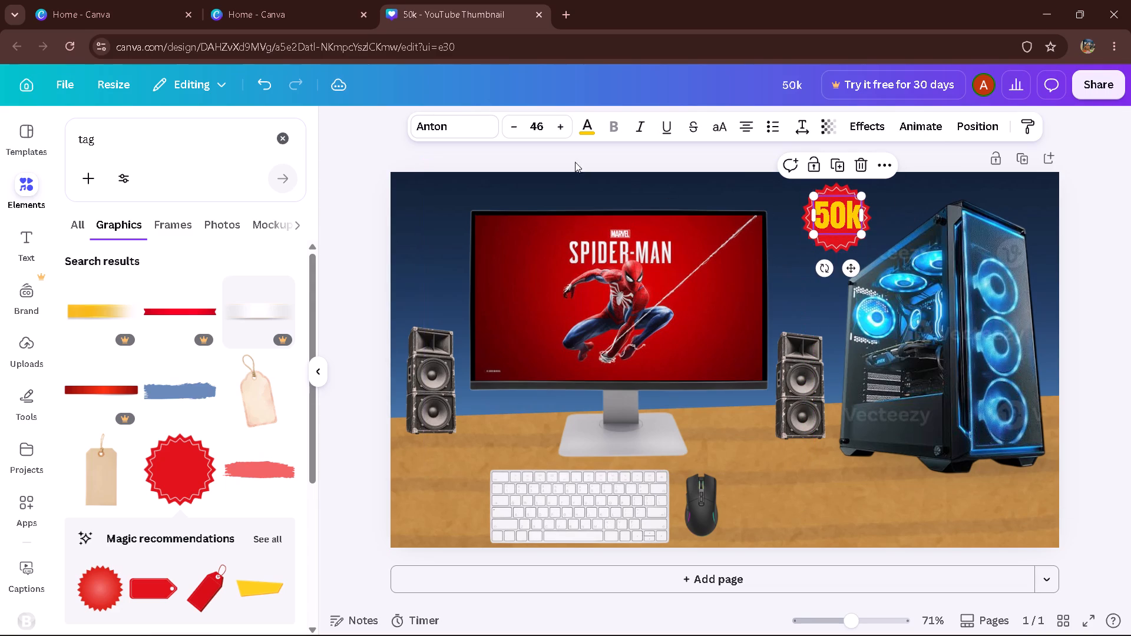
{"action": "left_click", "coordinate": [513, 124]}
{"action": "scroll", "coordinate": [513, 124], "scroll_direction": "down", "scroll_amount": 1}
{"action": "scroll", "coordinate": [513, 124], "scroll_direction": "up", "scroll_amount": 2}
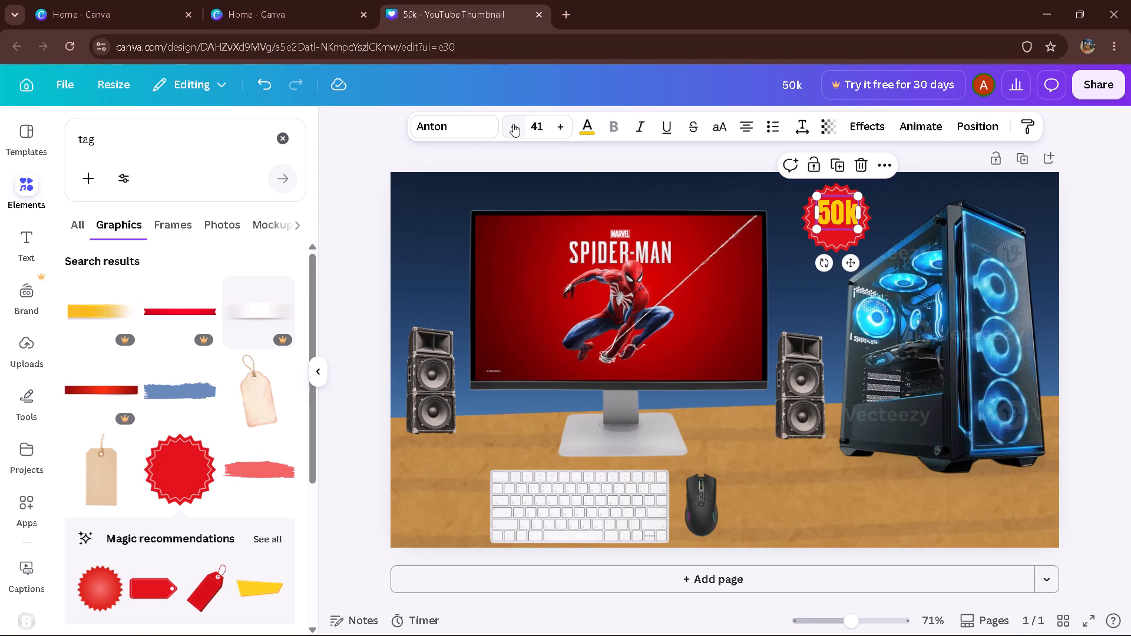
{"action": "scroll", "coordinate": [513, 124], "scroll_direction": "down", "scroll_amount": 1}
{"action": "scroll", "coordinate": [835, 234], "scroll_direction": "up", "scroll_amount": 1}
Shift the red badge slightly toward the PC tower and shrink it a little.
{"action": "left_click_drag", "start_coordinate": [835, 234], "coordinate": [855, 234]}
{"action": "scroll", "coordinate": [855, 234], "scroll_direction": "down", "scroll_amount": 1}
{"action": "left_click_drag", "start_coordinate": [889, 180], "coordinate": [874, 185]}
{"action": "scroll", "coordinate": [833, 208], "scroll_direction": "up", "scroll_amount": 2}
Center the 50k text on the red badge.
{"action": "left_click", "coordinate": [835, 211]}
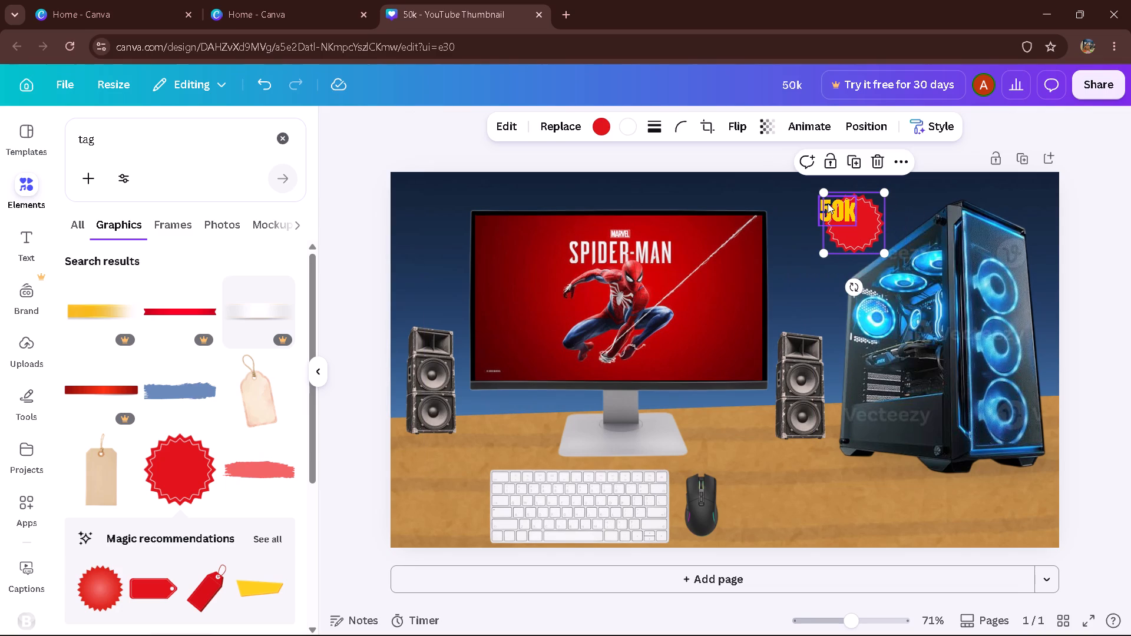
{"action": "scroll", "coordinate": [832, 201], "scroll_direction": "up", "scroll_amount": 1}
{"action": "left_click", "coordinate": [832, 201]}
{"action": "scroll", "coordinate": [835, 203], "scroll_direction": "down", "scroll_amount": 1}
{"action": "left_click_drag", "start_coordinate": [835, 206], "coordinate": [851, 218]}
Enlarge the red badge slightly around the 50k text and deselect everything.
{"action": "left_click", "coordinate": [866, 203]}
{"action": "left_click_drag", "start_coordinate": [884, 190], "coordinate": [897, 190]}
{"action": "scroll", "coordinate": [895, 195], "scroll_direction": "up", "scroll_amount": 3}
{"action": "left_click", "coordinate": [887, 198]}
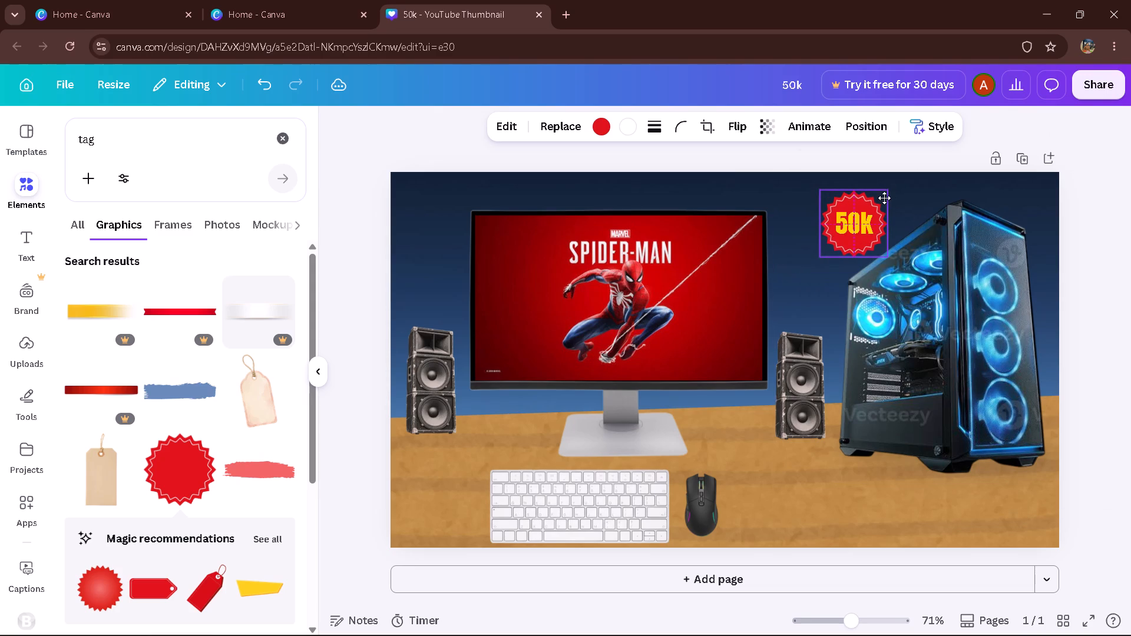
{"action": "left_click", "coordinate": [869, 221]}
{"action": "double_click", "coordinate": [1077, 216]}
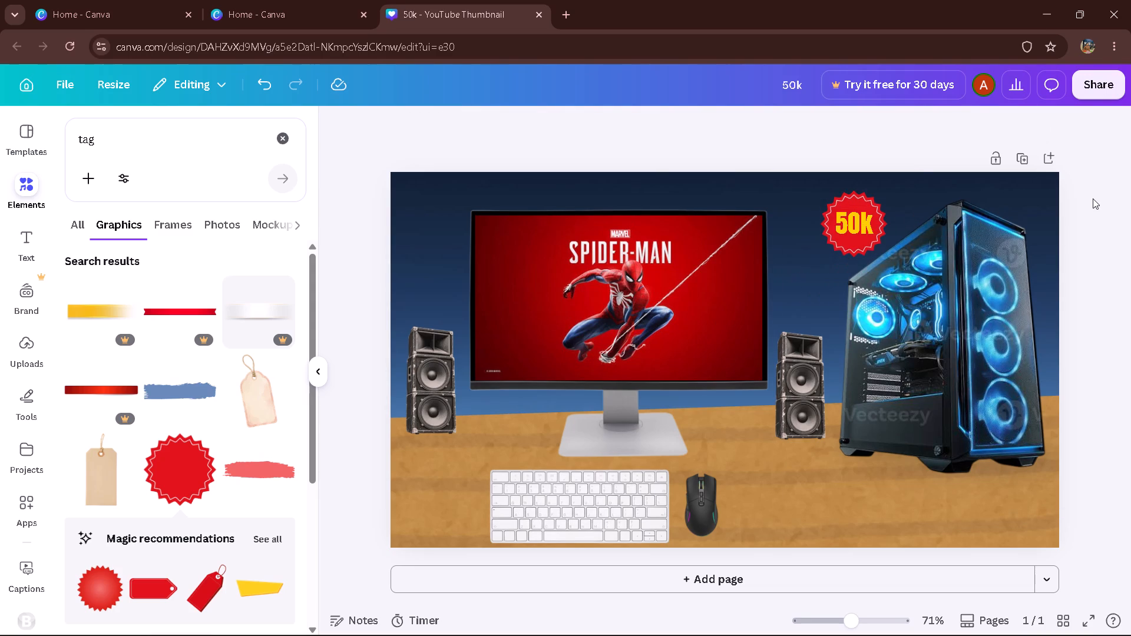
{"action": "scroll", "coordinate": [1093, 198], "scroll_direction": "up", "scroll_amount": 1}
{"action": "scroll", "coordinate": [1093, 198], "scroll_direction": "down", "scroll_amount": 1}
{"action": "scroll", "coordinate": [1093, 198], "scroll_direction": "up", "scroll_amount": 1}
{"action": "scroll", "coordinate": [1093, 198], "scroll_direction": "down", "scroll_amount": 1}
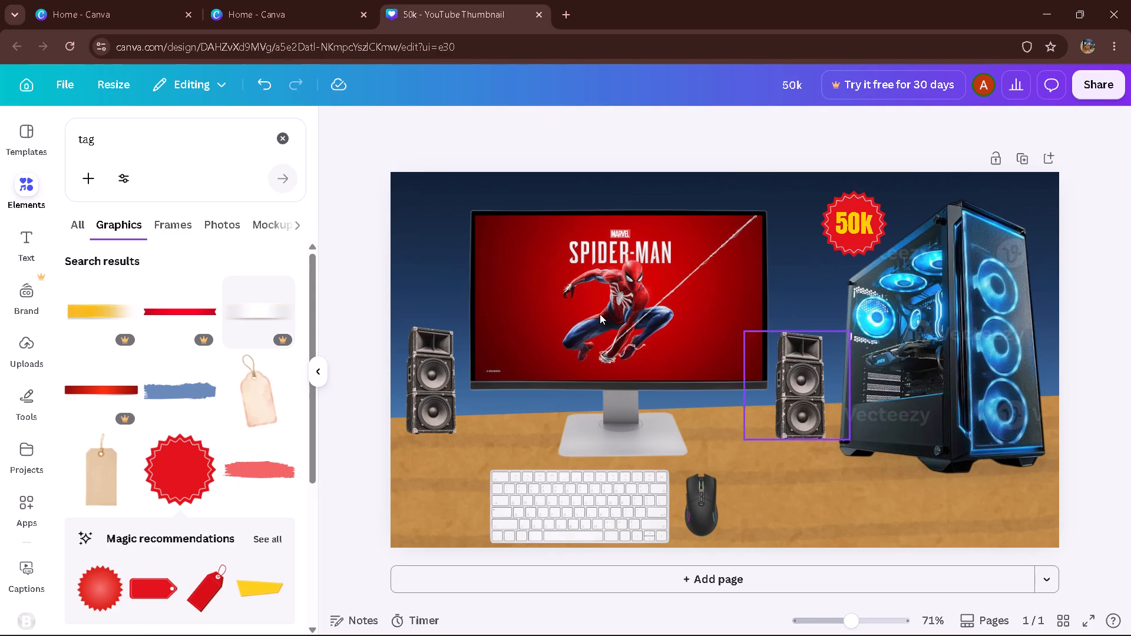
Insert the NVIDIA GeForce RTX logo from the uploads and move it toward the thumbnail's upper-left corner.
{"action": "left_click", "coordinate": [28, 345]}
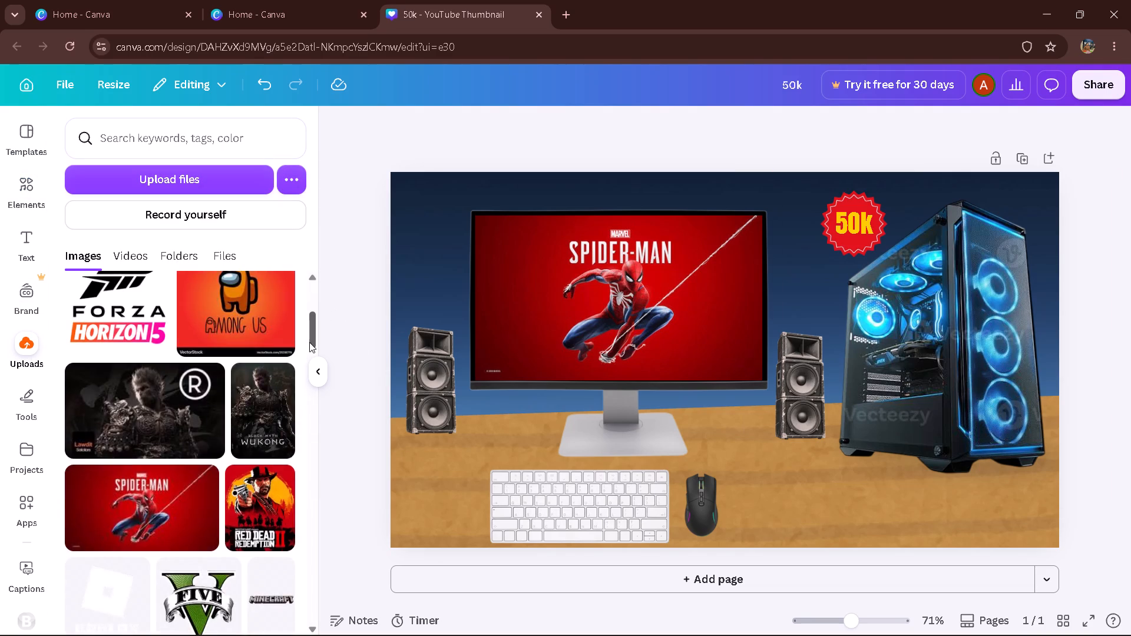
{"action": "scroll", "coordinate": [309, 342], "scroll_direction": "up", "scroll_amount": 1}
{"action": "left_click_drag", "start_coordinate": [316, 304], "coordinate": [306, 386]}
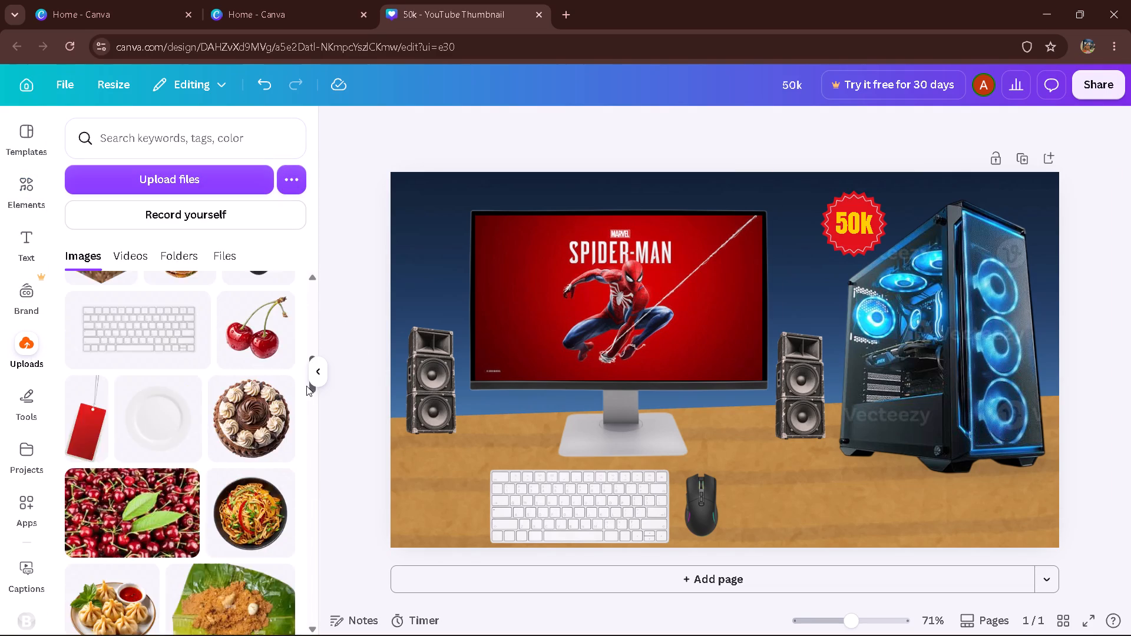
{"action": "left_click_drag", "start_coordinate": [306, 386], "coordinate": [302, 406]}
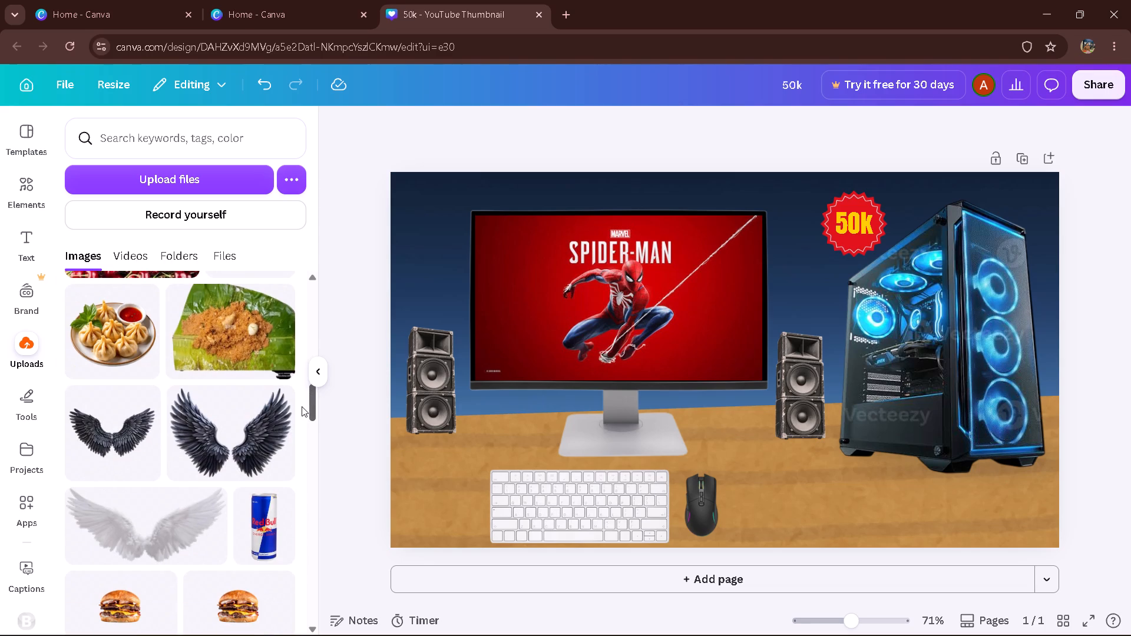
{"action": "left_click_drag", "start_coordinate": [302, 406], "coordinate": [270, 523]}
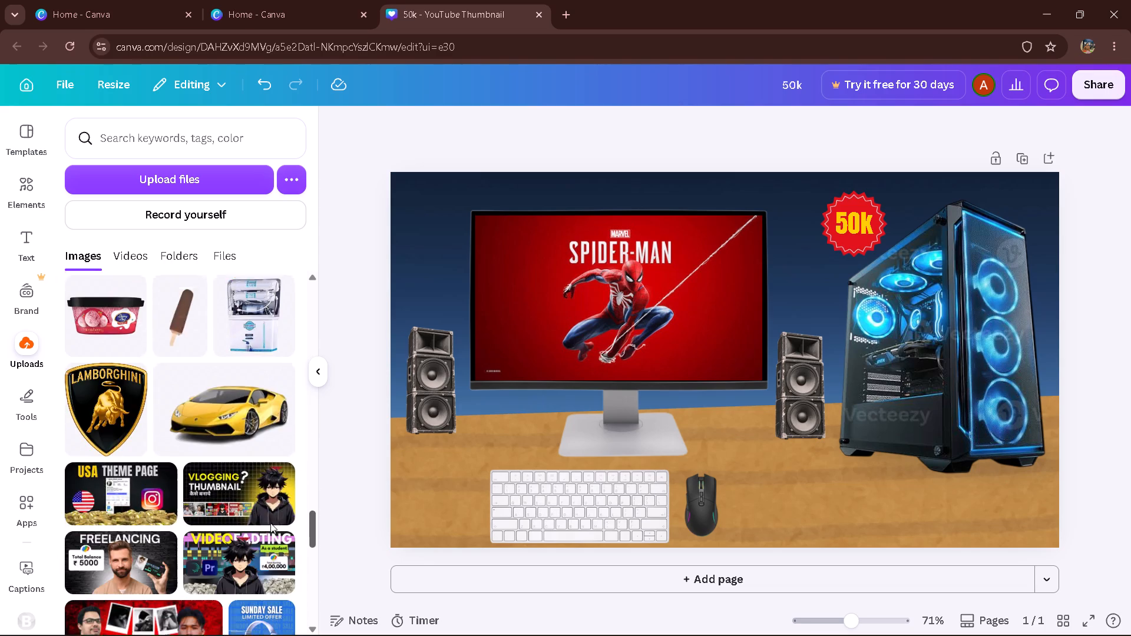
{"action": "left_click_drag", "start_coordinate": [270, 523], "coordinate": [240, 476]}
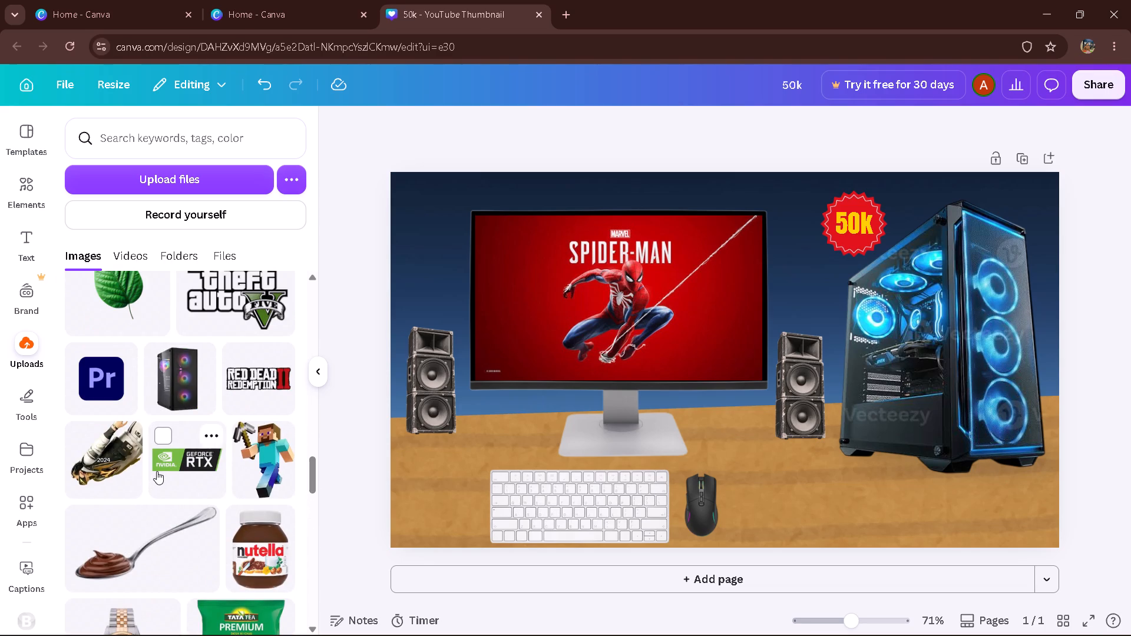
{"action": "left_click", "coordinate": [157, 471]}
{"action": "left_click_drag", "start_coordinate": [714, 370], "coordinate": [459, 237]}
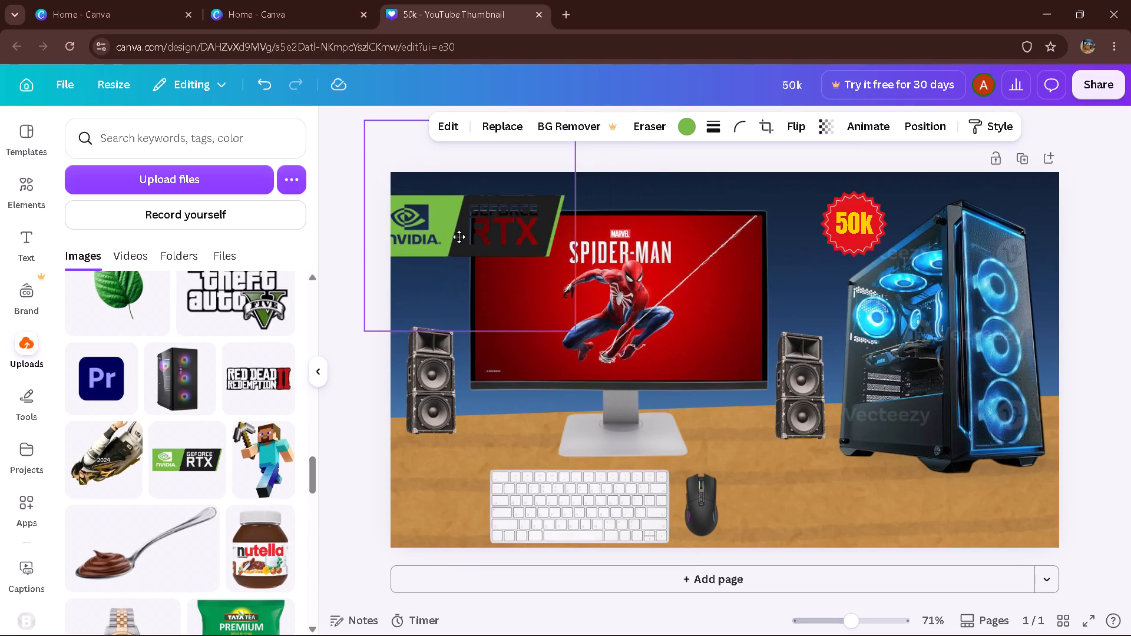
{"action": "left_click_drag", "start_coordinate": [459, 237], "coordinate": [456, 216]}
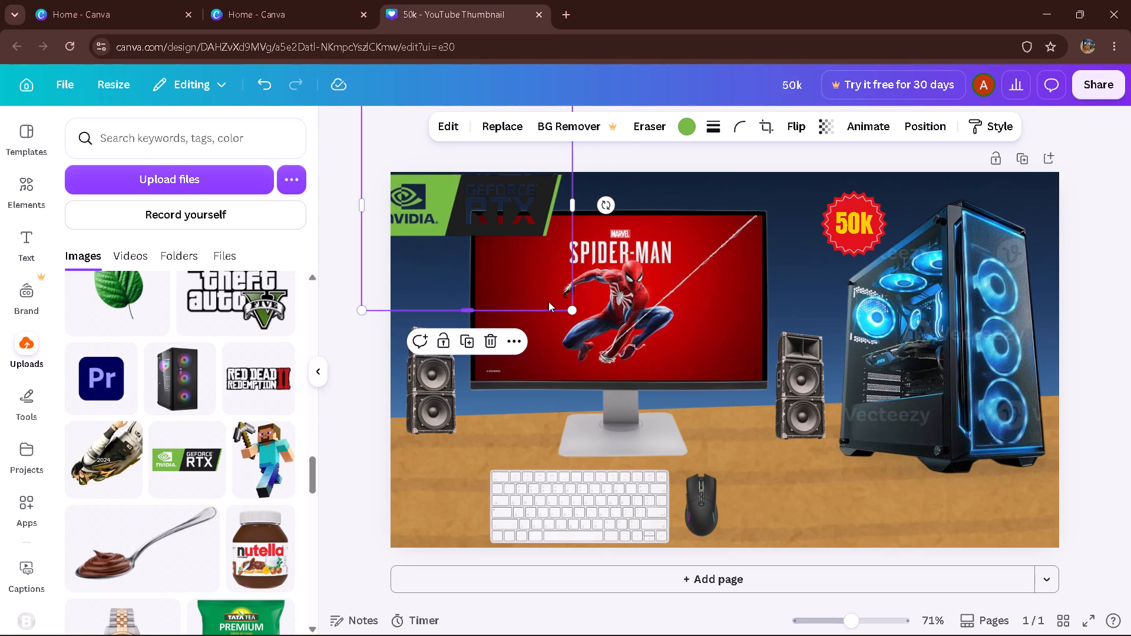
Shrink the NVIDIA GeForce RTX logo proportionally, undoing any accidental change to the Spider-Man image.
{"action": "scroll", "coordinate": [564, 278], "scroll_direction": "up", "scroll_amount": 1}
{"action": "scroll", "coordinate": [577, 290], "scroll_direction": "down", "scroll_amount": 1}
{"action": "left_click_drag", "start_coordinate": [577, 311], "coordinate": [572, 306]}
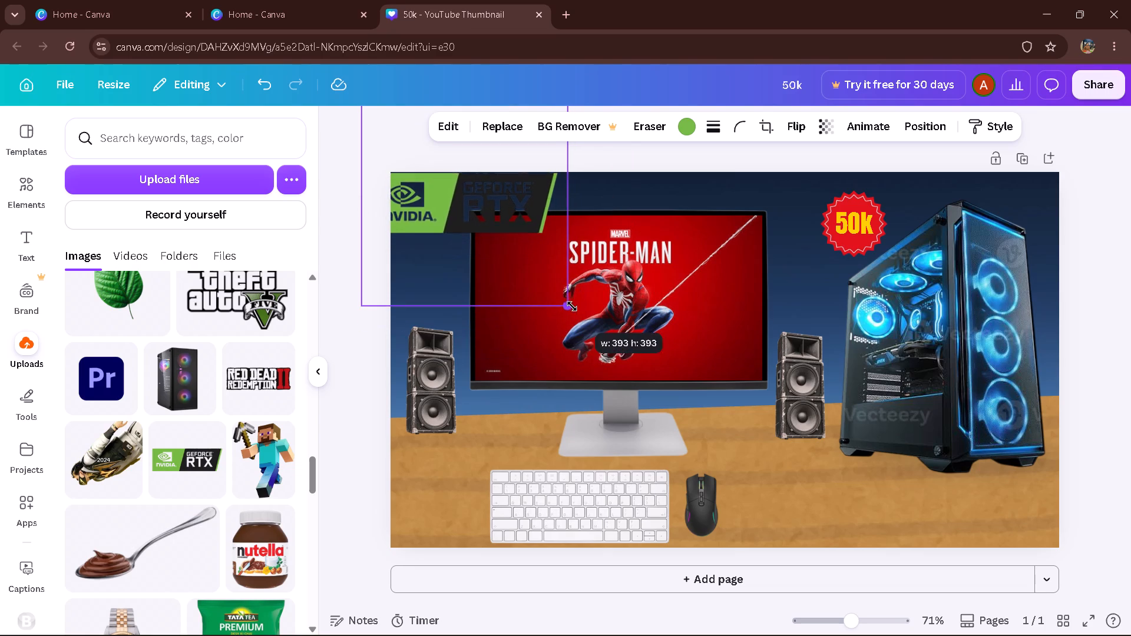
{"action": "left_click_drag", "start_coordinate": [572, 306], "coordinate": [528, 255]}
{"action": "scroll", "coordinate": [531, 257], "scroll_direction": "up", "scroll_amount": 1}
{"action": "left_click_drag", "start_coordinate": [528, 255], "coordinate": [510, 255]}
{"action": "key", "text": "ctrl+z"}
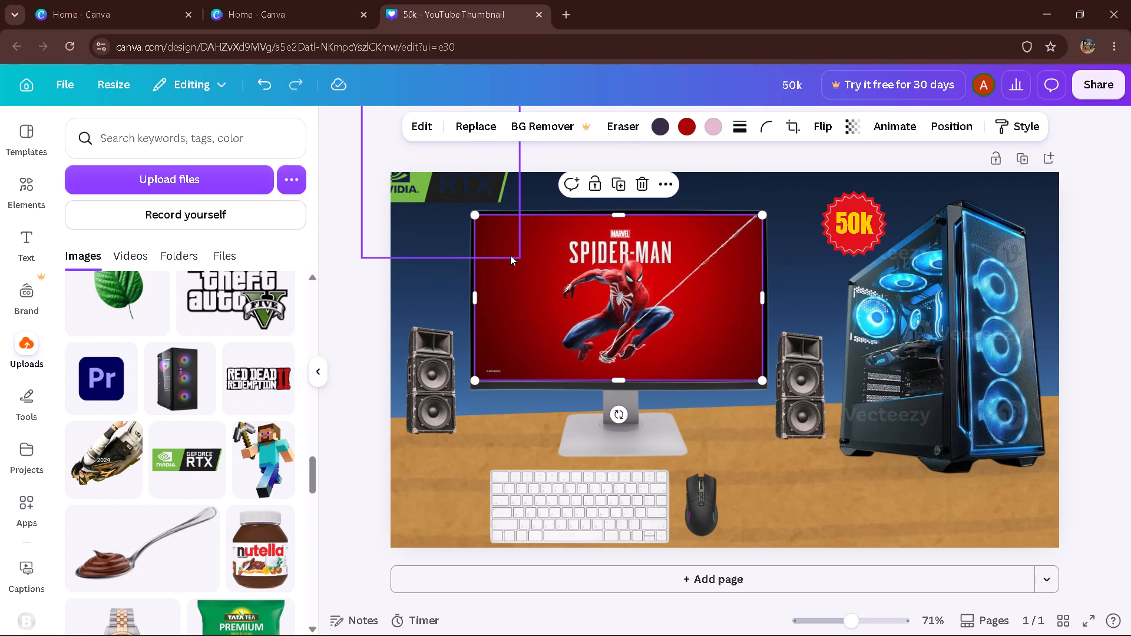
Align the shrunken RTX logo flush with the thumbnail's upper-left corner.
{"action": "left_click_drag", "start_coordinate": [412, 203], "coordinate": [438, 234]}
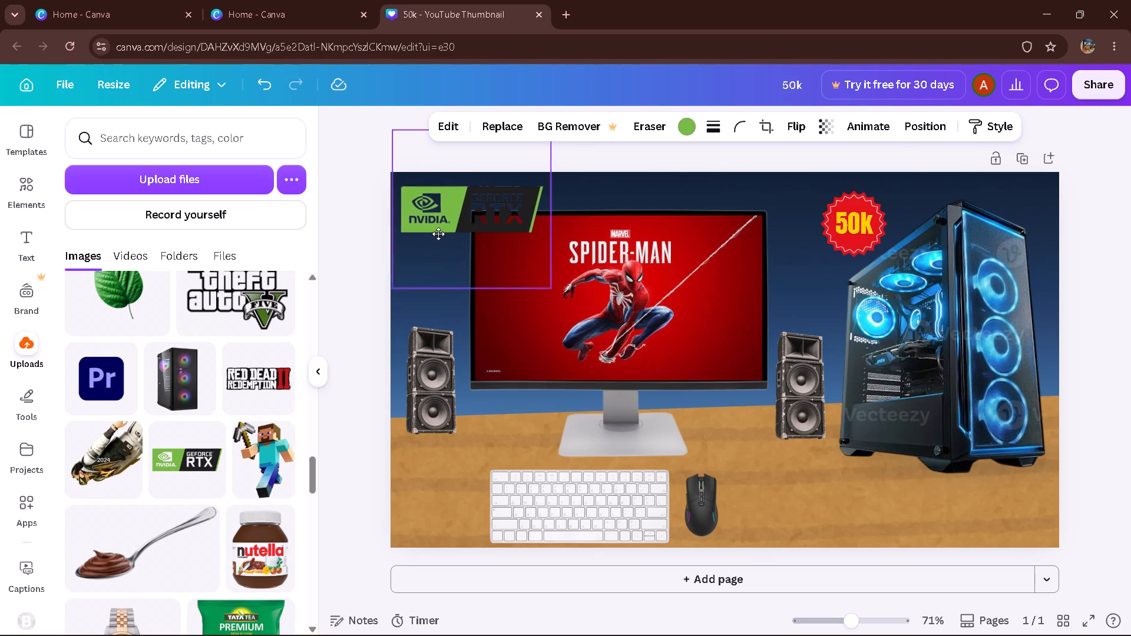
{"action": "left_click_drag", "start_coordinate": [438, 234], "coordinate": [440, 211]}
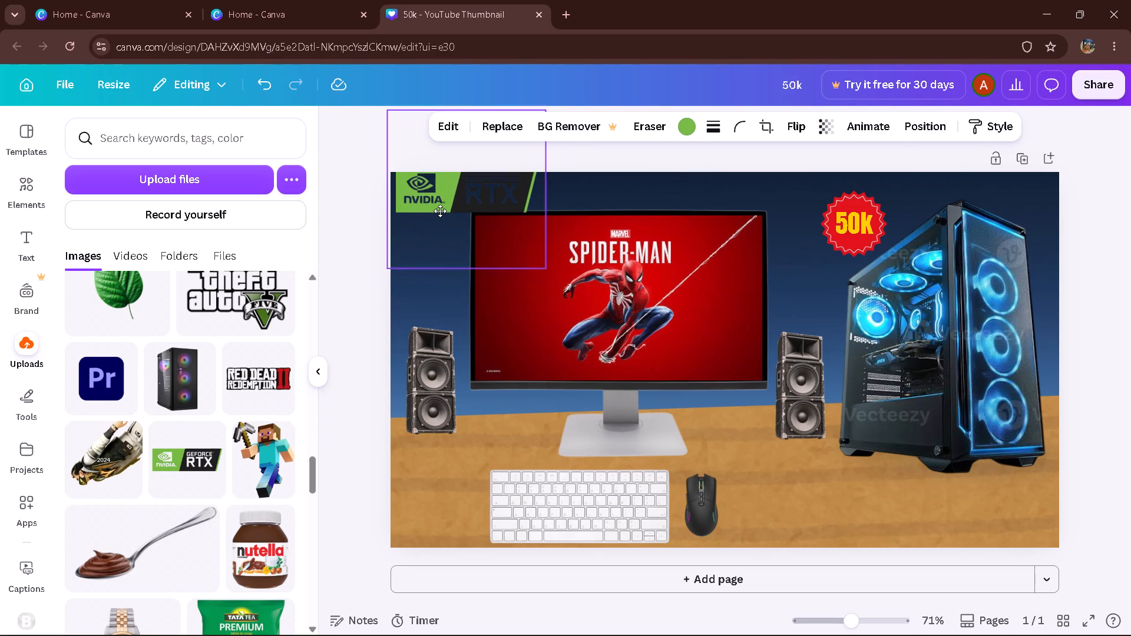
{"action": "left_click_drag", "start_coordinate": [440, 211], "coordinate": [430, 216]}
{"action": "scroll", "coordinate": [448, 223], "scroll_direction": "down", "scroll_amount": 1}
Crop the empty area below the RTX logo and shrink it into the corner beside the monitor's upper edge.
{"action": "left_click_drag", "start_coordinate": [458, 265], "coordinate": [461, 263]}
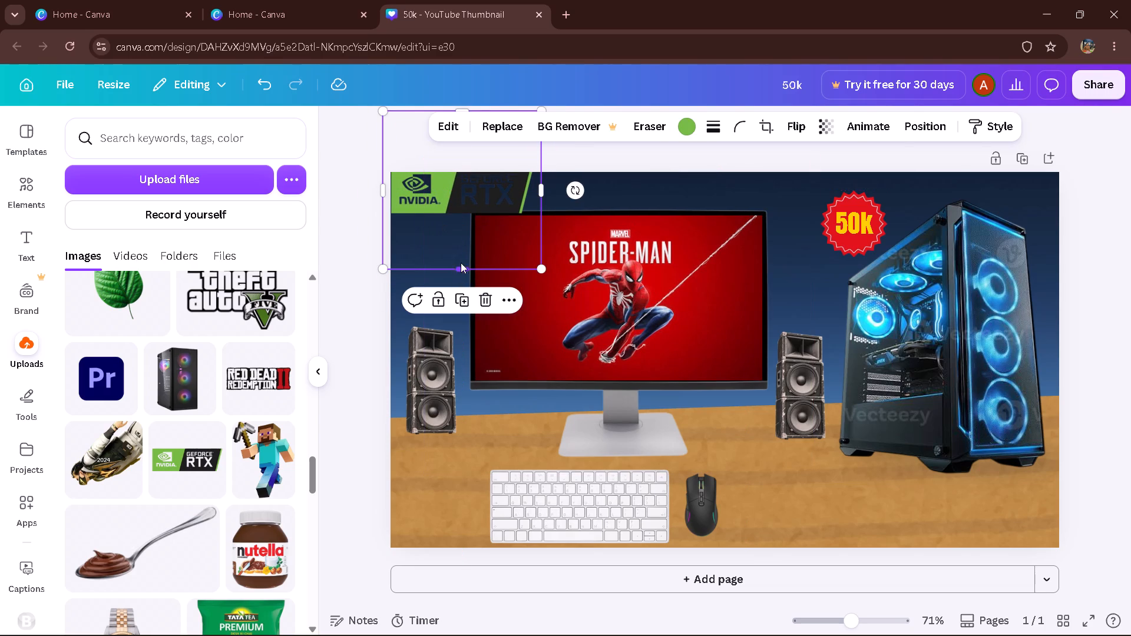
{"action": "left_click_drag", "start_coordinate": [461, 263], "coordinate": [466, 247]}
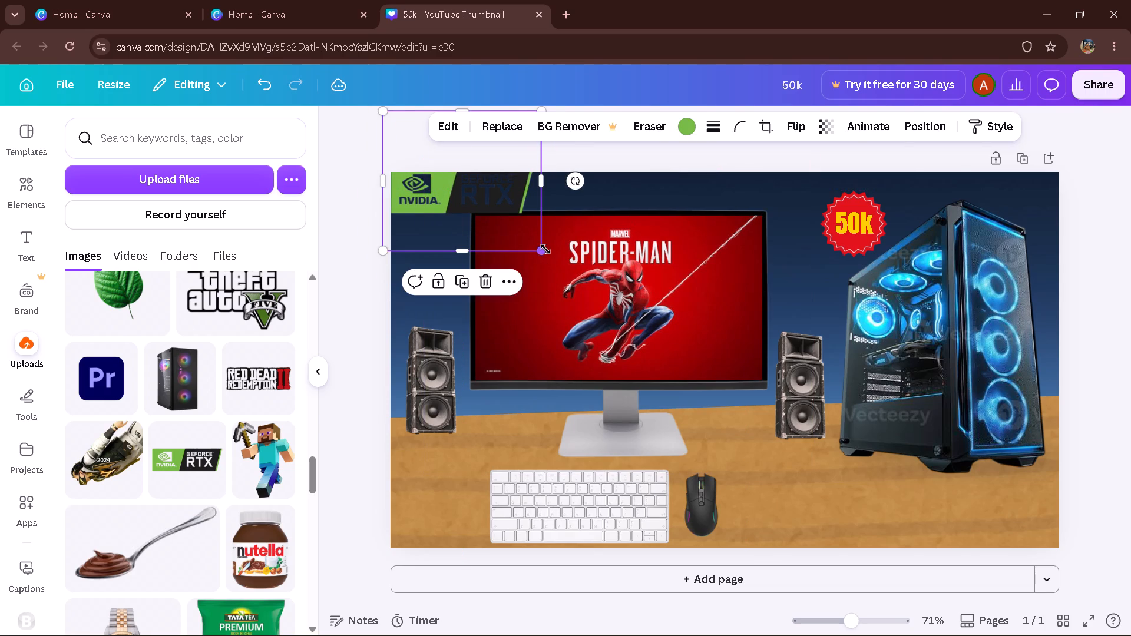
{"action": "left_click_drag", "start_coordinate": [545, 249], "coordinate": [528, 240]}
{"action": "left_click_drag", "start_coordinate": [490, 201], "coordinate": [490, 208]}
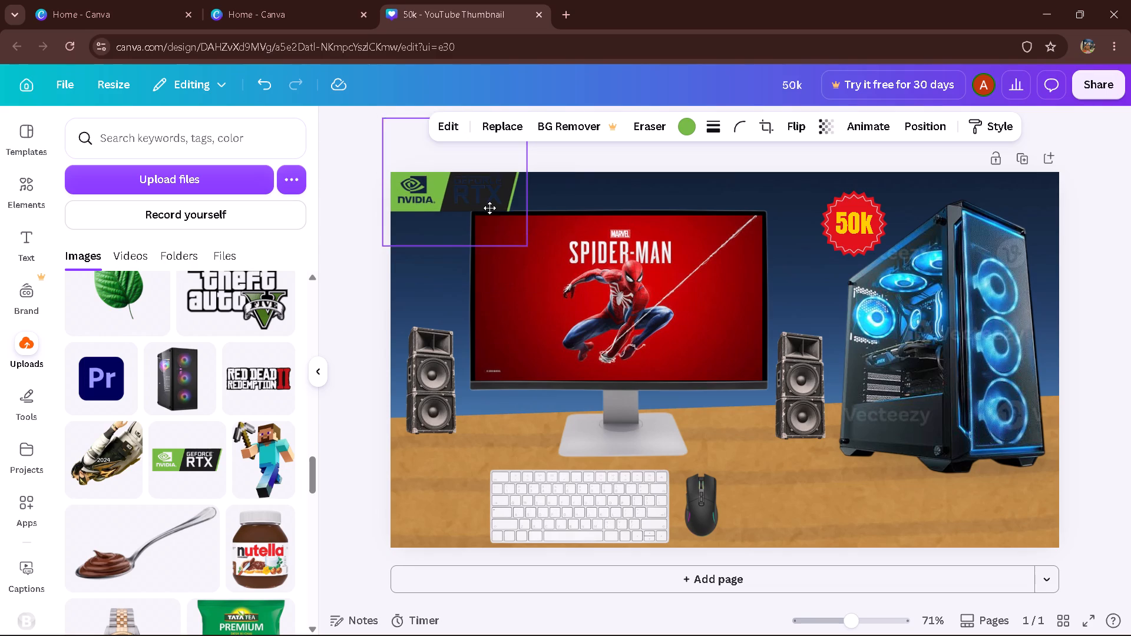
{"action": "left_click_drag", "start_coordinate": [490, 208], "coordinate": [490, 214]}
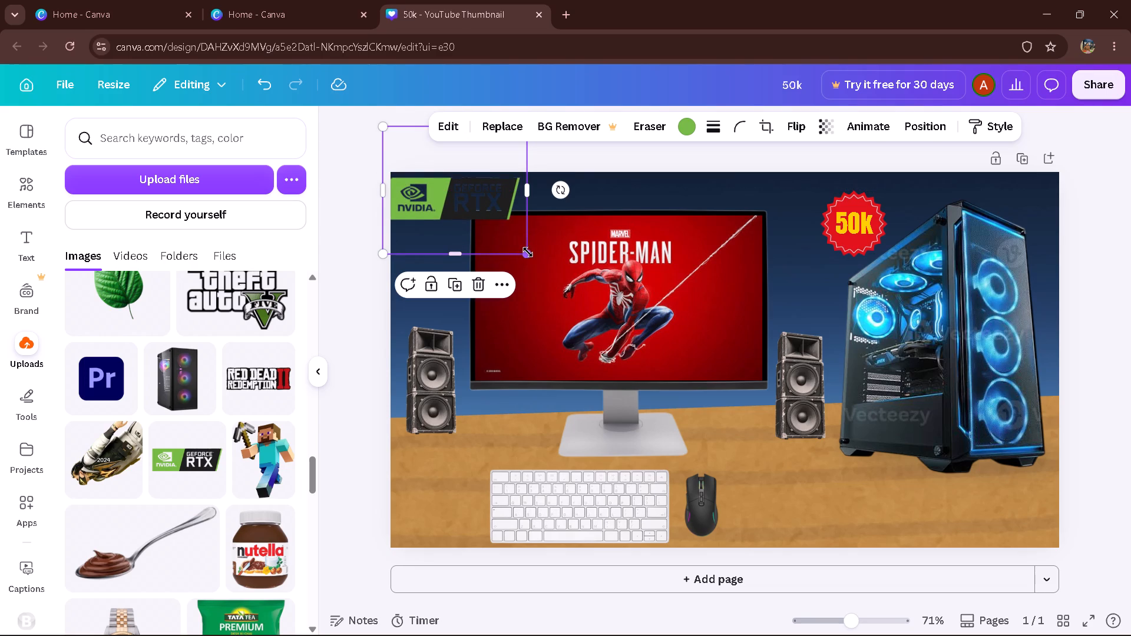
{"action": "left_click_drag", "start_coordinate": [528, 252], "coordinate": [515, 231]}
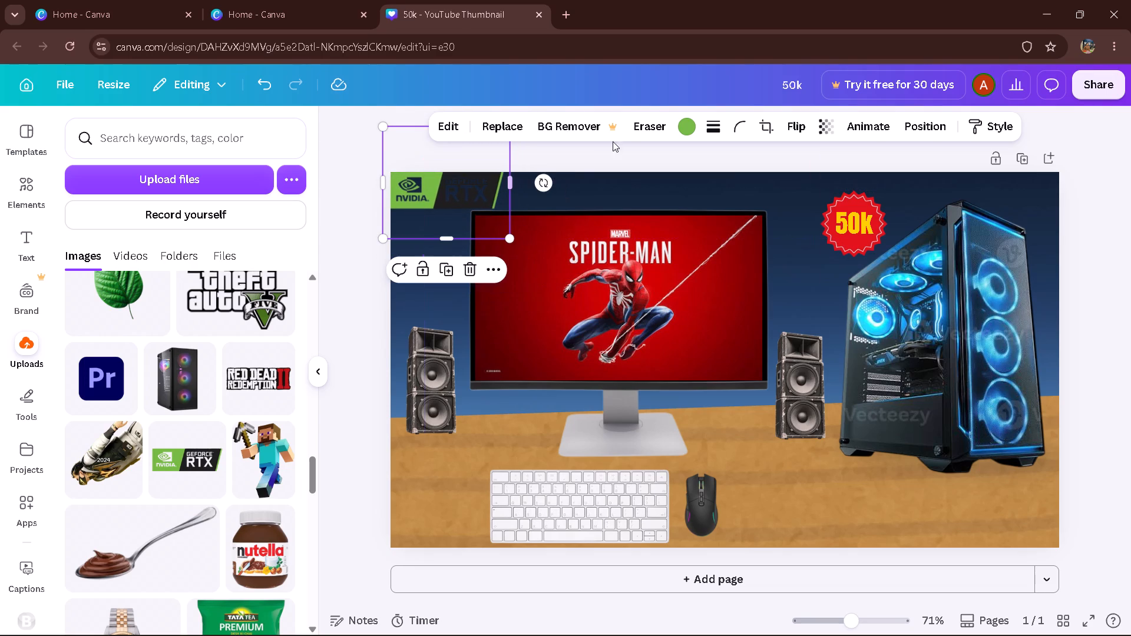
Open the image adjustments for the RTX logo and set its temperature to 38.
{"action": "left_click", "coordinate": [677, 125]}
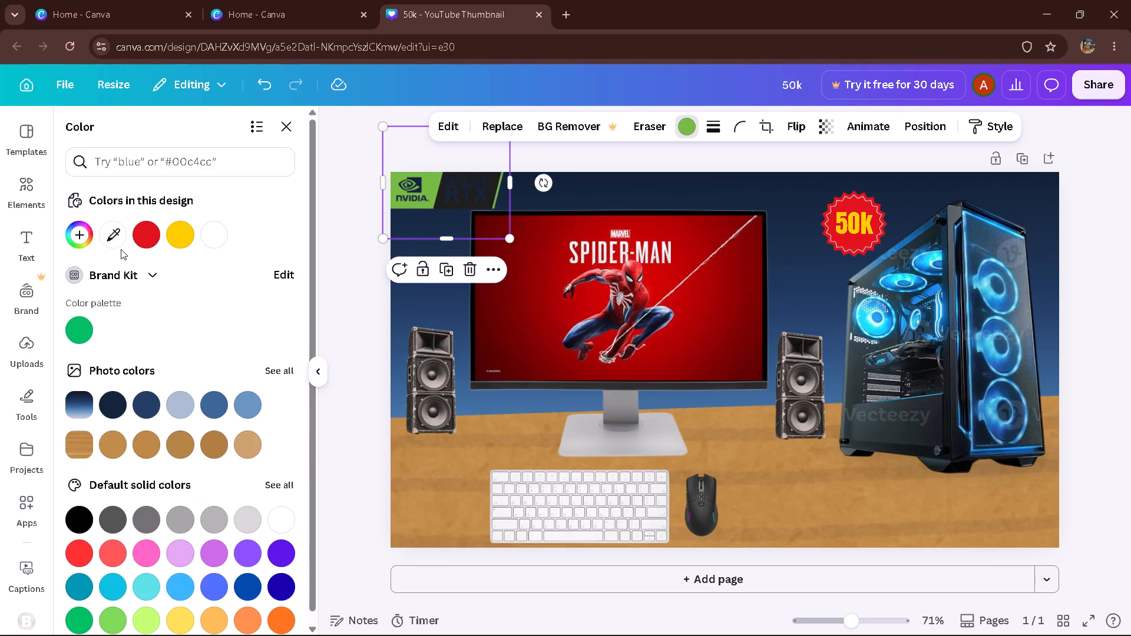
{"action": "left_click", "coordinate": [451, 125]}
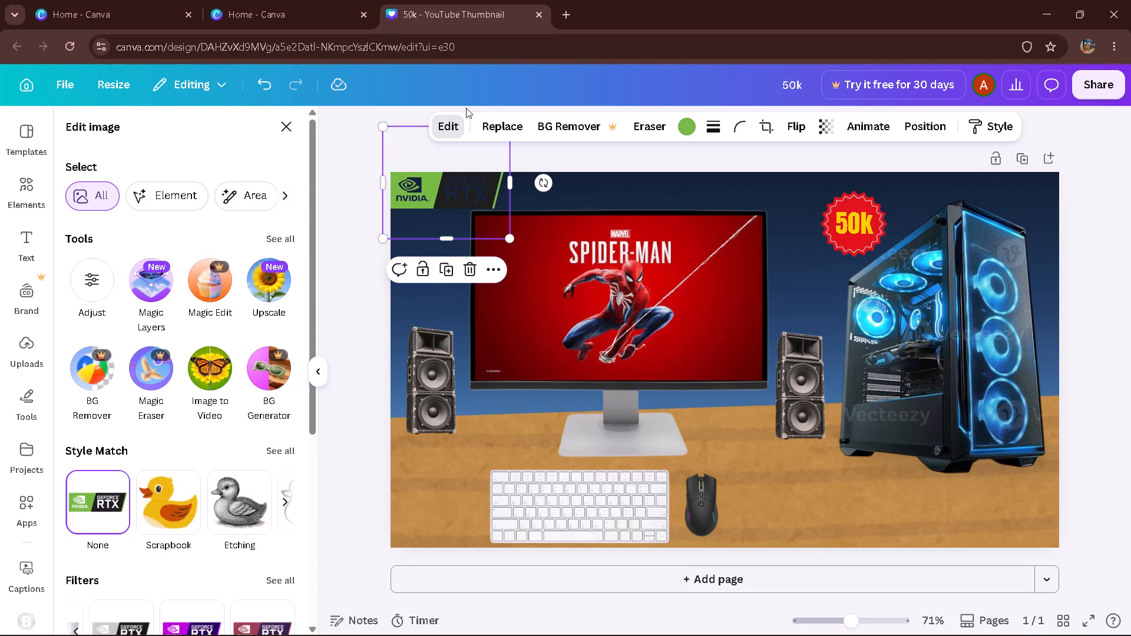
{"action": "scroll", "coordinate": [466, 108], "scroll_direction": "up", "scroll_amount": 1}
{"action": "left_click", "coordinate": [101, 296]}
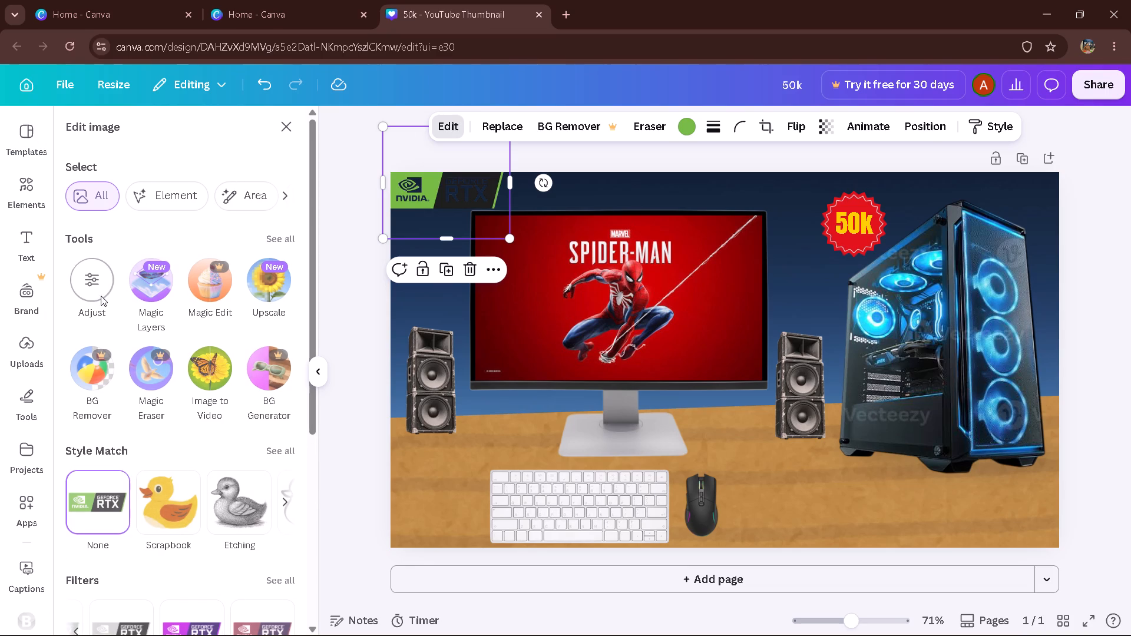
{"action": "scroll", "coordinate": [186, 322], "scroll_direction": "down", "scroll_amount": 1}
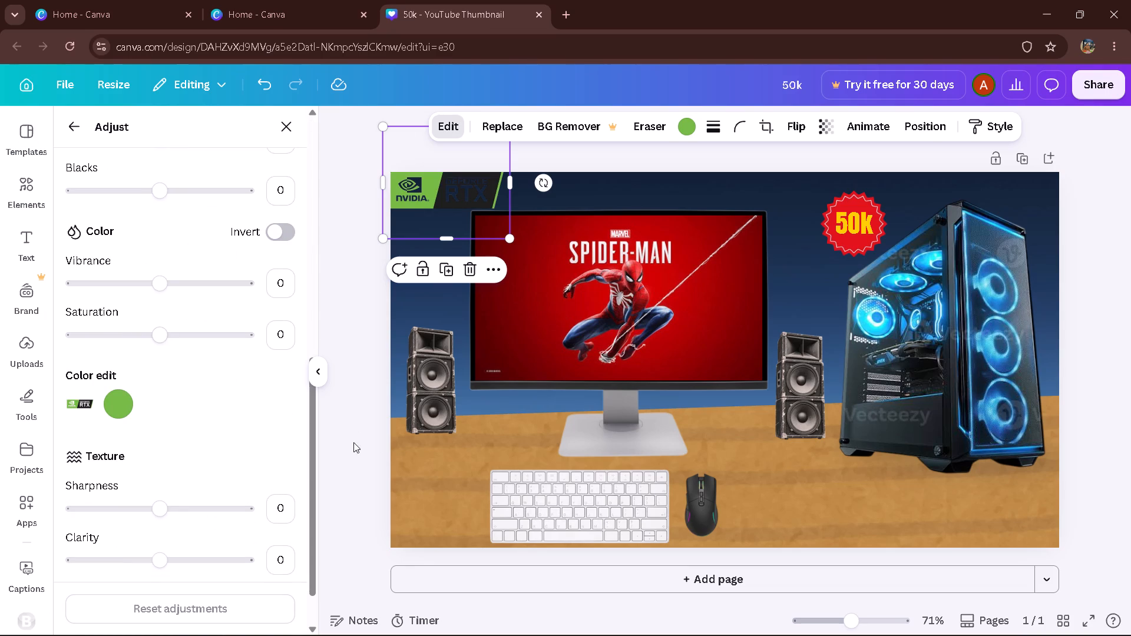
{"action": "left_click_drag", "start_coordinate": [309, 448], "coordinate": [312, 216]}
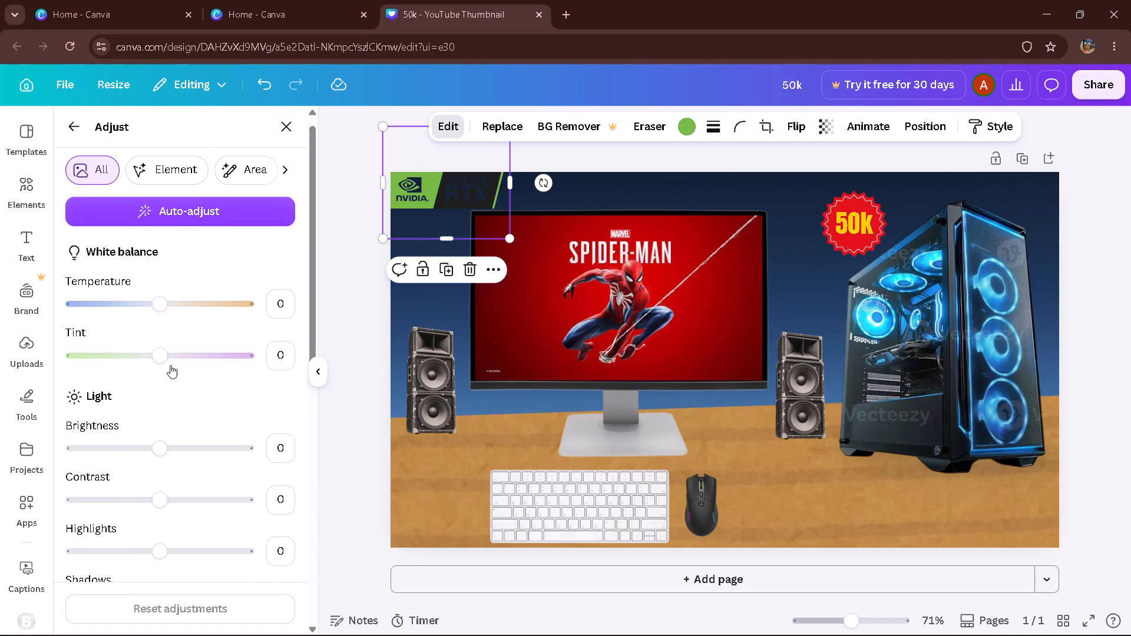
{"action": "left_click_drag", "start_coordinate": [160, 299], "coordinate": [211, 293]}
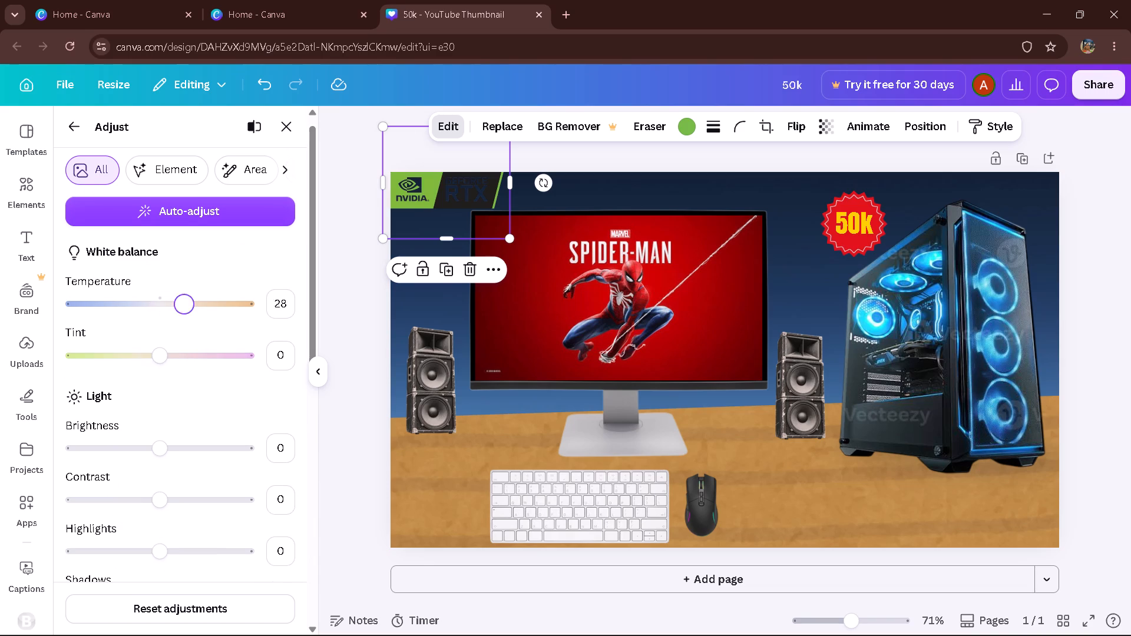
{"action": "left_click_drag", "start_coordinate": [211, 293], "coordinate": [193, 301]}
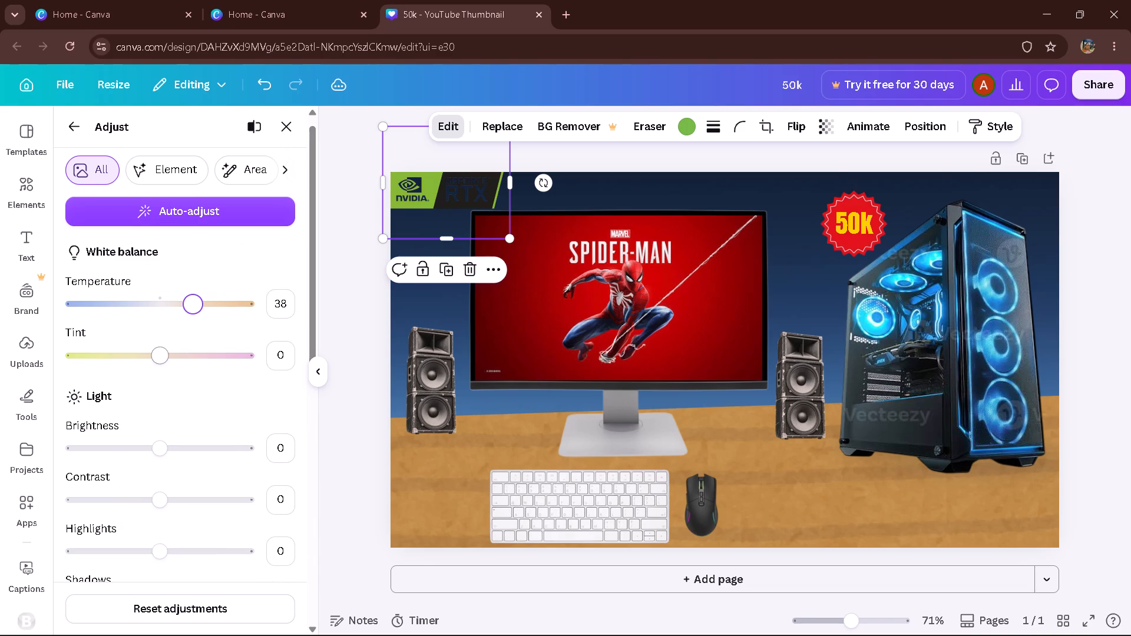
Set the RTX logo's brightness to 49 and contrast to 100, trying a strongly negative contrast along the way.
{"action": "left_click_drag", "start_coordinate": [157, 440], "coordinate": [203, 438]}
{"action": "left_click_drag", "start_coordinate": [160, 502], "coordinate": [204, 469]}
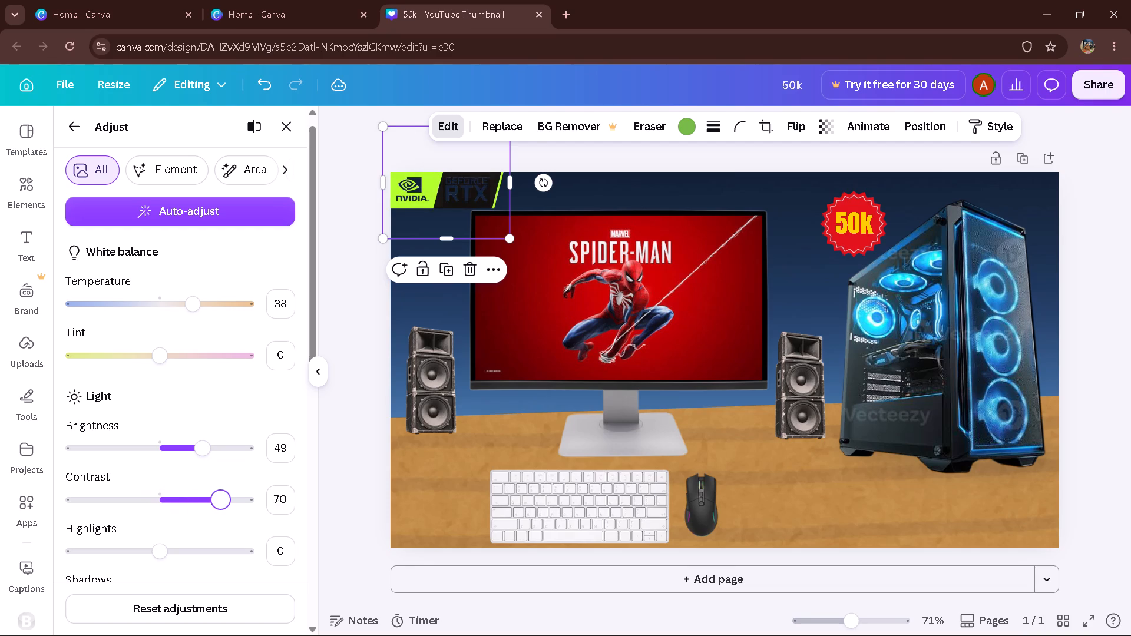
{"action": "left_click_drag", "start_coordinate": [204, 469], "coordinate": [206, 504]}
{"action": "left_click_drag", "start_coordinate": [206, 504], "coordinate": [263, 520]}
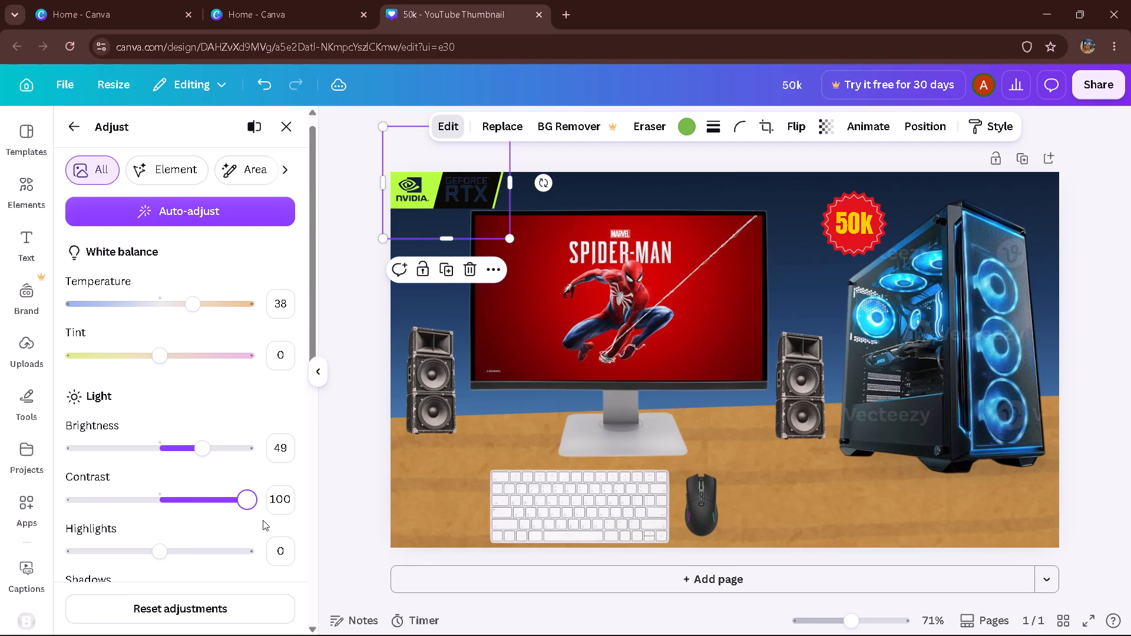
{"action": "left_click", "coordinate": [263, 520]}
{"action": "left_click_drag", "start_coordinate": [237, 502], "coordinate": [54, 504]}
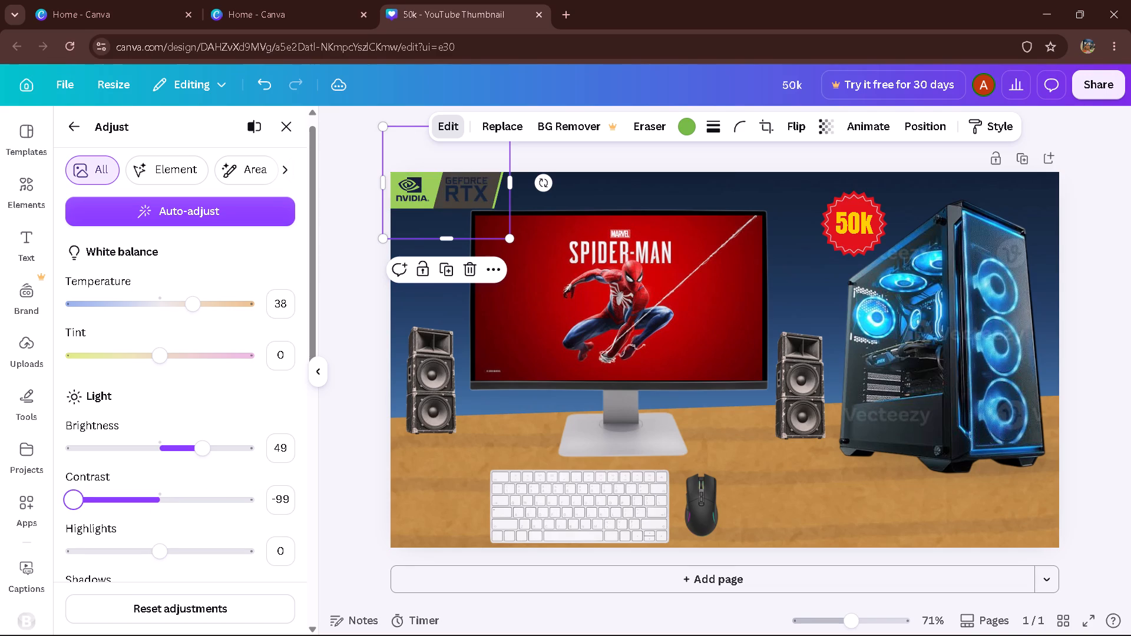
{"action": "left_click_drag", "start_coordinate": [54, 504], "coordinate": [307, 450]}
Set the RTX logo's brightness to 8 and its temperature to 9.
{"action": "left_click_drag", "start_coordinate": [196, 450], "coordinate": [167, 456]}
{"action": "left_click", "coordinate": [309, 314]}
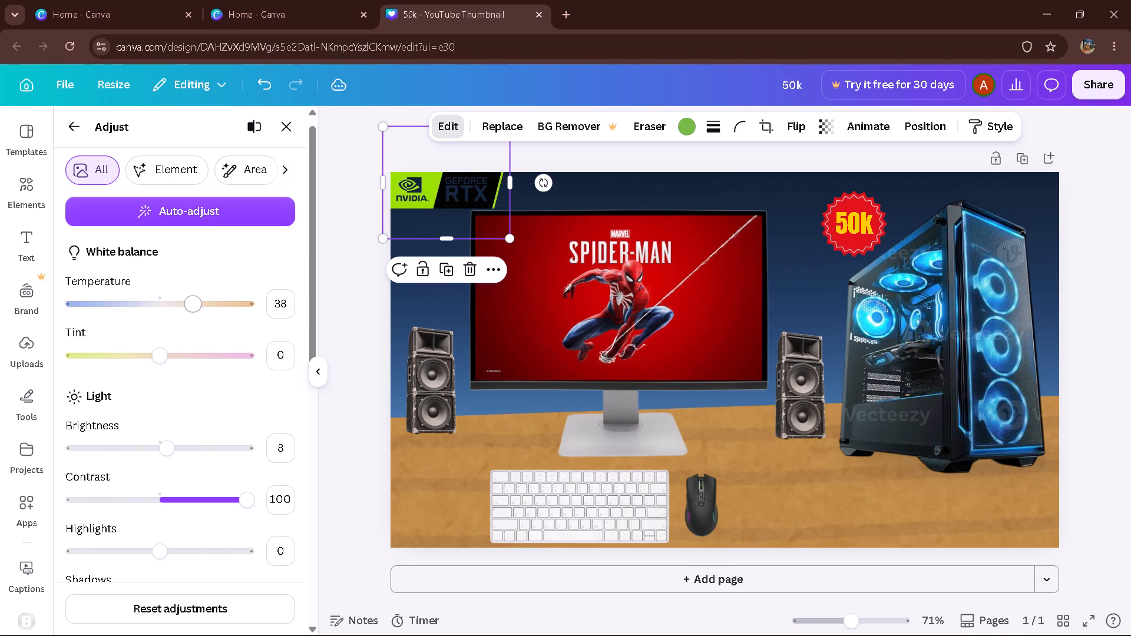
{"action": "left_click_drag", "start_coordinate": [188, 309], "coordinate": [279, 293]}
{"action": "left_click_drag", "start_coordinate": [279, 293], "coordinate": [232, 296]}
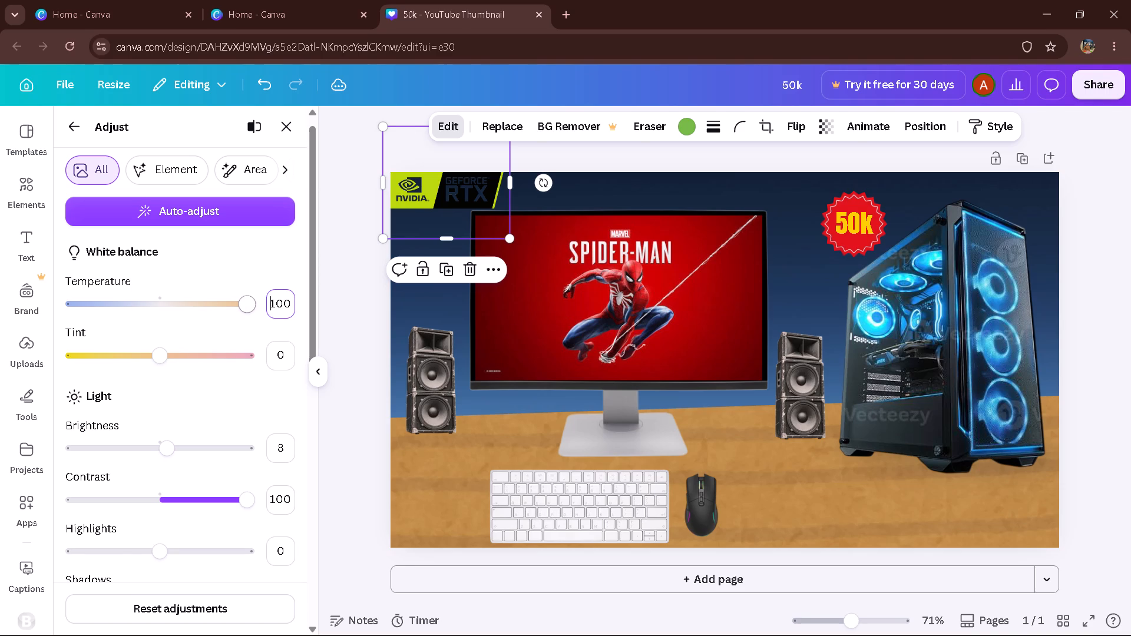
{"action": "left_click_drag", "start_coordinate": [204, 303], "coordinate": [168, 314]}
Set the RTX logo's highlights to 44 and shadows to 32, and deselect the logo.
{"action": "left_click_drag", "start_coordinate": [314, 330], "coordinate": [314, 347]}
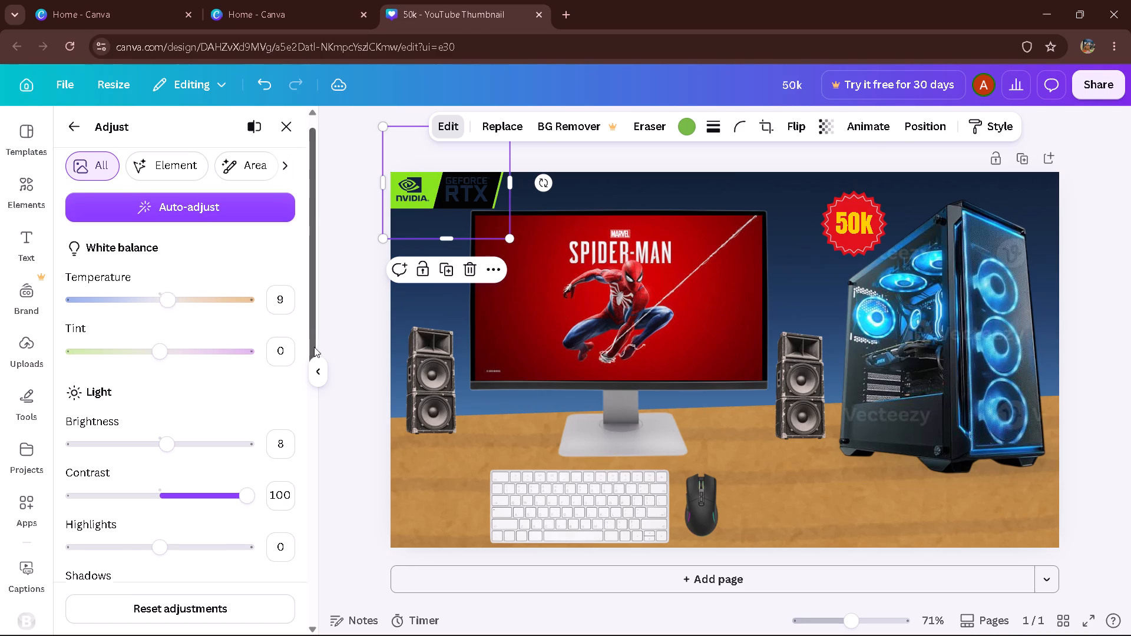
{"action": "left_click_drag", "start_coordinate": [314, 347], "coordinate": [305, 429]}
{"action": "left_click_drag", "start_coordinate": [155, 334], "coordinate": [72, 344]}
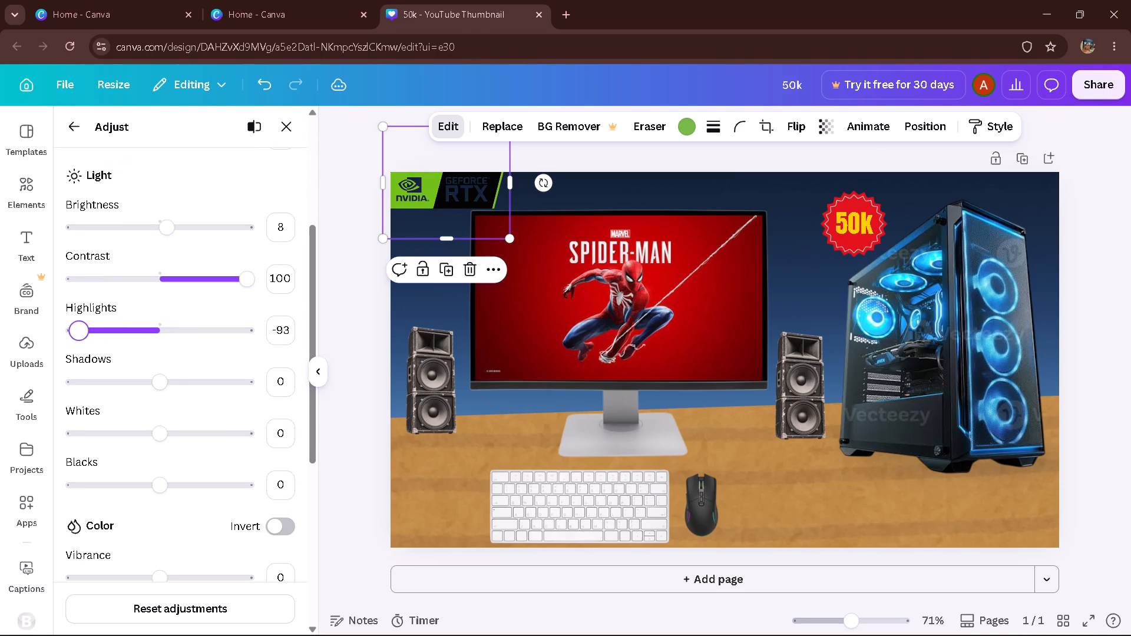
{"action": "left_click_drag", "start_coordinate": [72, 344], "coordinate": [199, 322]}
{"action": "left_click_drag", "start_coordinate": [160, 381], "coordinate": [188, 373]}
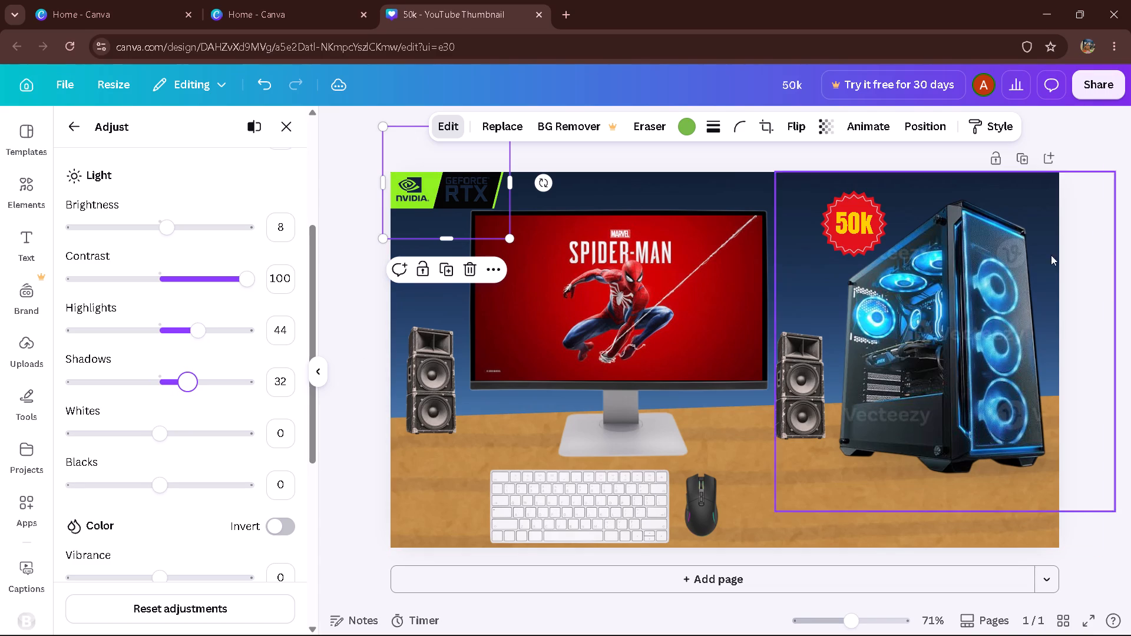
{"action": "triple_click", "coordinate": [1097, 206]}
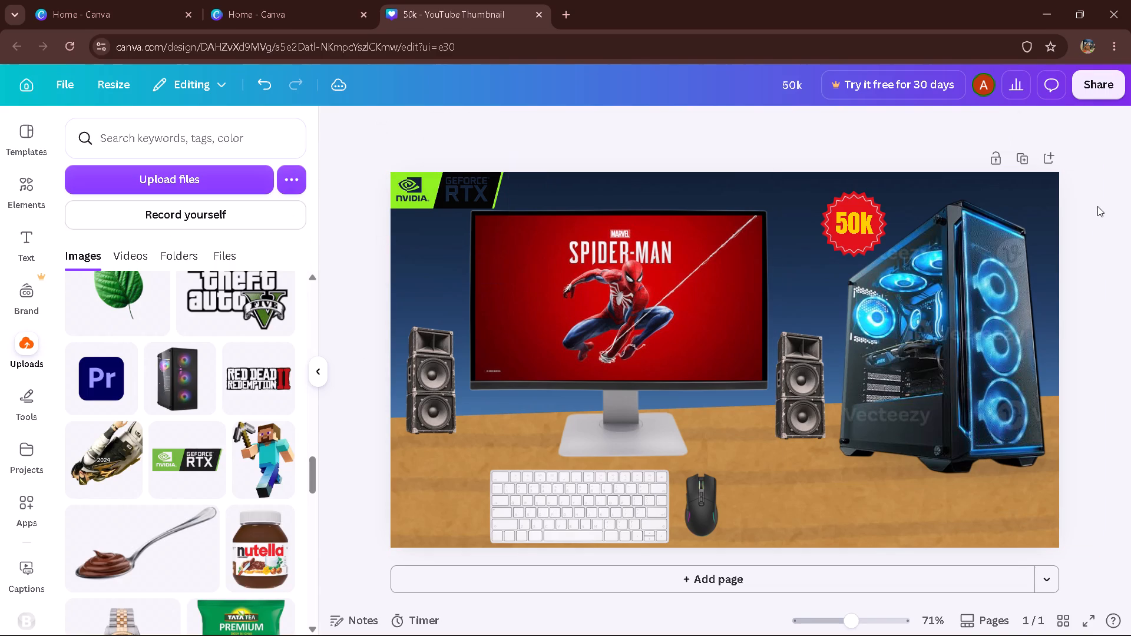
Shrink the red starburst badge slightly, shift it down a little and recentre the 50k text inside it.
{"action": "left_click", "coordinate": [879, 198]}
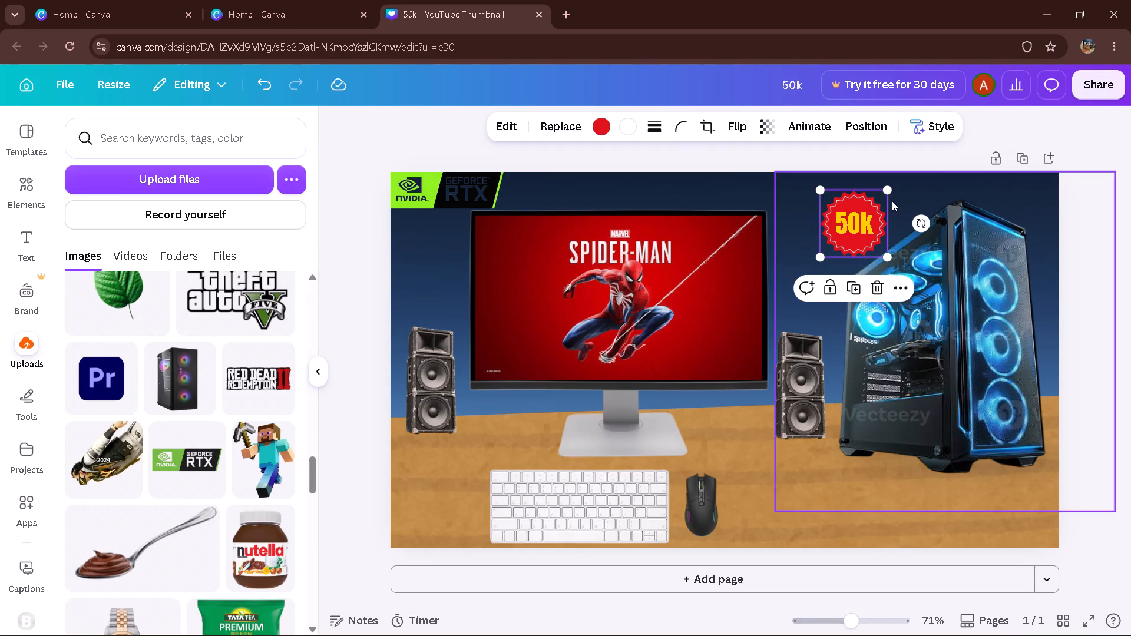
{"action": "left_click_drag", "start_coordinate": [889, 193], "coordinate": [882, 193]}
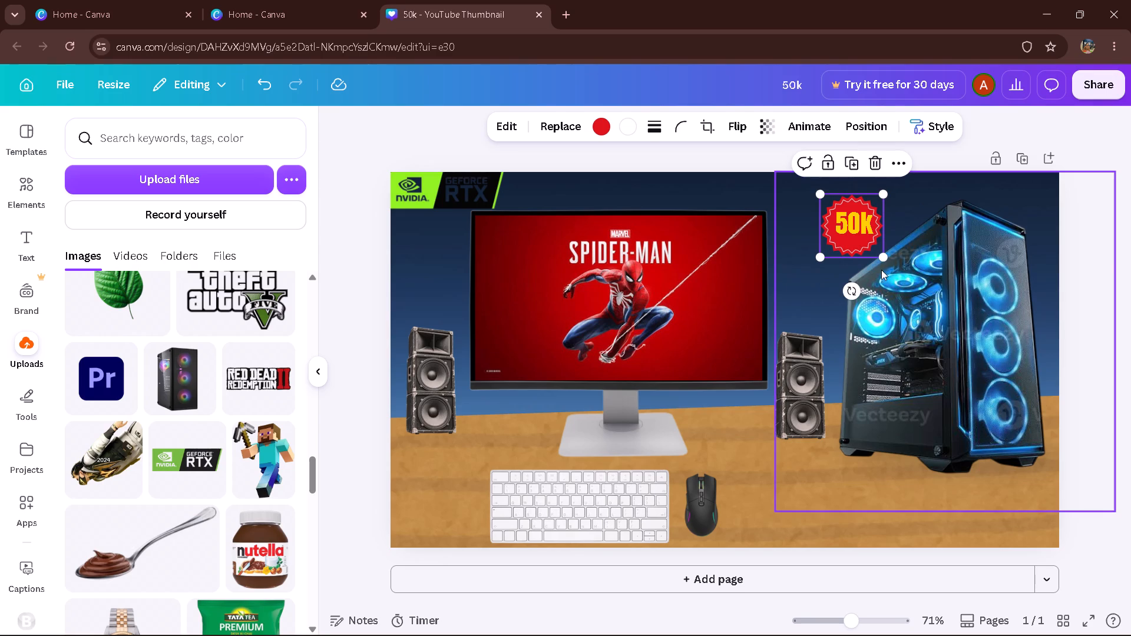
{"action": "triple_click", "coordinate": [1113, 203]}
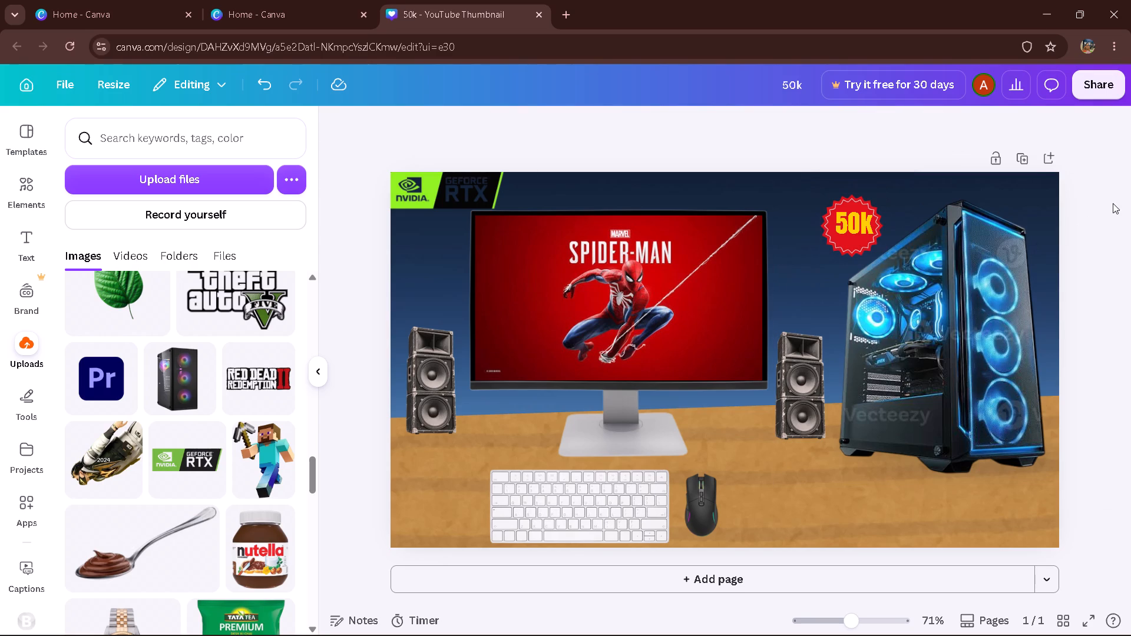
{"action": "left_click", "coordinate": [843, 252]}
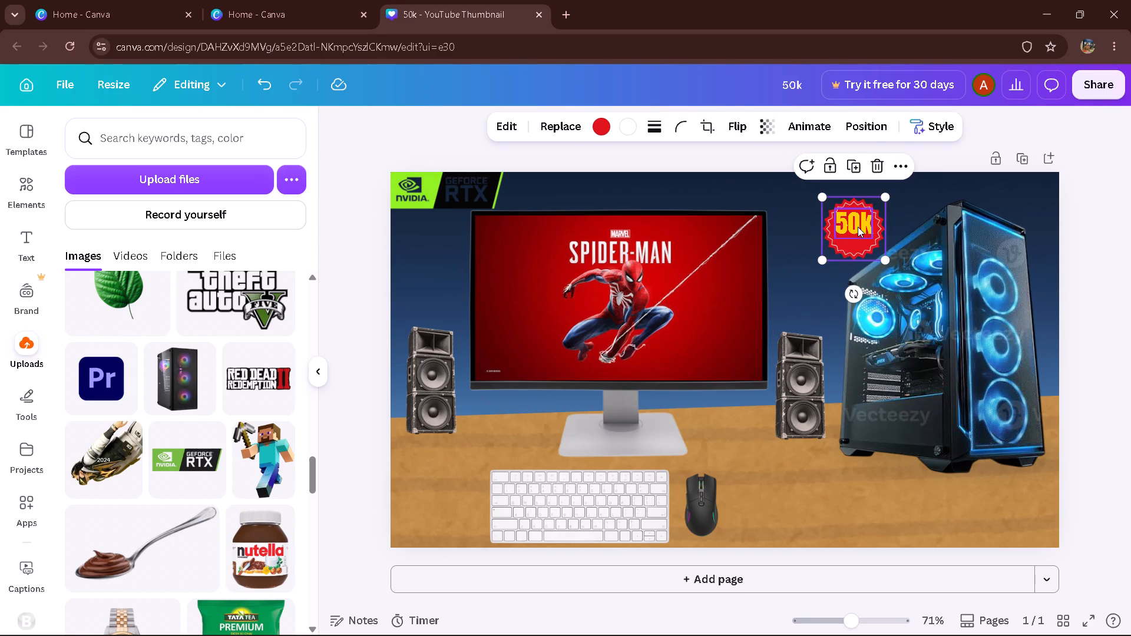
{"action": "left_click_drag", "start_coordinate": [858, 227], "coordinate": [861, 234]}
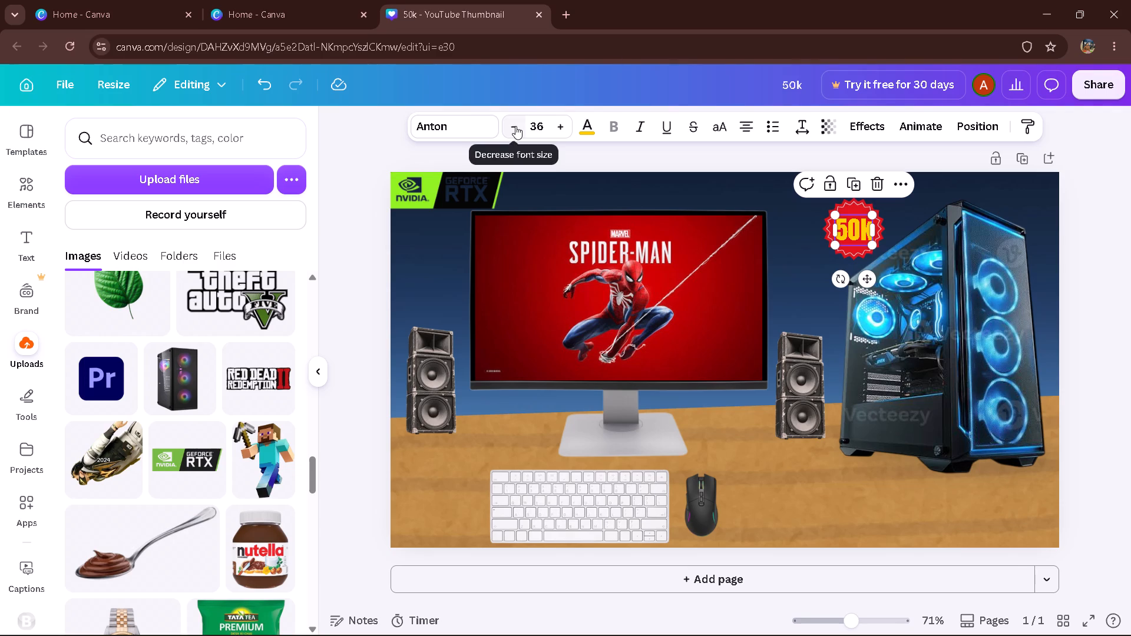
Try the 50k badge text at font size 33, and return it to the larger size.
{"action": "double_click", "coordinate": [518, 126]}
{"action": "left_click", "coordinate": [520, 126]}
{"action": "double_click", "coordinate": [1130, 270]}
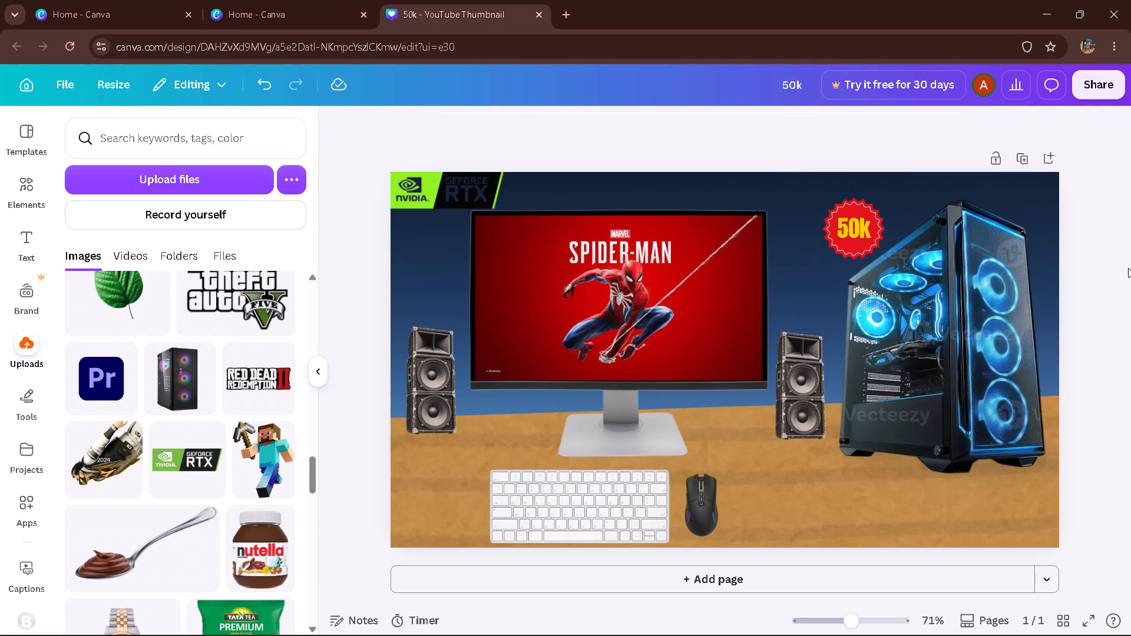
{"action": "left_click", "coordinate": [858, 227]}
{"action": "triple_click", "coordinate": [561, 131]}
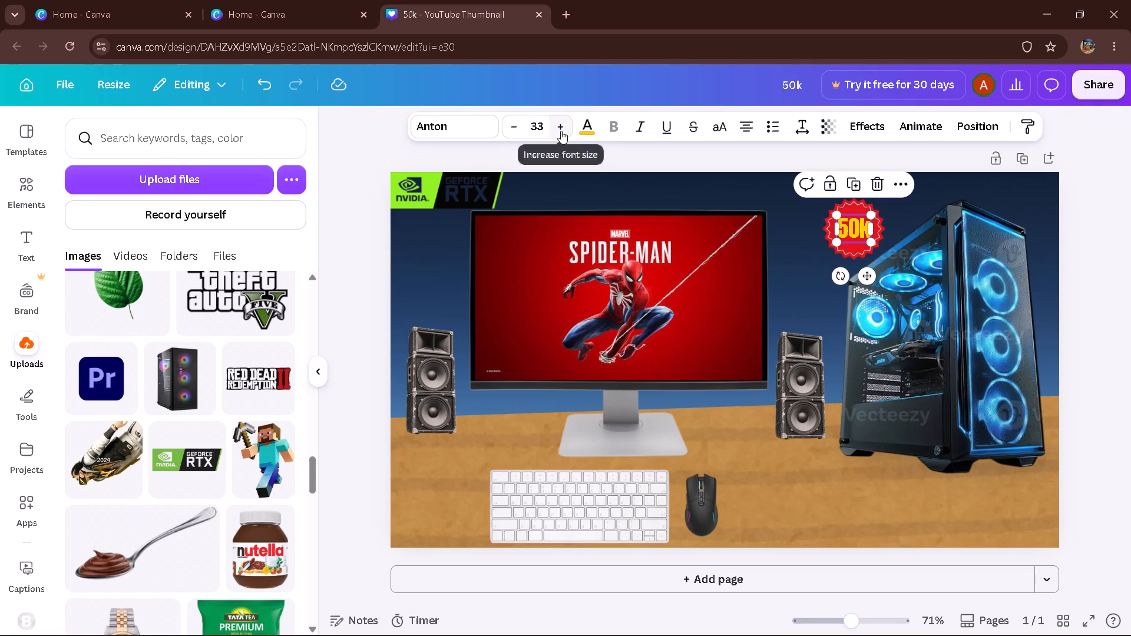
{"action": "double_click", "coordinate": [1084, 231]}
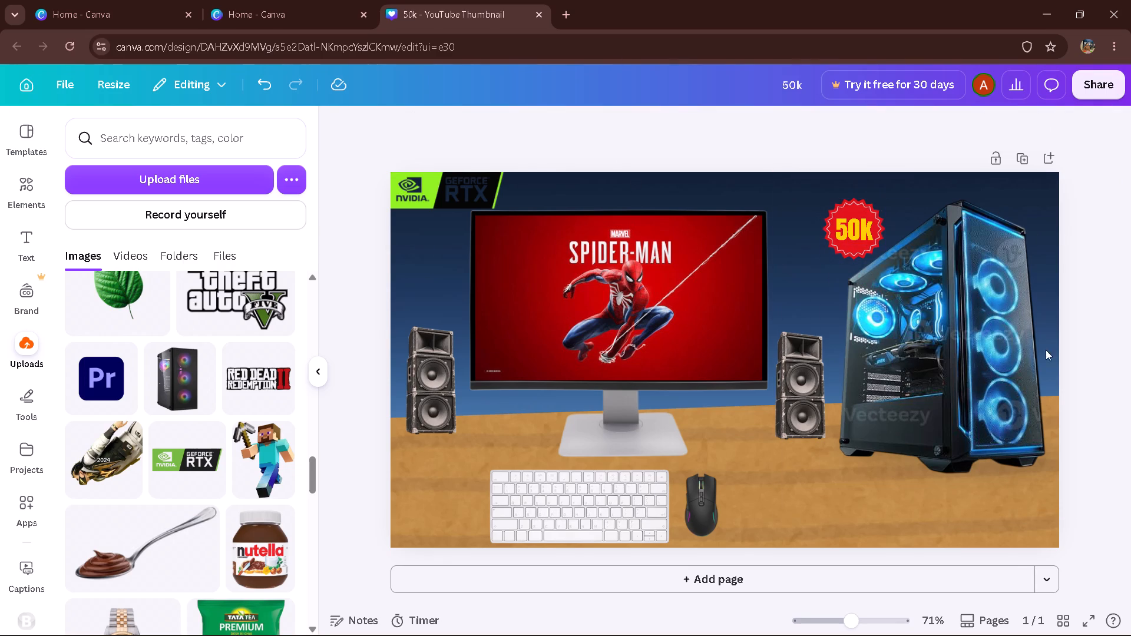
Nudge the computer mouse slightly up and to the right, away from the keyboard.
{"action": "left_click", "coordinate": [708, 481]}
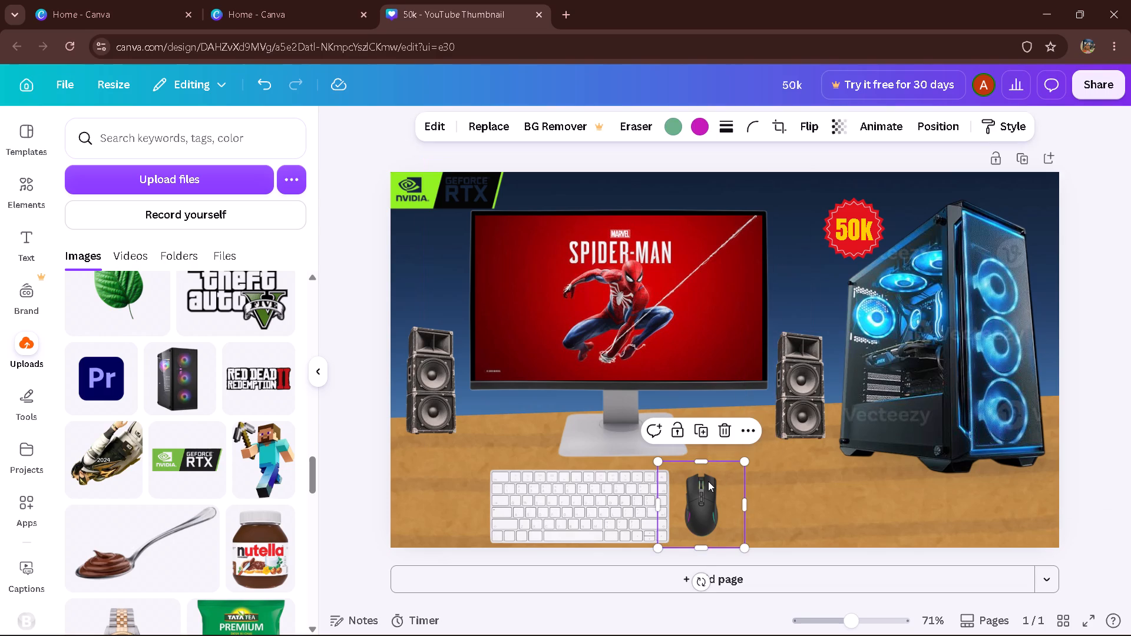
{"action": "key", "text": "alt+Up"}
{"action": "key", "text": "alt+Up"}
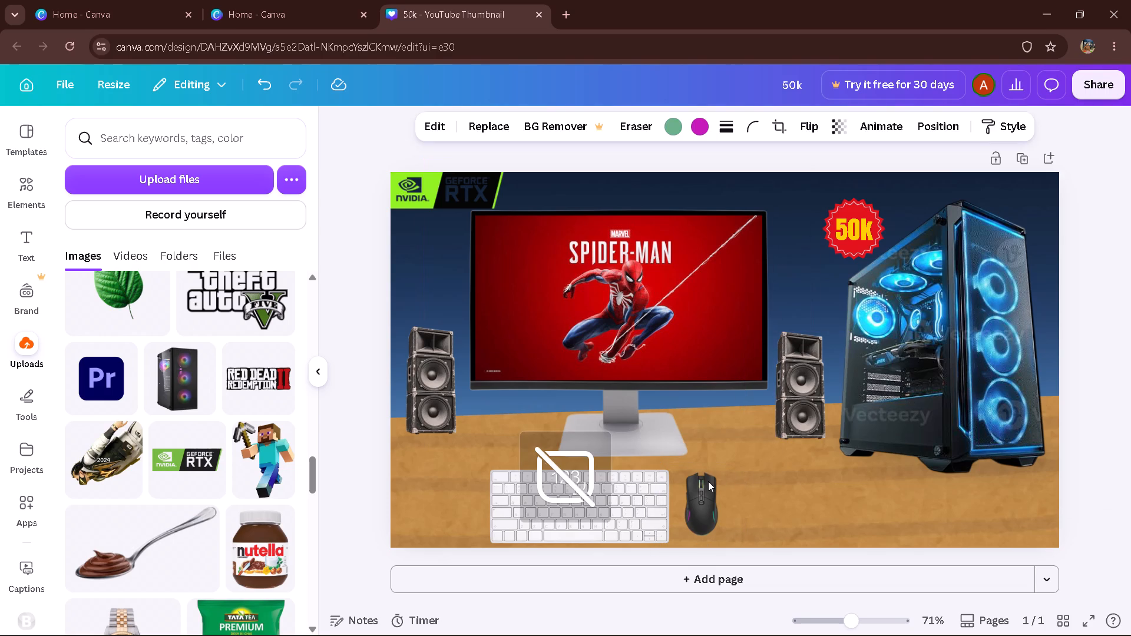
{"action": "key", "text": "alt+Up"}
{"action": "key", "text": "alt+Up"}
{"action": "key", "text": "alt+Up"}
{"action": "key", "text": "alt+Up"}
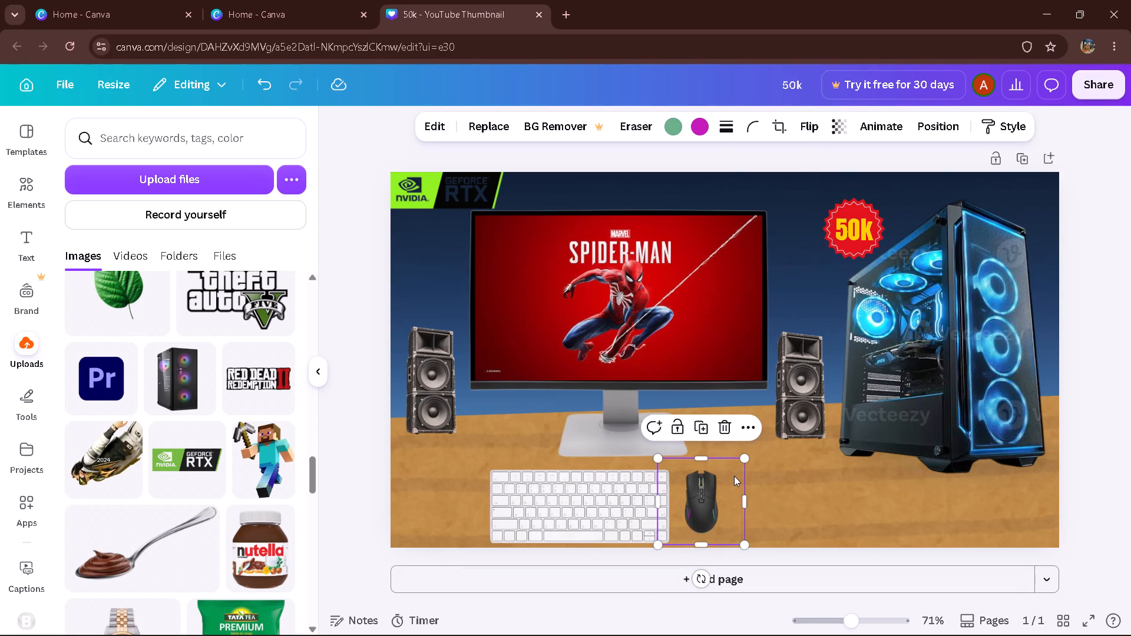
{"action": "key", "text": "alt+Right"}
{"action": "key", "text": "alt+Right"}
{"action": "key", "text": "alt+Right"}
{"action": "key", "text": "alt+Right"}
{"action": "key", "text": "alt+Right"}
{"action": "key", "text": "alt+Right"}
{"action": "key", "text": "alt+Right"}
{"action": "key", "text": "alt+Right"}
{"action": "key", "text": "alt+Right"}
{"action": "key", "text": "alt+Right"}
{"action": "key", "text": "alt+Right"}
{"action": "key", "text": "alt+Right"}
{"action": "key", "text": "alt+Right"}
{"action": "key", "text": "alt+Right"}
{"action": "key", "text": "alt+Right"}
{"action": "key", "text": "alt+Right"}
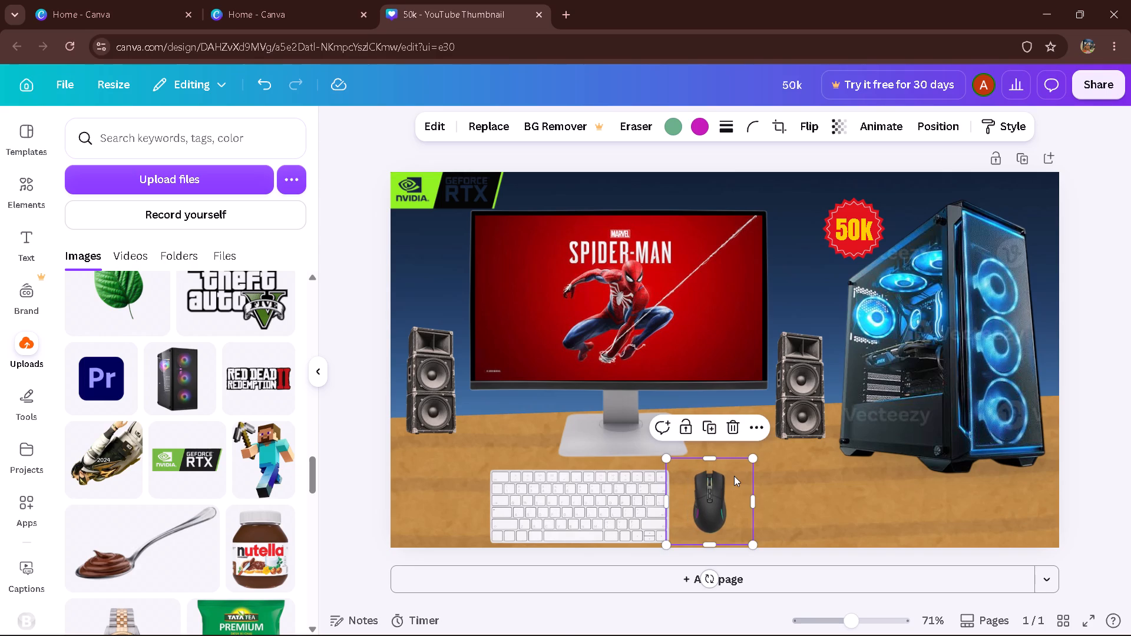
Nudge the keyboard slightly up and to the right under the monitor stand, so its edge sits just beside the mouse.
{"action": "left_click", "coordinate": [517, 541]}
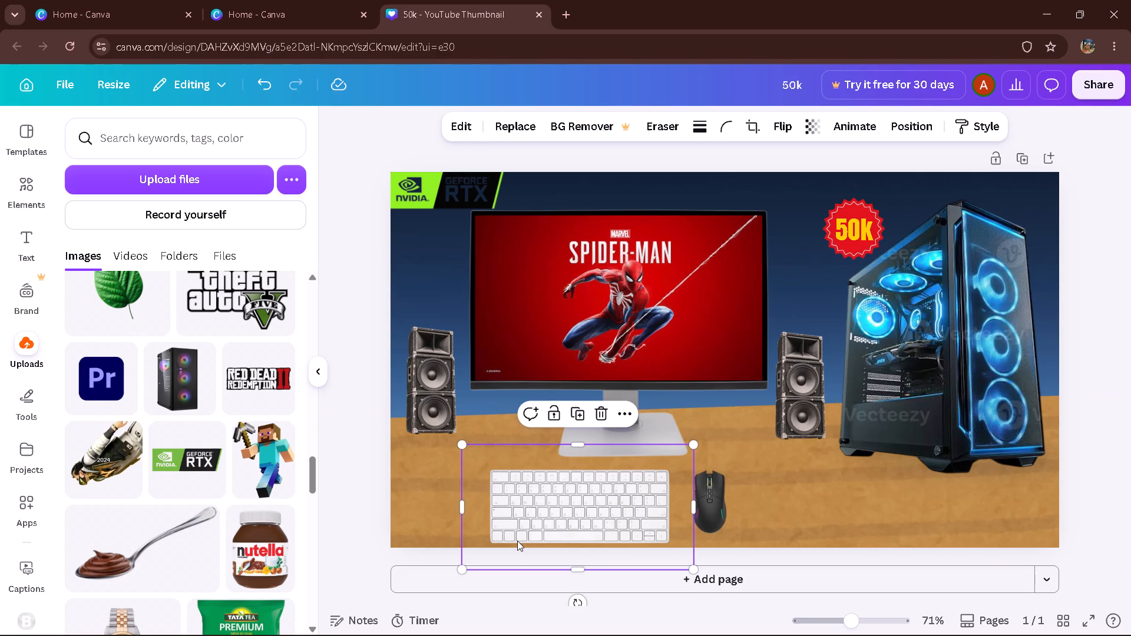
{"action": "key", "text": "alt+Up"}
{"action": "key", "text": "alt+Up"}
{"action": "key", "text": "alt+Up"}
{"action": "key", "text": "alt+Up"}
{"action": "key", "text": "alt+Up"}
{"action": "key", "text": "alt+Up"}
{"action": "key", "text": "alt+Up"}
{"action": "key", "text": "alt+Right"}
{"action": "key", "text": "alt+Right"}
{"action": "key", "text": "alt+Right"}
{"action": "key", "text": "alt+Right"}
{"action": "key", "text": "alt+Right"}
{"action": "key", "text": "alt+Right"}
{"action": "key", "text": "alt+Right"}
{"action": "key", "text": "alt+Right"}
{"action": "key", "text": "alt+Right"}
{"action": "key", "text": "alt+Right"}
{"action": "key", "text": "alt+Right"}
{"action": "key", "text": "alt+Right"}
{"action": "key", "text": "alt+Right"}
{"action": "key", "text": "alt+Right"}
{"action": "key", "text": "alt+Right"}
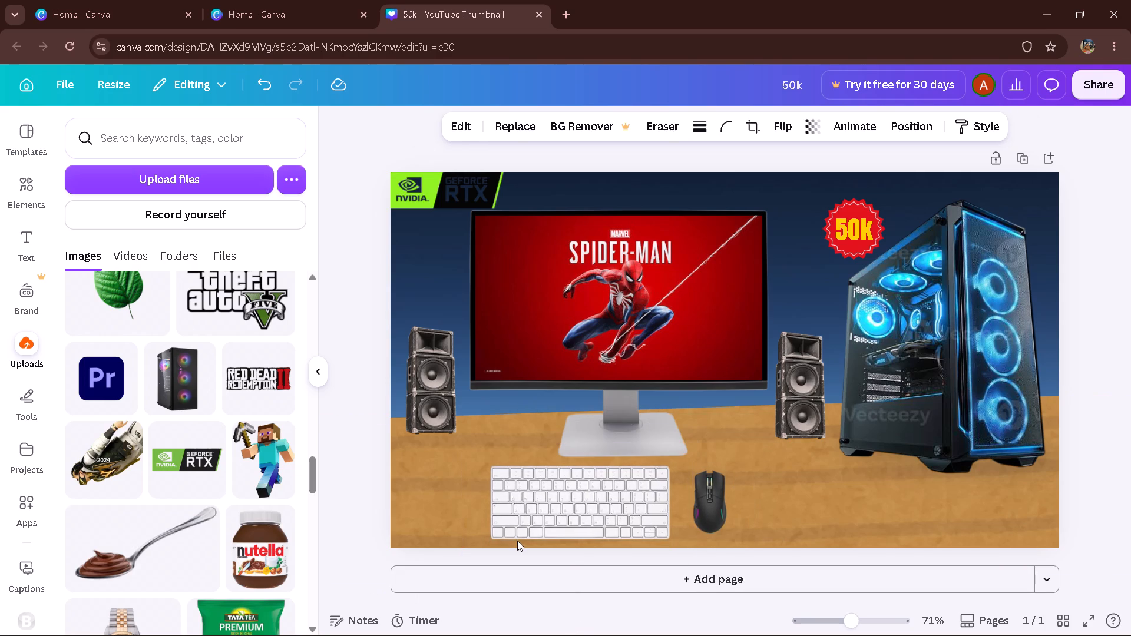
{"action": "key", "text": "alt+Right"}
{"action": "key", "text": "alt+Right"}
{"action": "key", "text": "alt+Right"}
{"action": "key", "text": "alt+Right"}
{"action": "key", "text": "alt+Right"}
{"action": "key", "text": "alt+Right"}
{"action": "key", "text": "alt+Right"}
{"action": "key", "text": "alt+Right"}
{"action": "key", "text": "alt+Right"}
{"action": "key", "text": "alt+Right"}
{"action": "key", "text": "alt+Right"}
{"action": "key", "text": "alt+Right"}
{"action": "key", "text": "alt+Right"}
{"action": "key", "text": "alt+Right"}
{"action": "key", "text": "alt+Right"}
{"action": "key", "text": "alt+Right"}
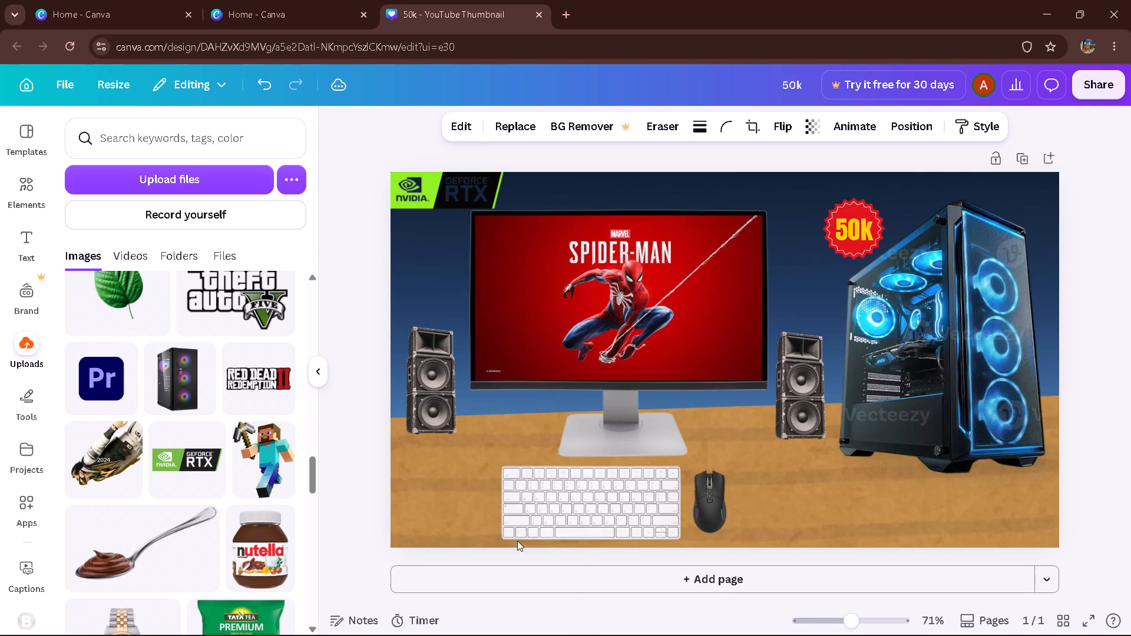
{"action": "key", "text": "alt+Right"}
{"action": "key", "text": "alt+Right"}
{"action": "key", "text": "alt+Right"}
{"action": "key", "text": "alt+Right"}
{"action": "key", "text": "alt+Right"}
{"action": "key", "text": "alt+Right"}
{"action": "key", "text": "alt+Right"}
{"action": "key", "text": "alt+Right"}
{"action": "key", "text": "alt+Right"}
{"action": "key", "text": "alt+Right"}
{"action": "key", "text": "alt+Right"}
{"action": "key", "text": "alt+Right"}
{"action": "key", "text": "alt+Right"}
{"action": "key", "text": "alt+Right"}
{"action": "key", "text": "alt+Right"}
{"action": "key", "text": "alt+Right"}
{"action": "key", "text": "alt+Right"}
{"action": "key", "text": "alt+Right"}
{"action": "key", "text": "alt+Right"}
{"action": "key", "text": "alt+Right"}
{"action": "key", "text": "alt+Right"}
{"action": "key", "text": "alt+Right"}
{"action": "key", "text": "alt+Right"}
{"action": "key", "text": "alt+Right"}
{"action": "key", "text": "alt+Right"}
{"action": "key", "text": "alt+Right"}
{"action": "key", "text": "alt+Right"}
{"action": "key", "text": "alt+Right"}
{"action": "key", "text": "alt+Right"}
{"action": "key", "text": "alt+Right"}
{"action": "key", "text": "alt+Right"}
{"action": "key", "text": "alt+Right"}
{"action": "key", "text": "alt+Right"}
{"action": "key", "text": "alt+Right"}
{"action": "key", "text": "alt+Right"}
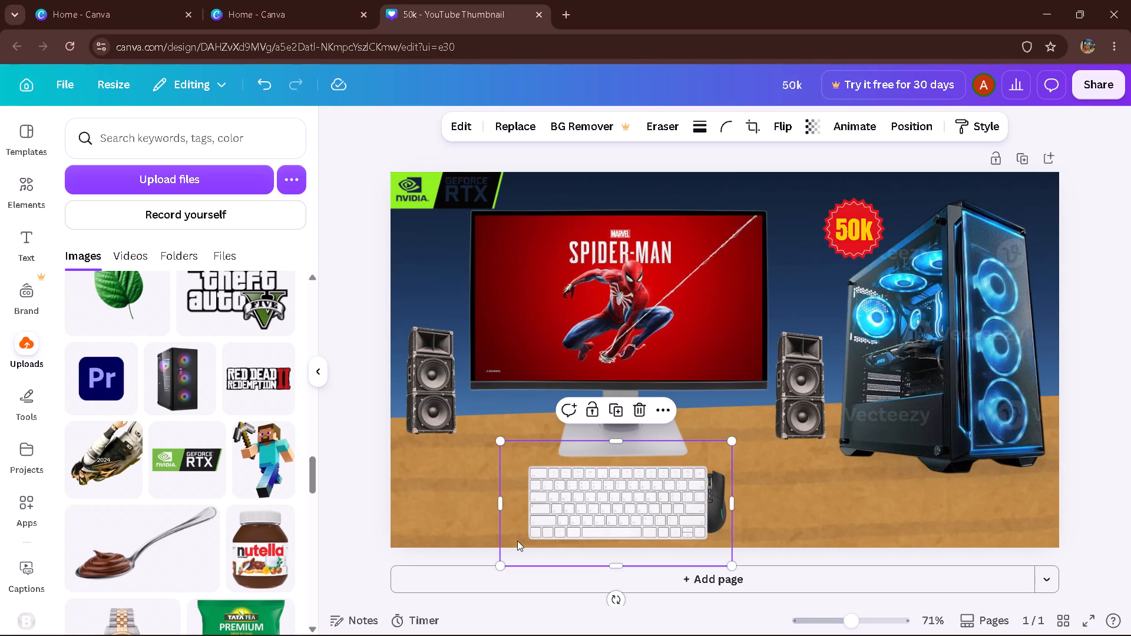
{"action": "key", "text": "alt+Left"}
{"action": "key", "text": "alt+Left"}
{"action": "key", "text": "alt+Left"}
{"action": "key", "text": "alt+Left"}
{"action": "key", "text": "alt+Left"}
{"action": "key", "text": "alt+Left"}
{"action": "key", "text": "alt+Left"}
{"action": "key", "text": "alt+Left"}
{"action": "key", "text": "alt+Left"}
{"action": "key", "text": "alt+Left"}
{"action": "key", "text": "alt+Left"}
{"action": "key", "text": "alt+Left"}
{"action": "key", "text": "alt+Left"}
{"action": "key", "text": "alt+Left"}
{"action": "key", "text": "alt+Left"}
{"action": "key", "text": "alt+Left"}
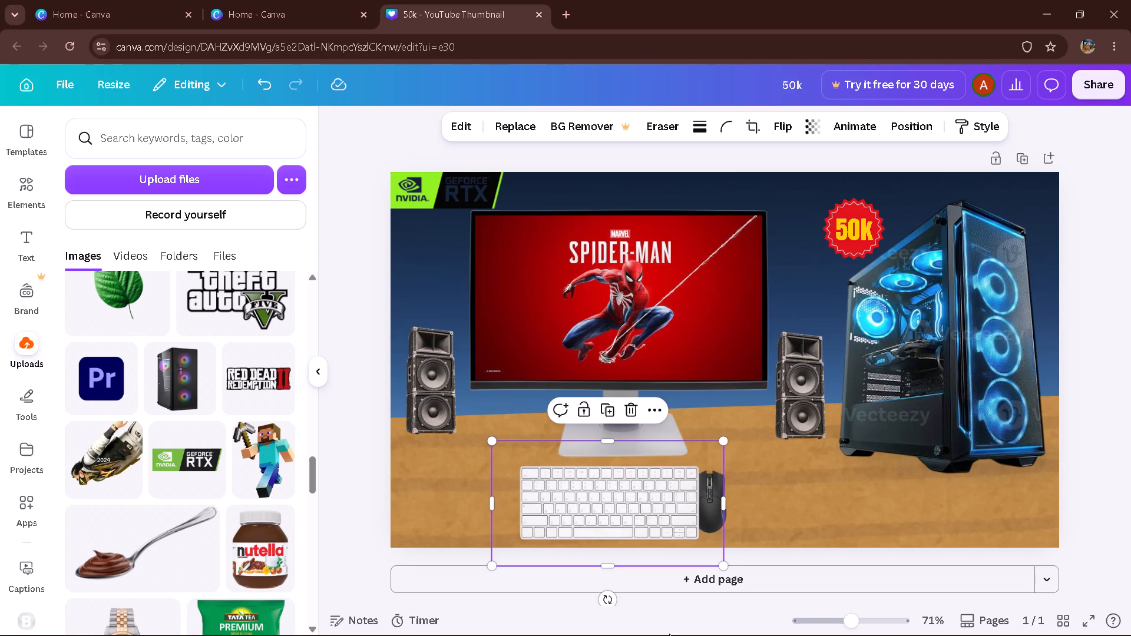
Nudge the computer mouse to the right and slightly down, leaving a clear gap between it and the keyboard.
{"action": "left_click", "coordinate": [733, 494]}
{"action": "key", "text": "alt+Right"}
{"action": "key", "text": "alt+Right"}
{"action": "key", "text": "alt+Right"}
{"action": "key", "text": "alt+Right"}
{"action": "key", "text": "alt+Right"}
{"action": "key", "text": "alt+Right"}
{"action": "key", "text": "alt+Right"}
{"action": "key", "text": "alt+Right"}
{"action": "key", "text": "alt+Right"}
{"action": "key", "text": "alt+Right"}
{"action": "key", "text": "alt+Right"}
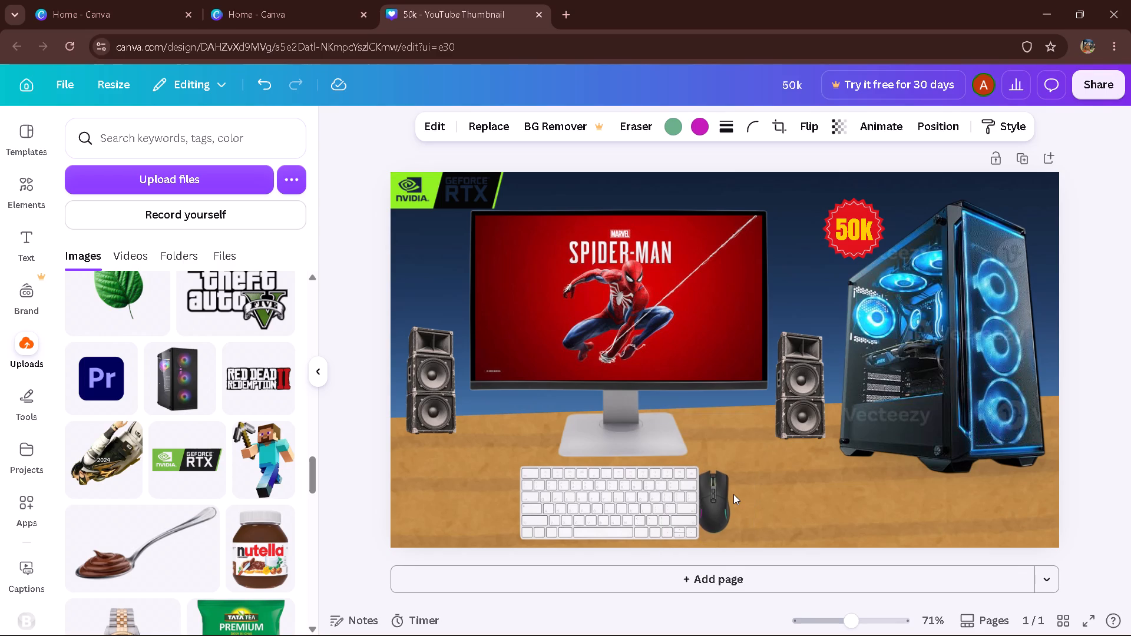
{"action": "key", "text": "alt+Down"}
{"action": "key", "text": "alt+Right"}
{"action": "key", "text": "alt+Right"}
{"action": "key", "text": "alt+Right"}
{"action": "key", "text": "alt+Right"}
{"action": "key", "text": "alt+Right"}
{"action": "key", "text": "alt+Right"}
{"action": "key", "text": "alt+Right"}
{"action": "key", "text": "alt+Right"}
{"action": "key", "text": "alt+Right"}
{"action": "key", "text": "alt+Right"}
{"action": "key", "text": "alt+Right"}
{"action": "key", "text": "alt+Right"}
{"action": "key", "text": "alt+Right"}
{"action": "key", "text": "alt+Right"}
{"action": "key", "text": "alt+Right"}
{"action": "key", "text": "alt+Right"}
{"action": "key", "text": "alt+Right"}
{"action": "key", "text": "alt+Right"}
{"action": "key", "text": "alt+Right"}
{"action": "key", "text": "alt+Right"}
{"action": "key", "text": "alt+Right"}
{"action": "key", "text": "alt+Right"}
{"action": "key", "text": "alt+Right"}
{"action": "key", "text": "alt+Right"}
{"action": "key", "text": "alt+Right"}
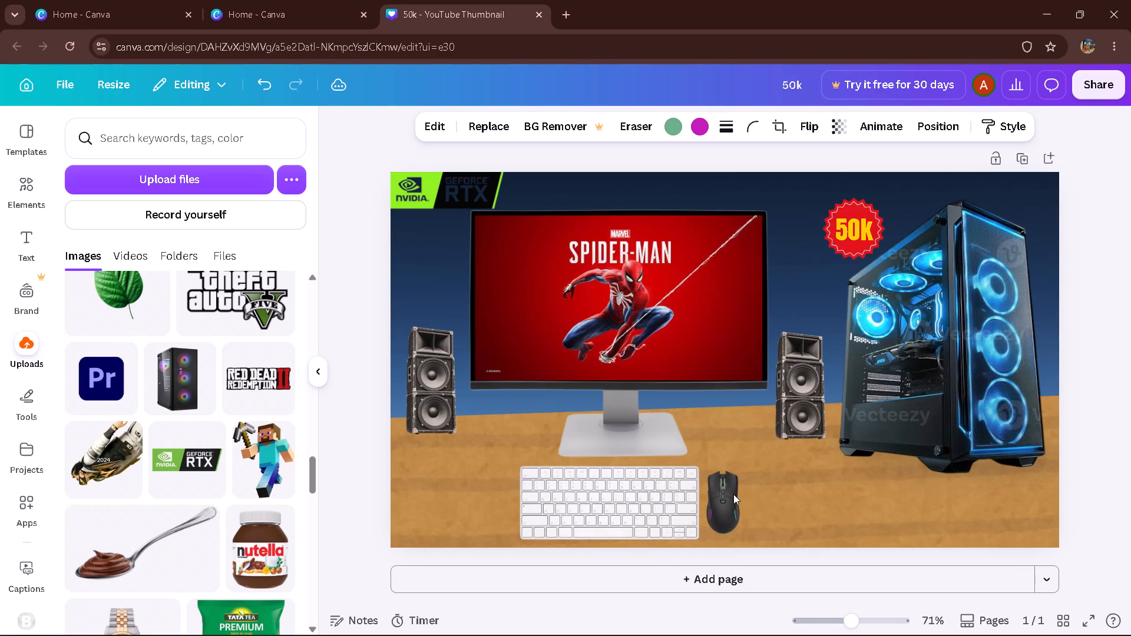
{"action": "key", "text": "alt+Down"}
{"action": "key", "text": "alt+Right"}
{"action": "key", "text": "alt+Right"}
{"action": "key", "text": "alt+Right"}
{"action": "key", "text": "alt+Right"}
{"action": "key", "text": "alt+Right"}
{"action": "key", "text": "alt+Right"}
{"action": "key", "text": "alt+Right"}
{"action": "key", "text": "alt+Right"}
{"action": "key", "text": "alt+Right"}
{"action": "key", "text": "alt+Right"}
{"action": "key", "text": "alt+Right"}
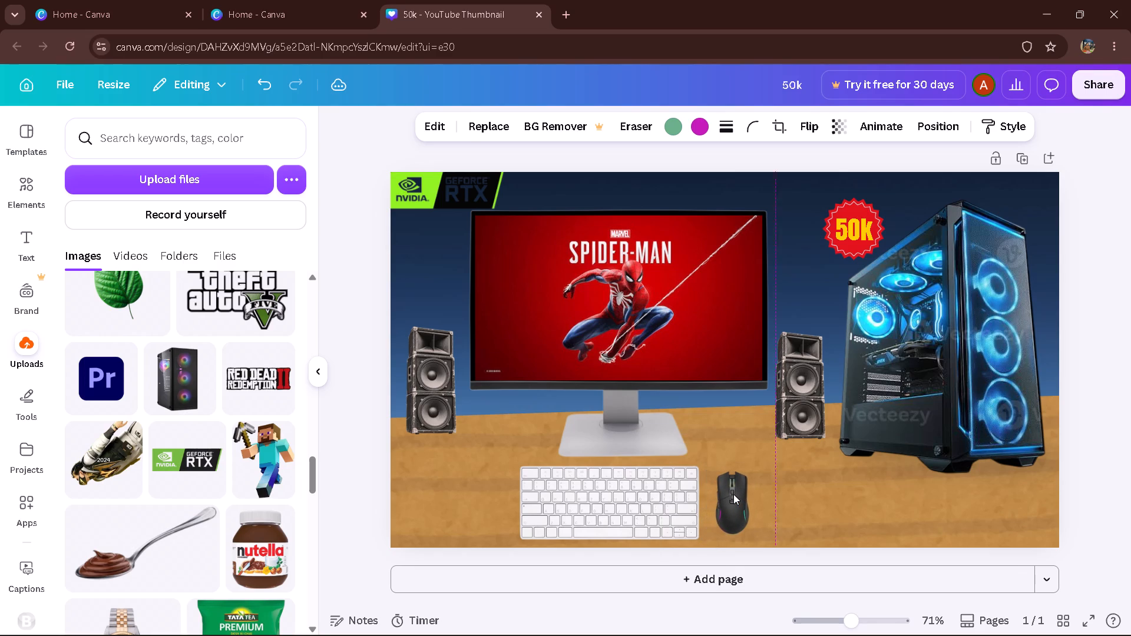
{"action": "key", "text": "alt+Right"}
{"action": "key", "text": "alt+Down"}
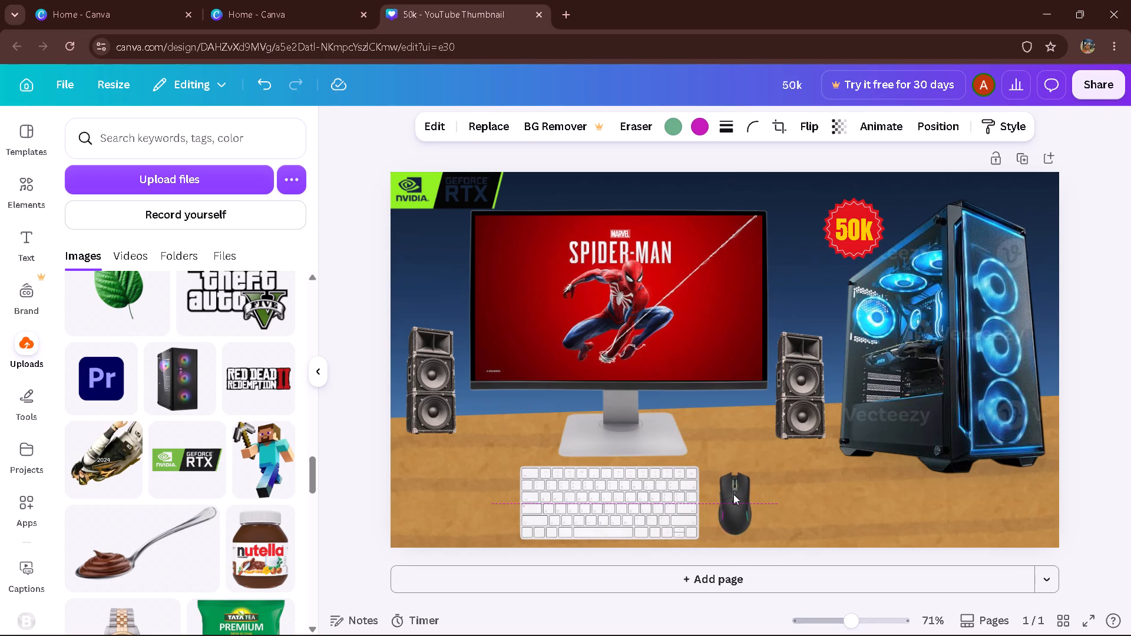
Shrink the keyboard slightly and nudge it a little up and to the right beneath the monitor stand.
{"action": "left_click", "coordinate": [664, 492]}
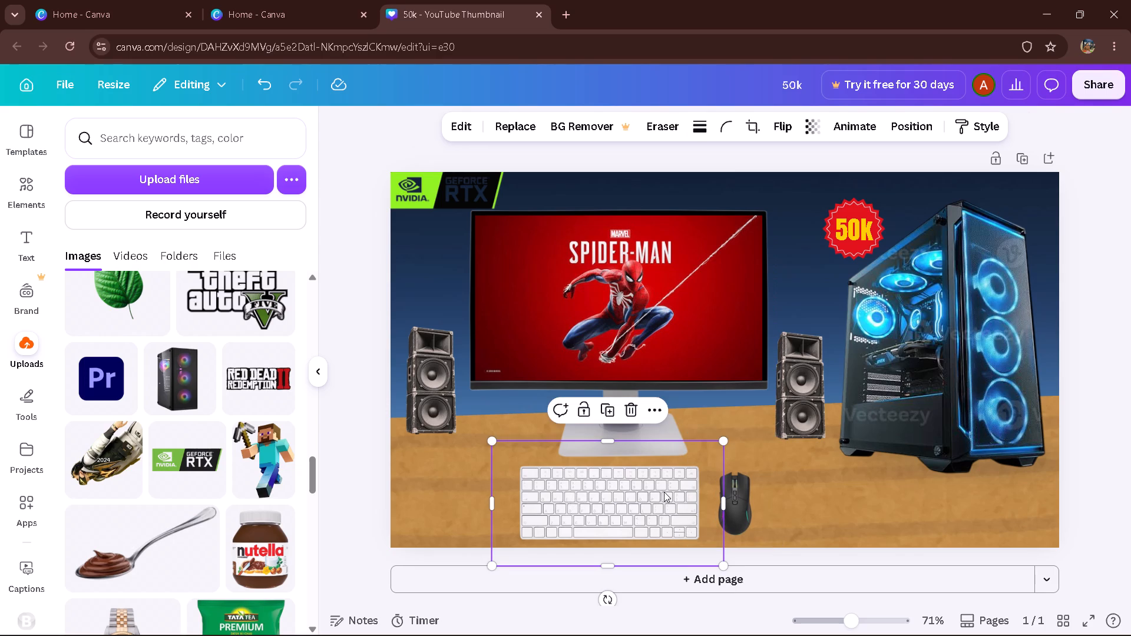
{"action": "left_click_drag", "start_coordinate": [718, 443], "coordinate": [711, 443]}
{"action": "left_click_drag", "start_coordinate": [711, 443], "coordinate": [706, 443]}
{"action": "double_click", "coordinate": [1130, 402]}
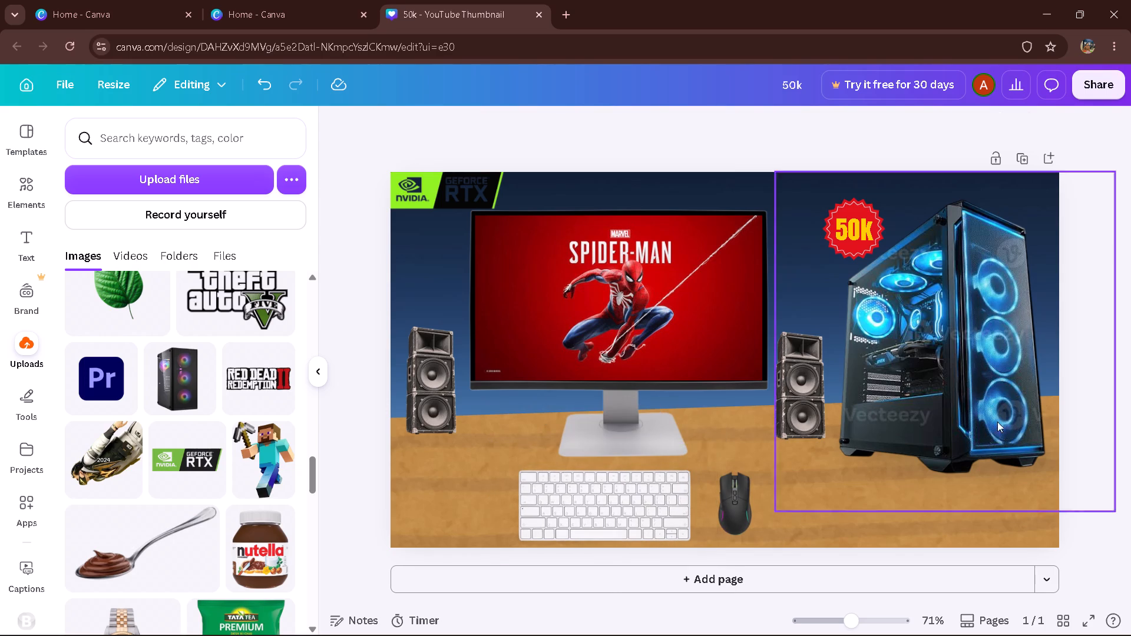
{"action": "left_click", "coordinate": [641, 499]}
{"action": "key", "text": "alt+Right"}
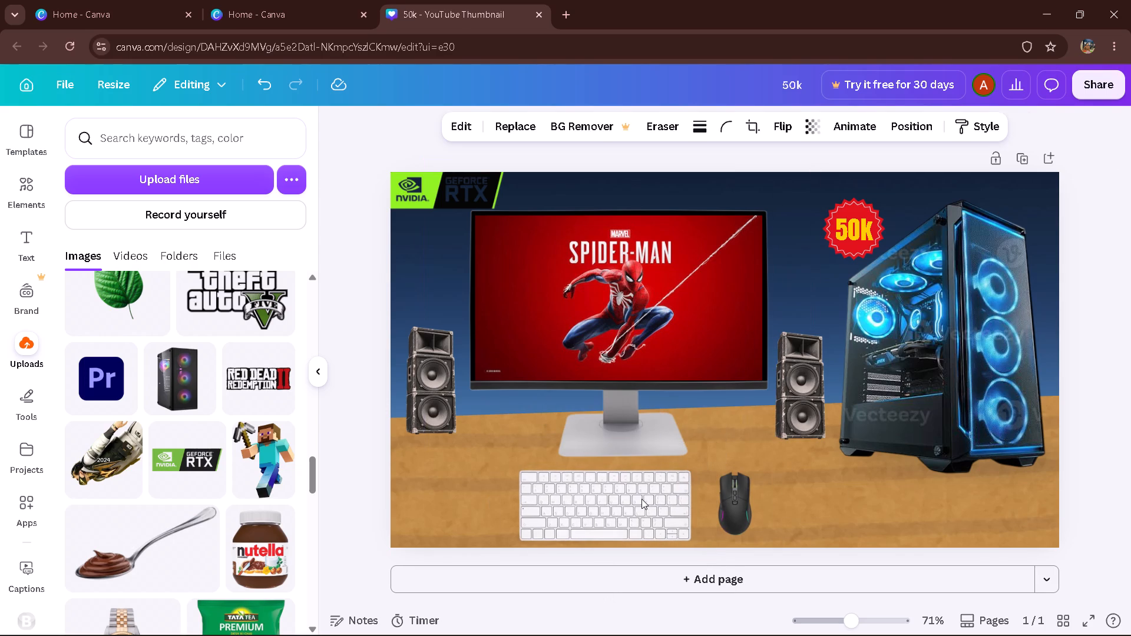
{"action": "key", "text": "alt+Right"}
{"action": "key", "text": "alt+Up"}
{"action": "key", "text": "alt+Up"}
{"action": "key", "text": "alt+Up"}
{"action": "key", "text": "alt+Right"}
{"action": "key", "text": "alt+Right"}
{"action": "key", "text": "alt+Right"}
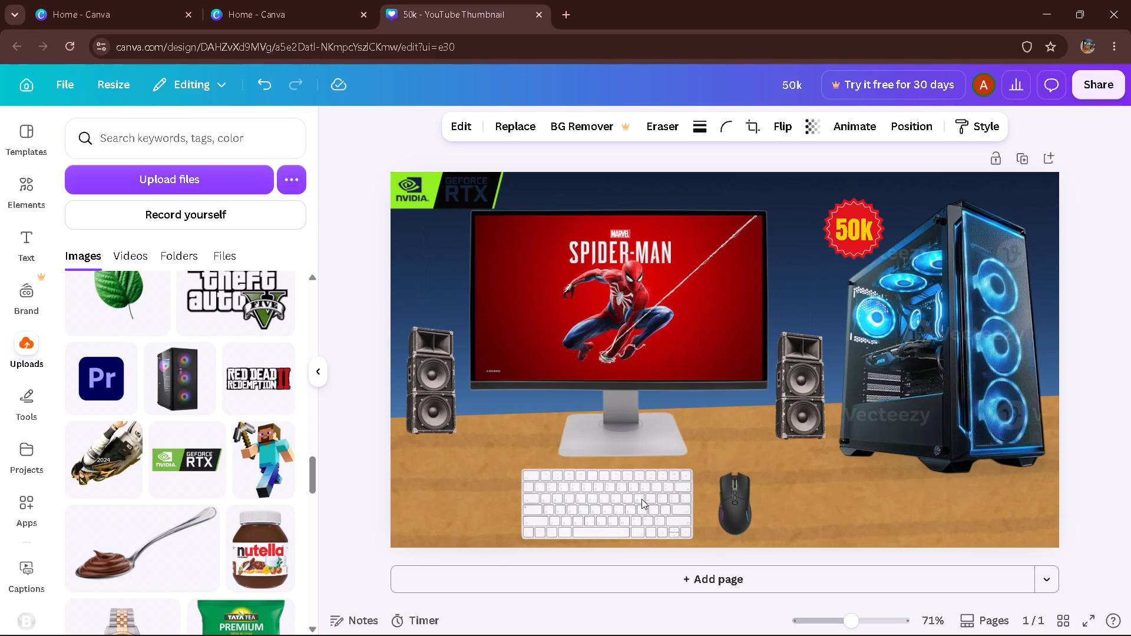
Nudge the computer mouse slightly down and to the left, closer to the keyboard.
{"action": "left_click", "coordinate": [734, 493]}
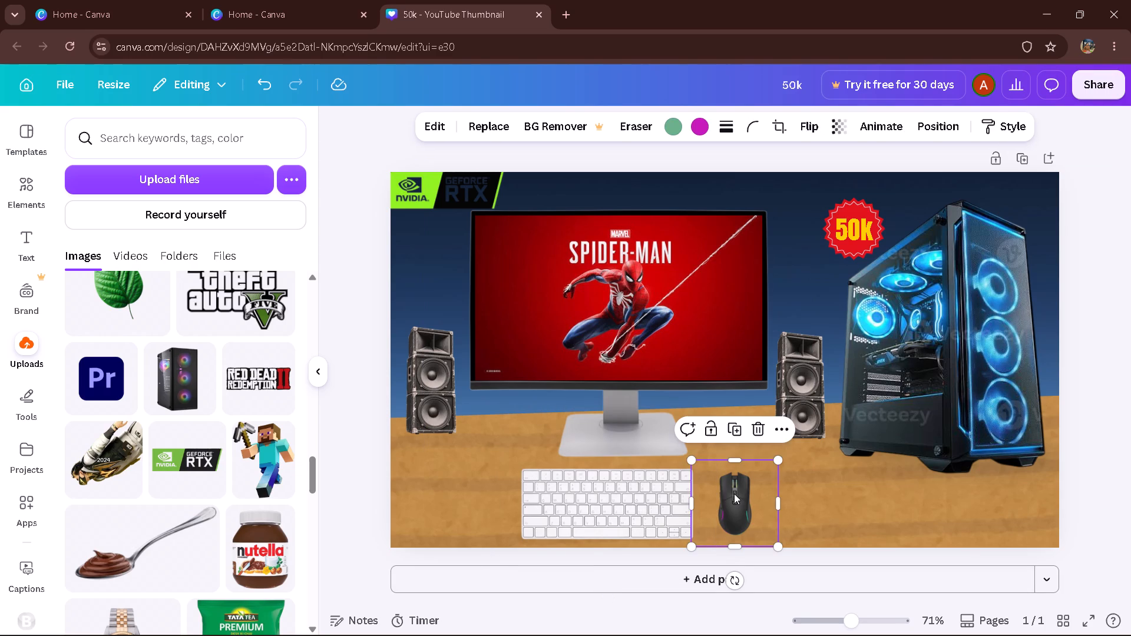
{"action": "key", "text": "alt+Down"}
{"action": "key", "text": "alt+Down"}
{"action": "key", "text": "alt+Down"}
{"action": "key", "text": "alt+Down"}
{"action": "key", "text": "alt+Left"}
{"action": "key", "text": "alt+Left"}
{"action": "key", "text": "alt+Left"}
{"action": "key", "text": "alt+Left"}
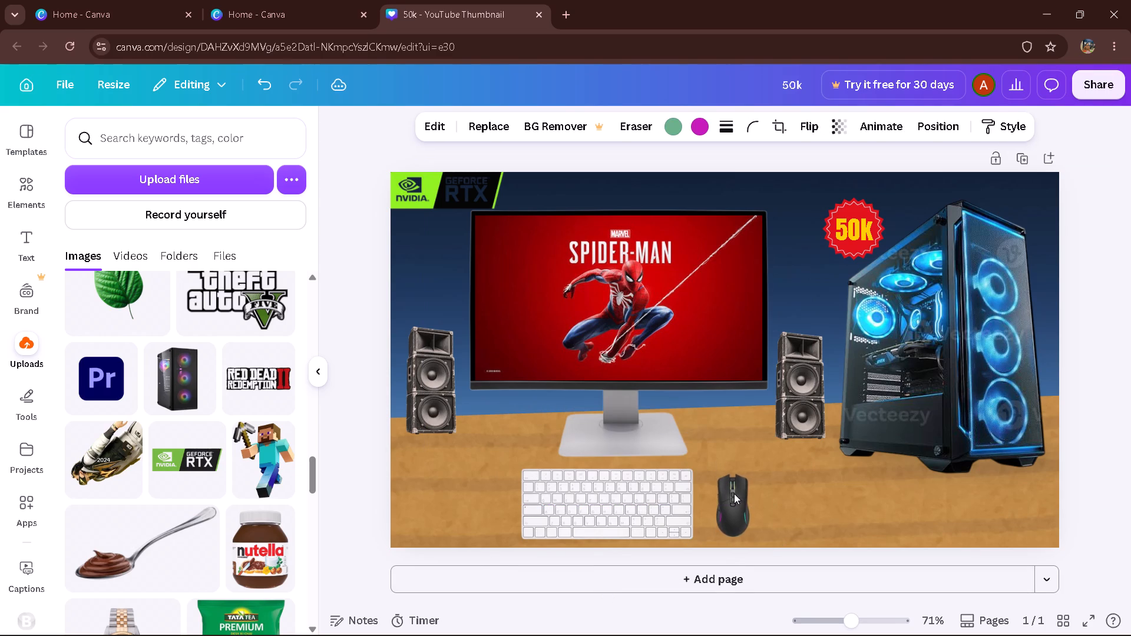
{"action": "key", "text": "alt+Left"}
{"action": "key", "text": "alt+Left"}
{"action": "key", "text": "alt+Left"}
{"action": "key", "text": "alt+Left"}
{"action": "key", "text": "alt+Left"}
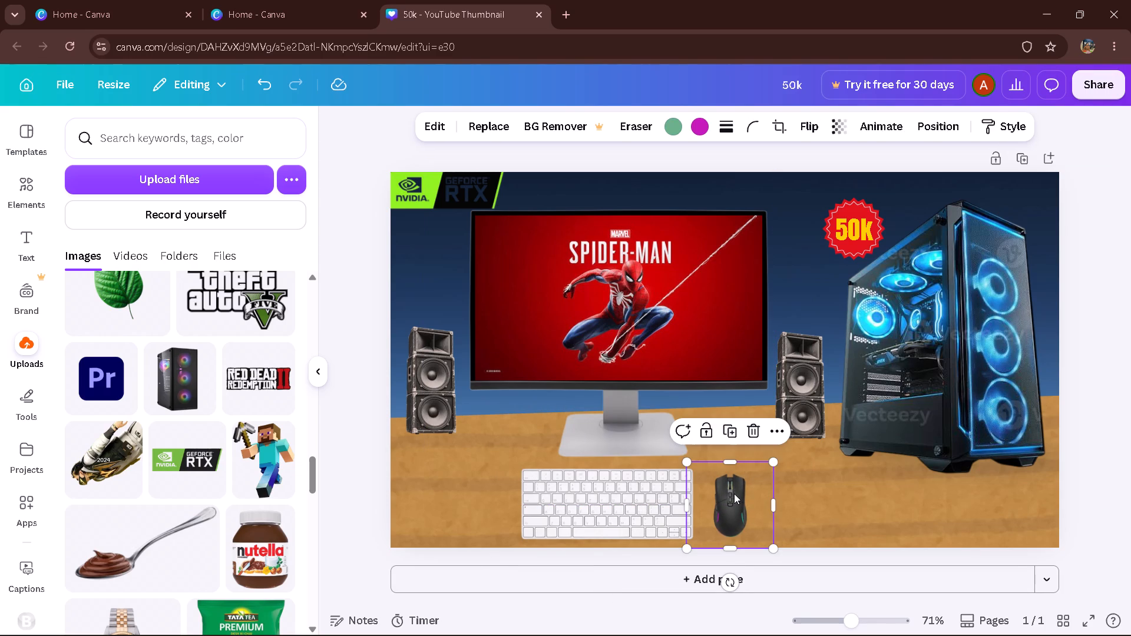
Shrink the speaker to the left of the monitor slightly.
{"action": "left_click", "coordinate": [466, 391]}
{"action": "left_click_drag", "start_coordinate": [482, 324], "coordinate": [477, 332]}
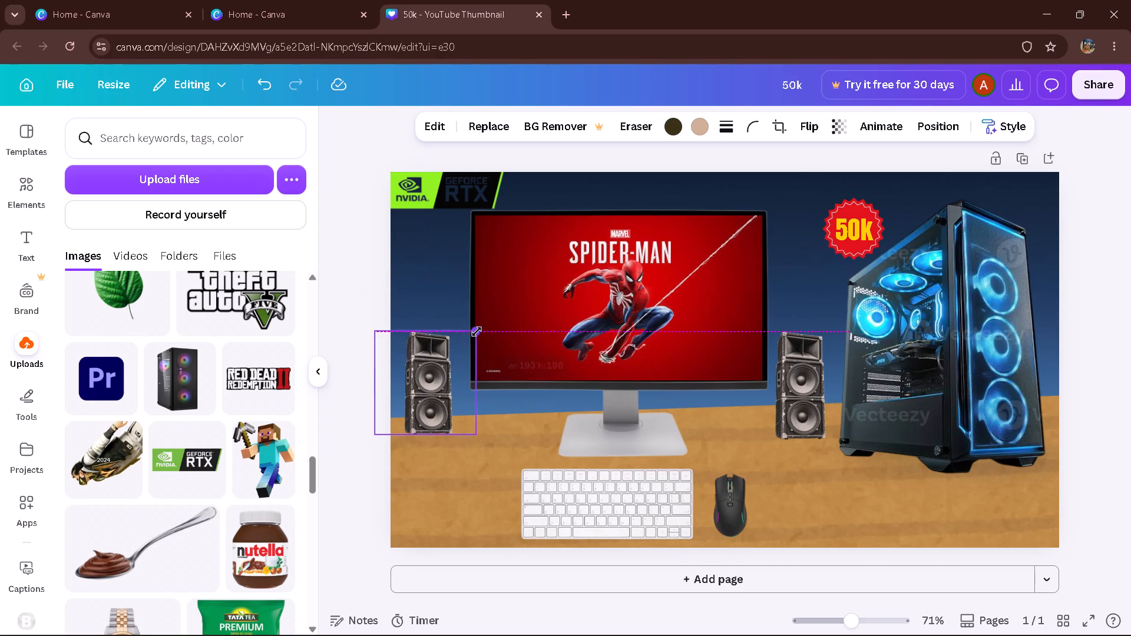
{"action": "left_click_drag", "start_coordinate": [477, 332], "coordinate": [471, 334]}
Delete the speaker between the monitor and the PC case.
{"action": "left_click", "coordinate": [804, 407]}
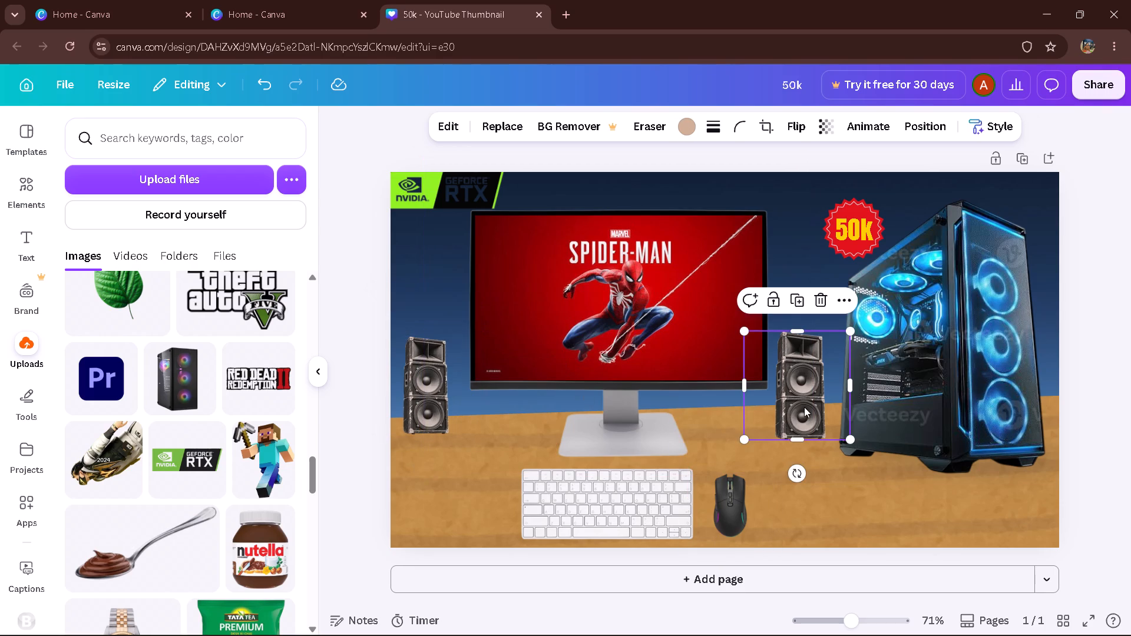
{"action": "key", "text": "BackSpace"}
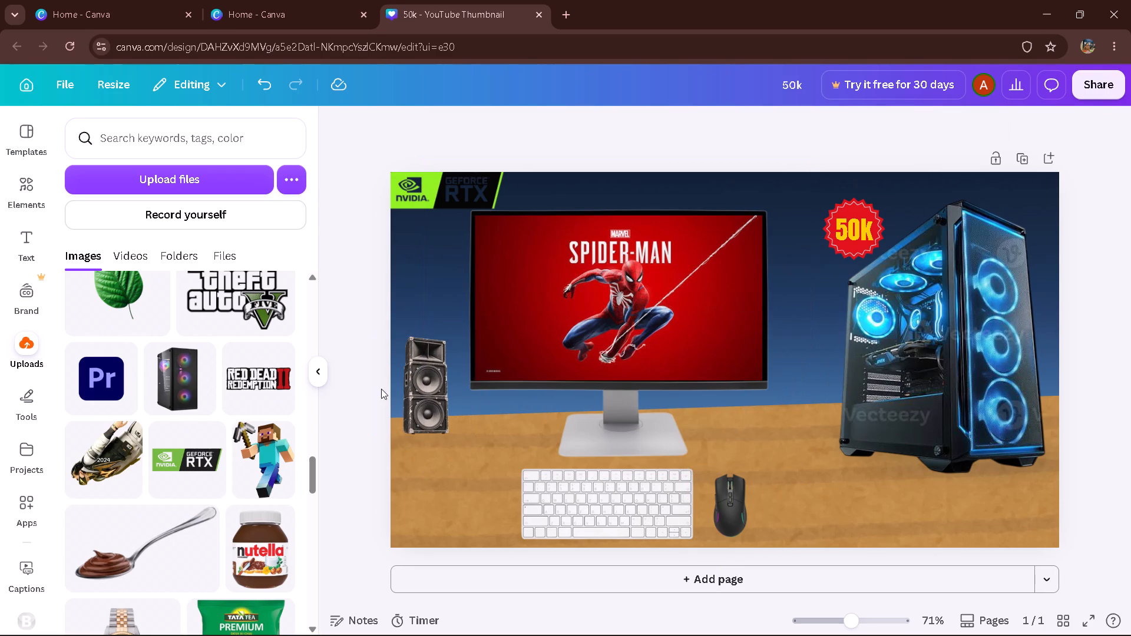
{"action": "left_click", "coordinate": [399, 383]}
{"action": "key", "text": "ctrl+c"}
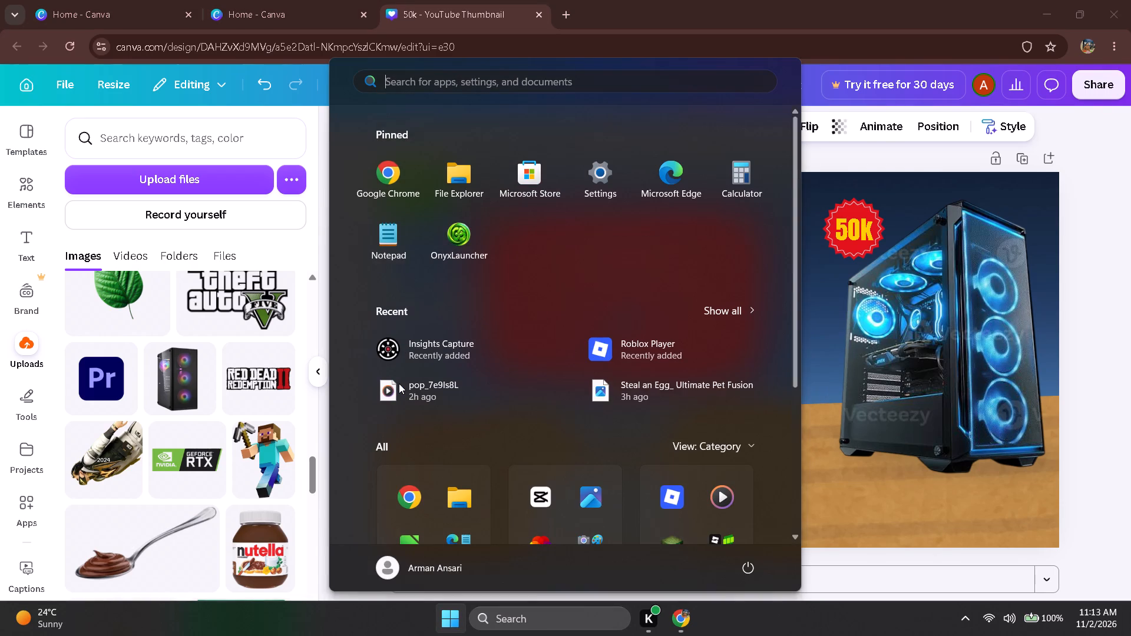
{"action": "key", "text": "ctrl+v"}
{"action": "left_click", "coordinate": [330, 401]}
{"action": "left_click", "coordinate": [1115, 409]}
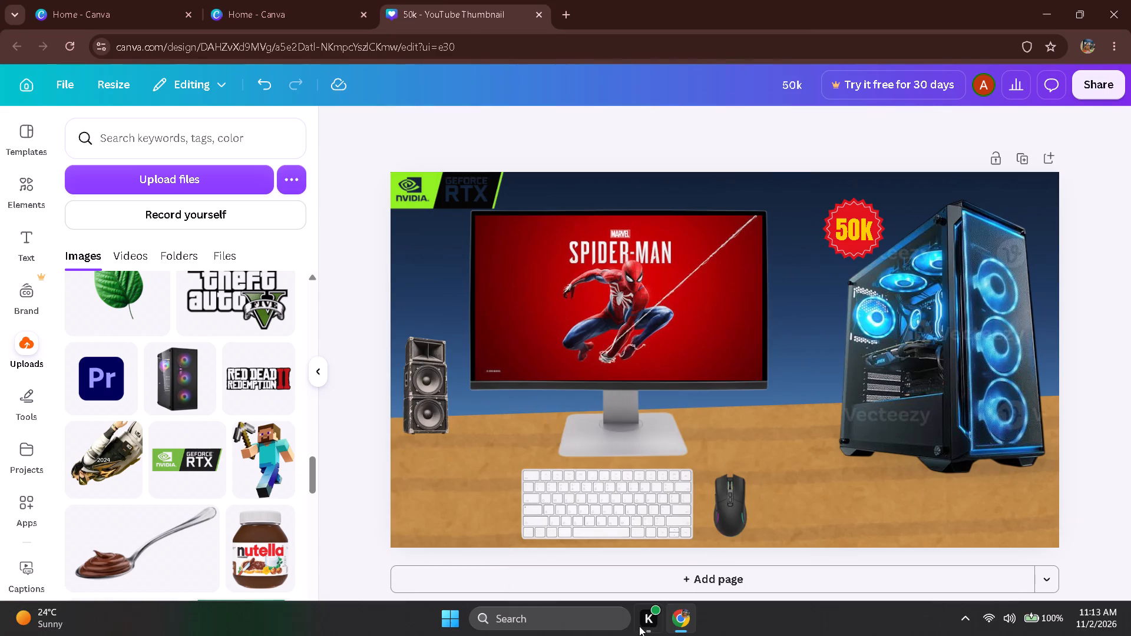